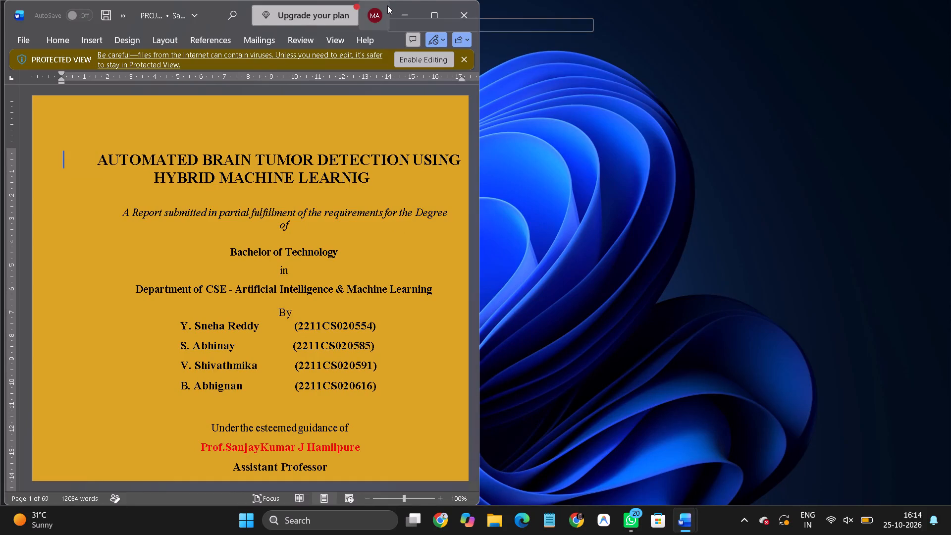
Arrange the brain tumor detection report and the MPP-1 Review-2 document side by side.
left_click_drag(387, 5, 950, 92)
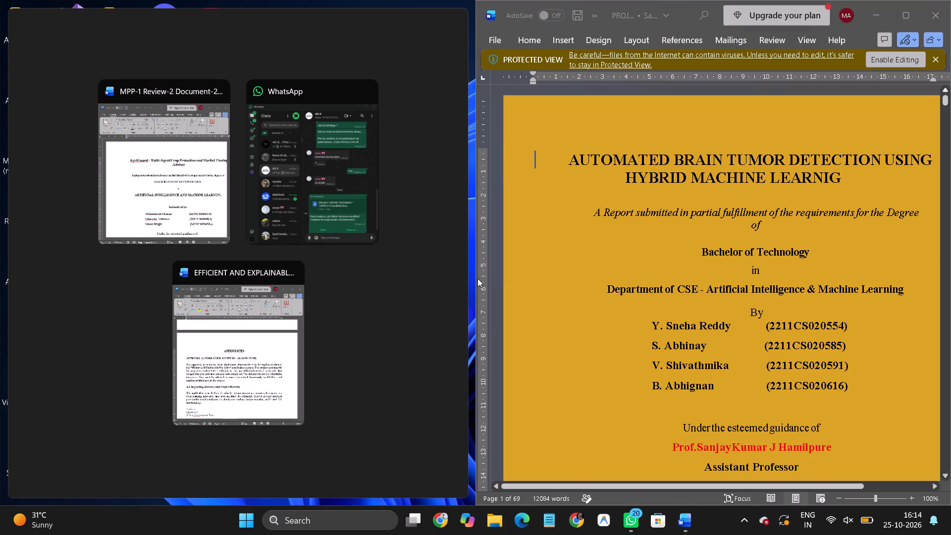
left_click(172, 210)
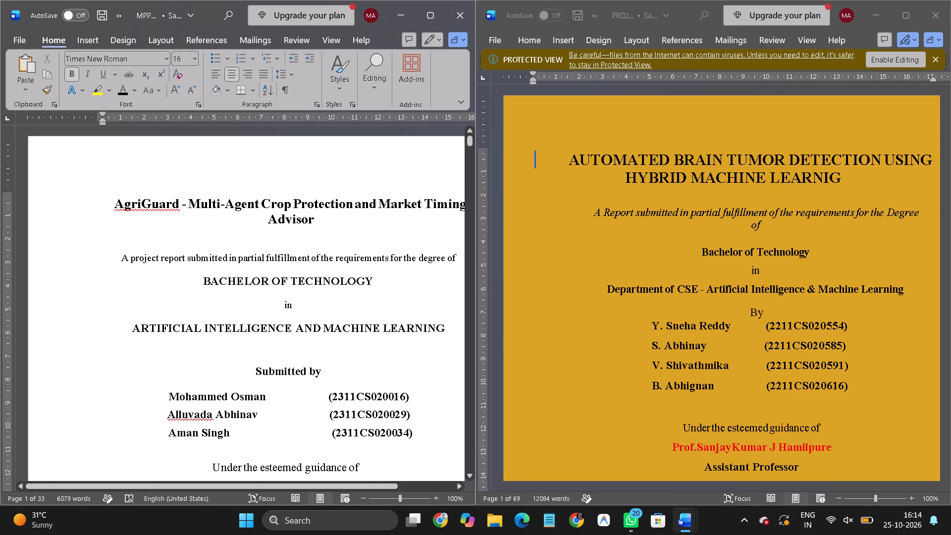
Copy the AgriGuard report's entire cover page content, from the title down to the year 2026.
left_click_drag(56, 160, 378, 394)
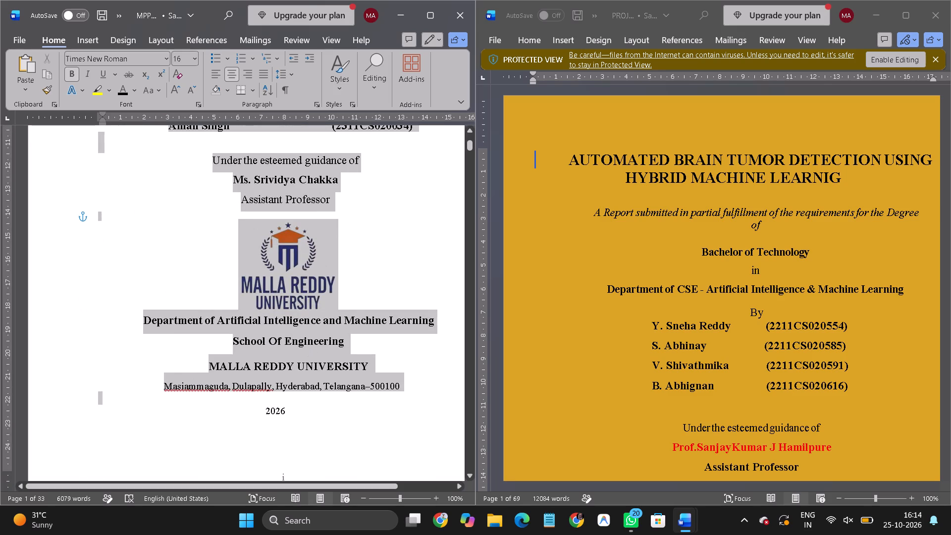
left_click_drag(378, 394, 394, 412)
key("ctrl+c")
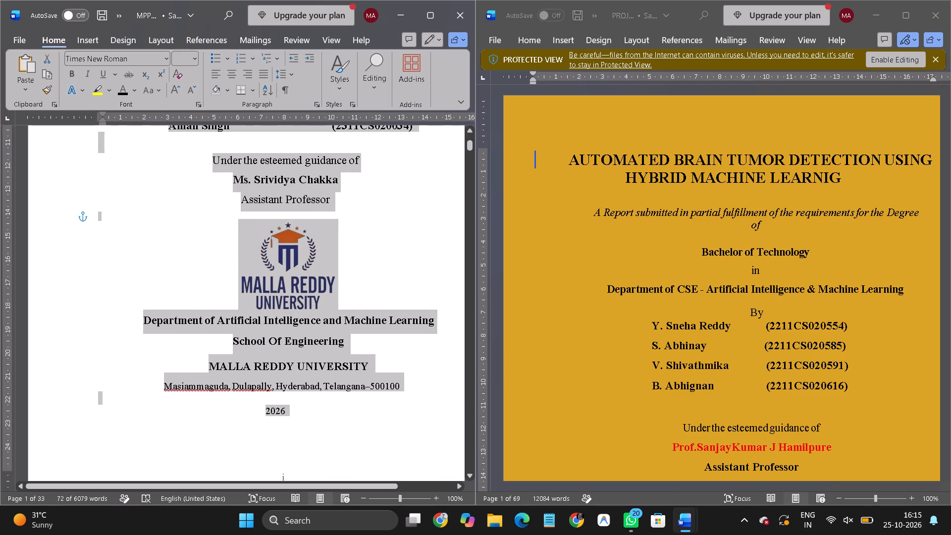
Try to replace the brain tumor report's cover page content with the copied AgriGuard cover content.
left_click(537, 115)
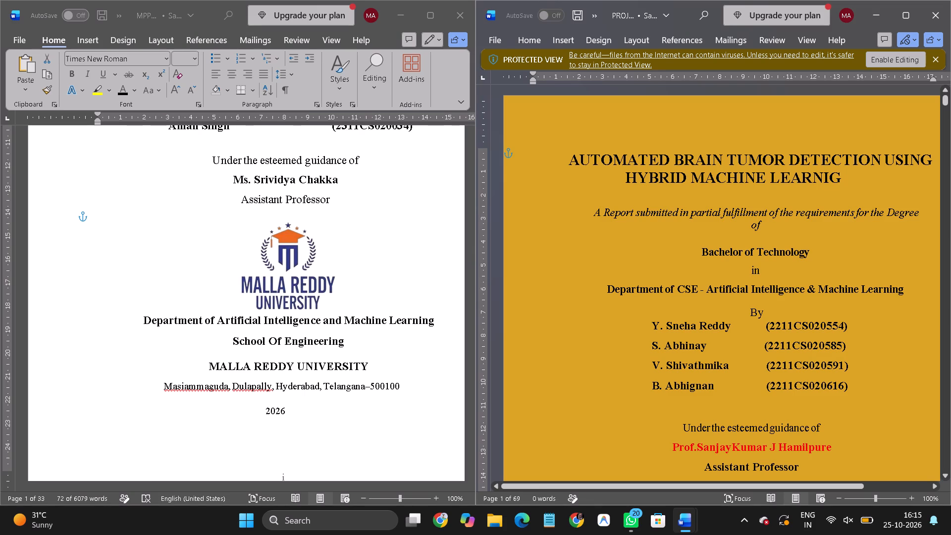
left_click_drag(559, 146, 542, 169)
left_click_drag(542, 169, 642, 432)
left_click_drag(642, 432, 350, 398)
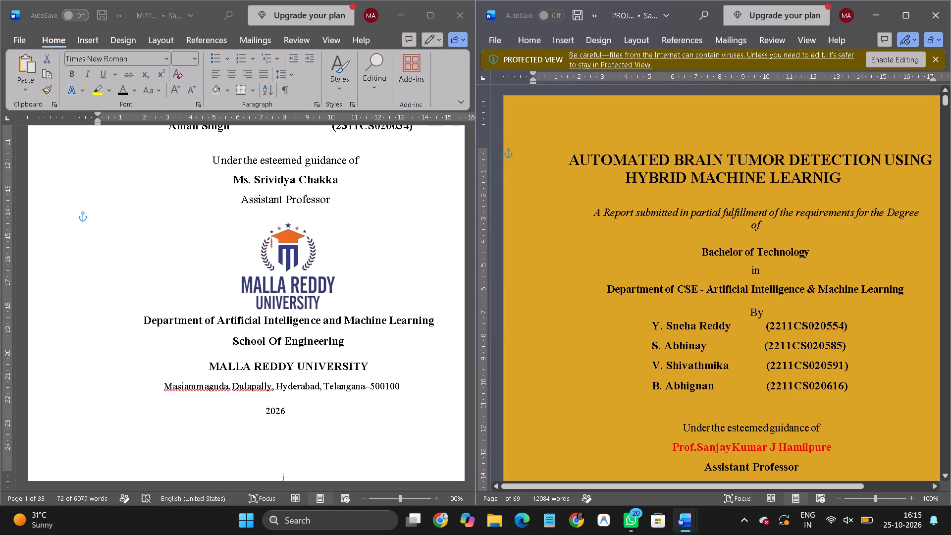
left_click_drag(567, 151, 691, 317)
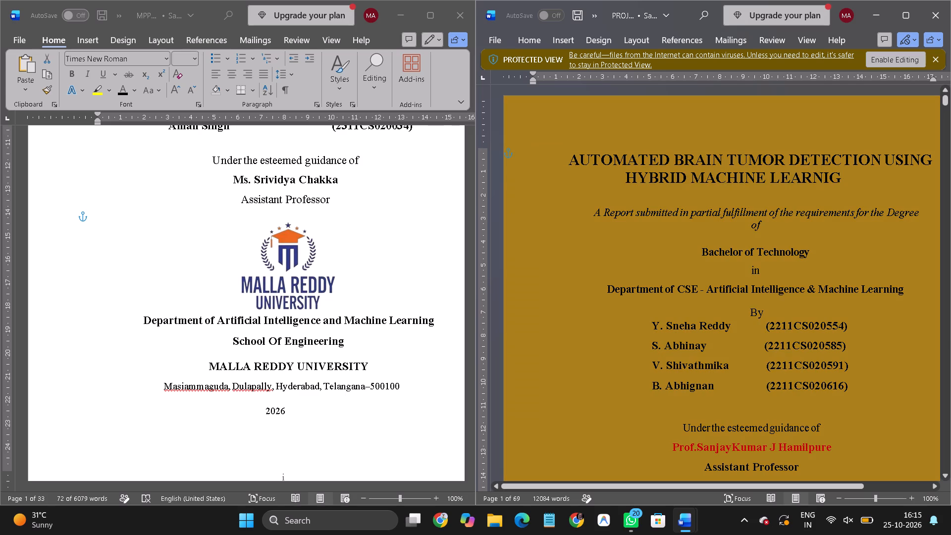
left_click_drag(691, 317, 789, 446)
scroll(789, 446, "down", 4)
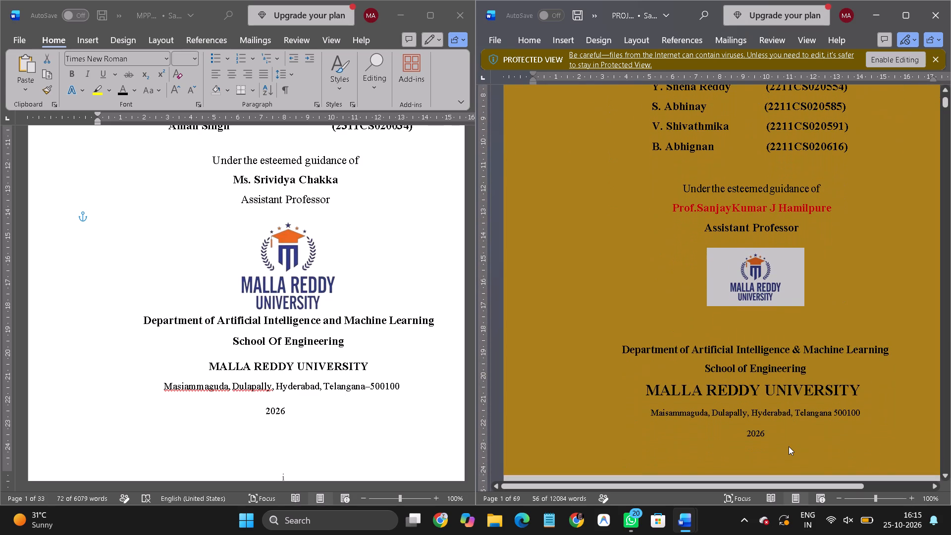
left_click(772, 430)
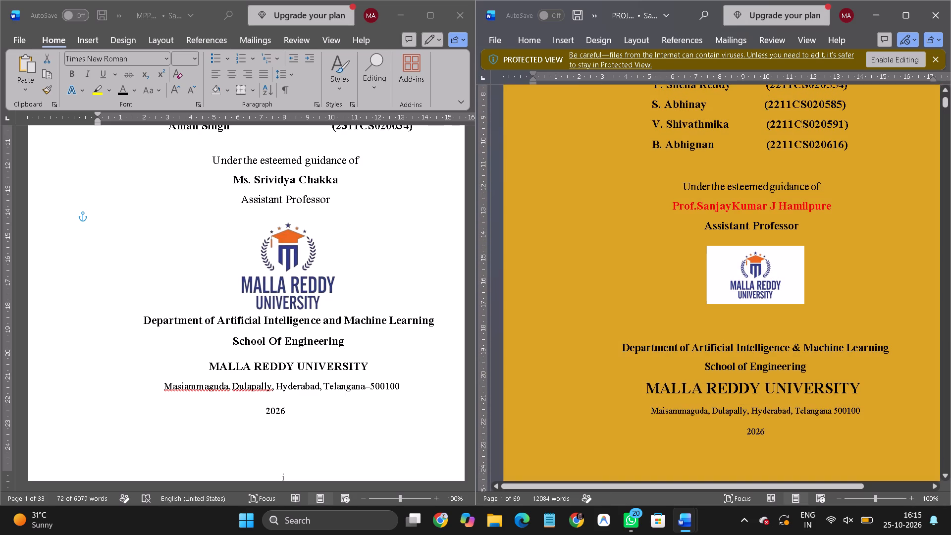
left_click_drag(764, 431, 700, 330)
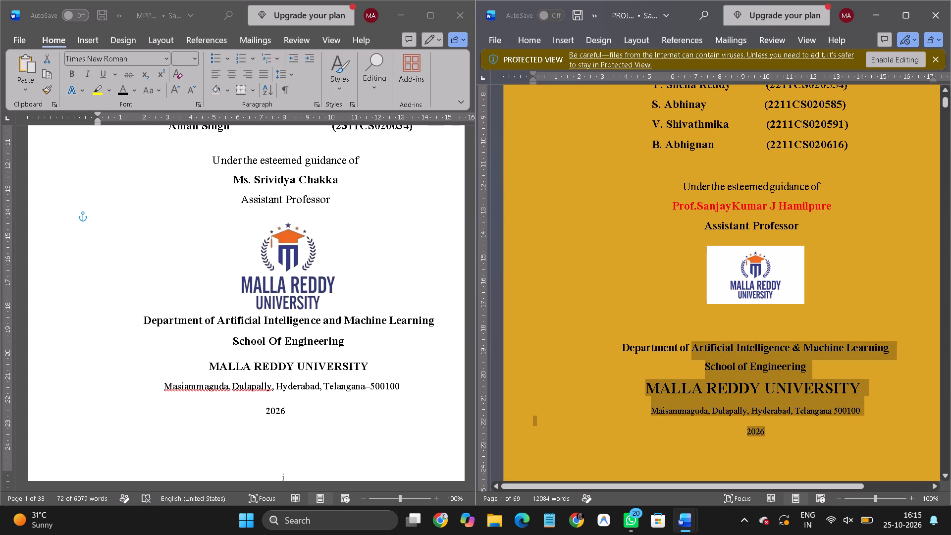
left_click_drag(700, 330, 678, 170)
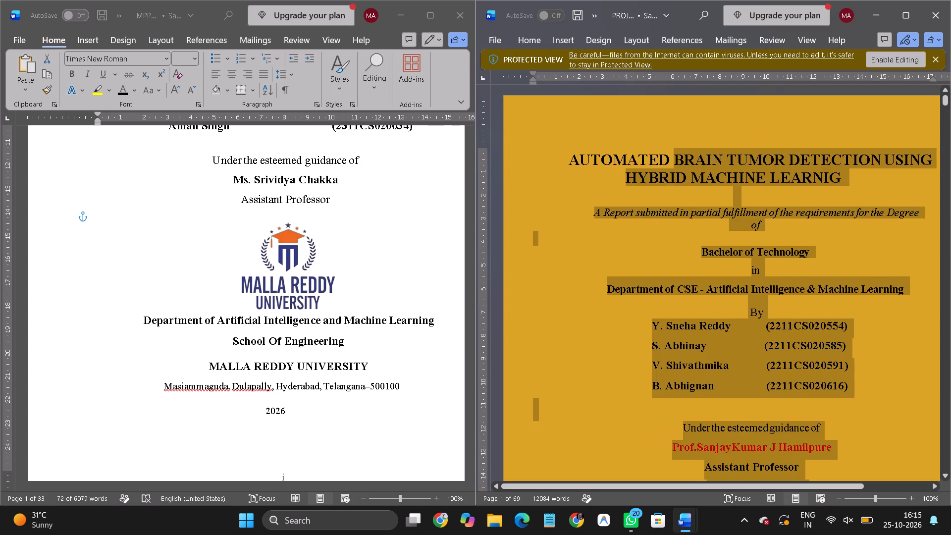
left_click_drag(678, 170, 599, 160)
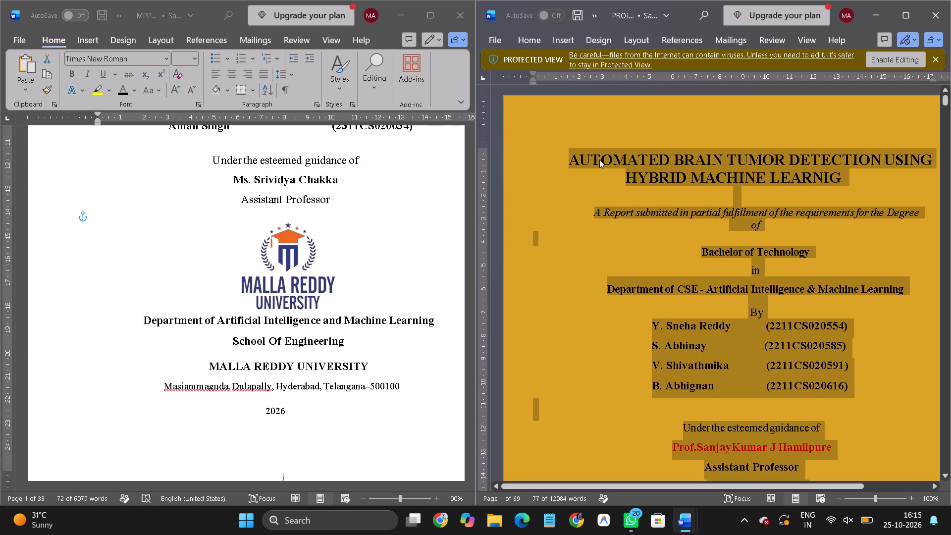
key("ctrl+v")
Enable editing of the brain tumor report and place it beside the AgriGuard document again.
left_click(891, 57)
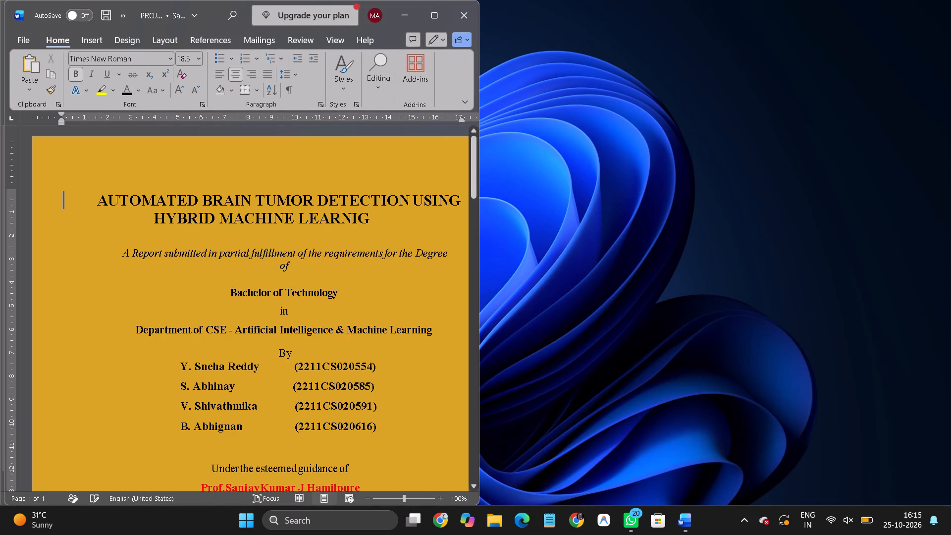
left_click_drag(380, 2, 950, 169)
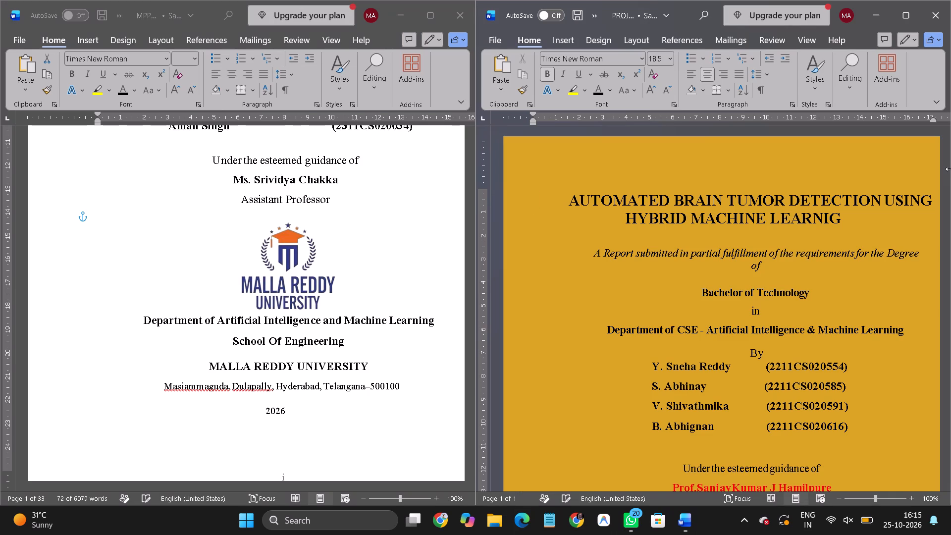
Replace the brain tumor report's cover page content, from the title to the year, with the copied AgriGuard cover content.
left_click(559, 206)
left_click_drag(571, 200, 607, 229)
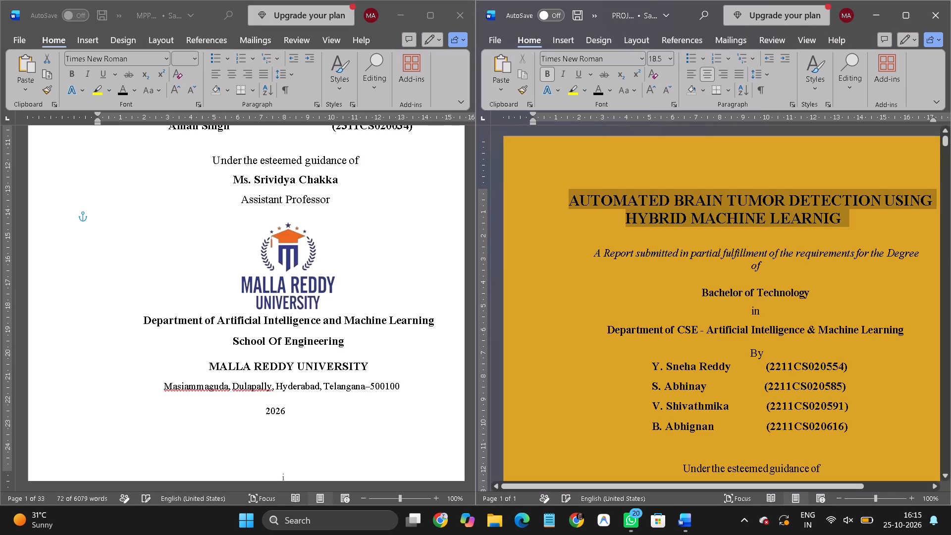
left_click_drag(607, 229, 846, 482)
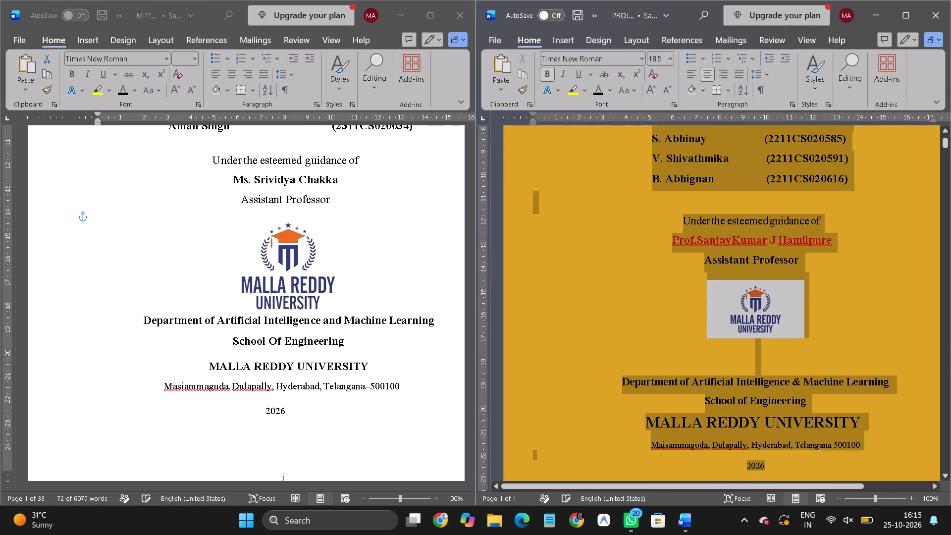
left_click_drag(846, 482, 777, 429)
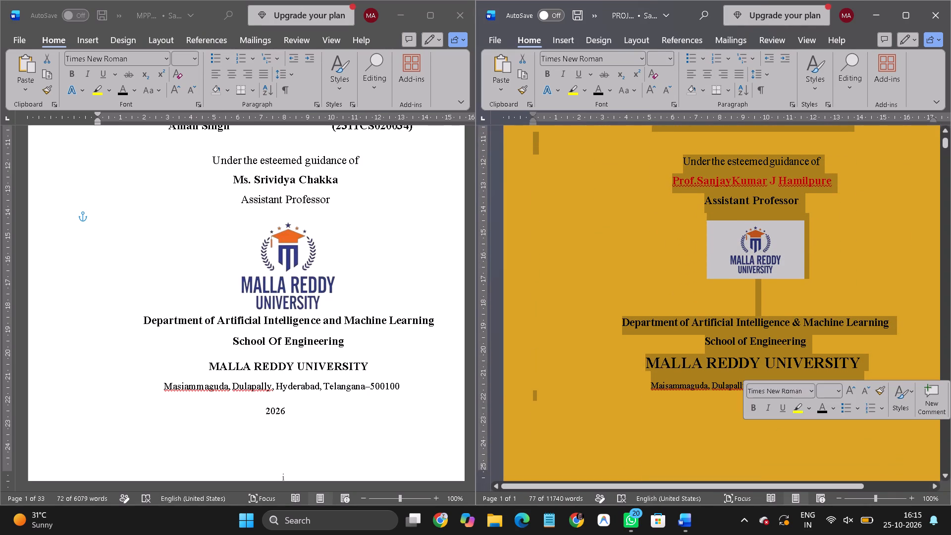
key("ctrl+v")
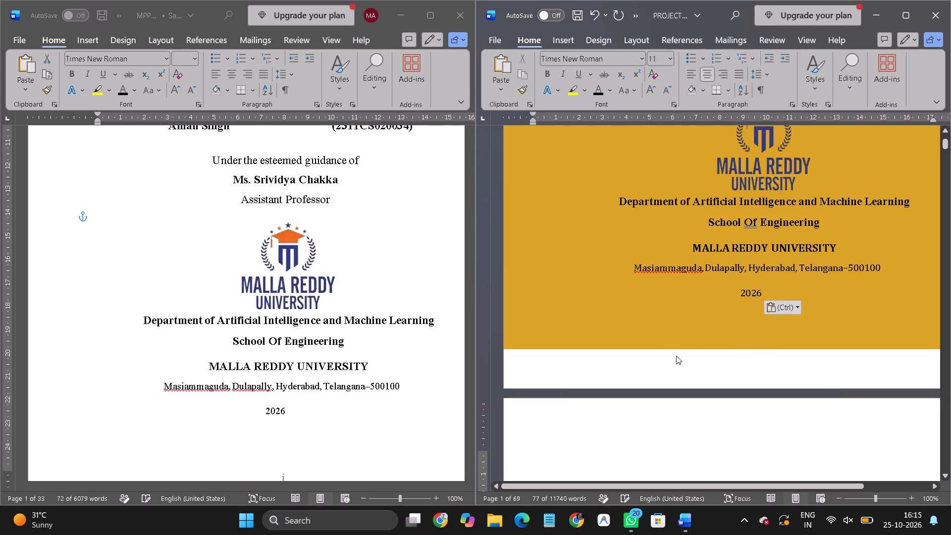
Resize the gold background shape so it covers the whole cover page from top edge to bottom edge.
left_click_drag(665, 347, 665, 353)
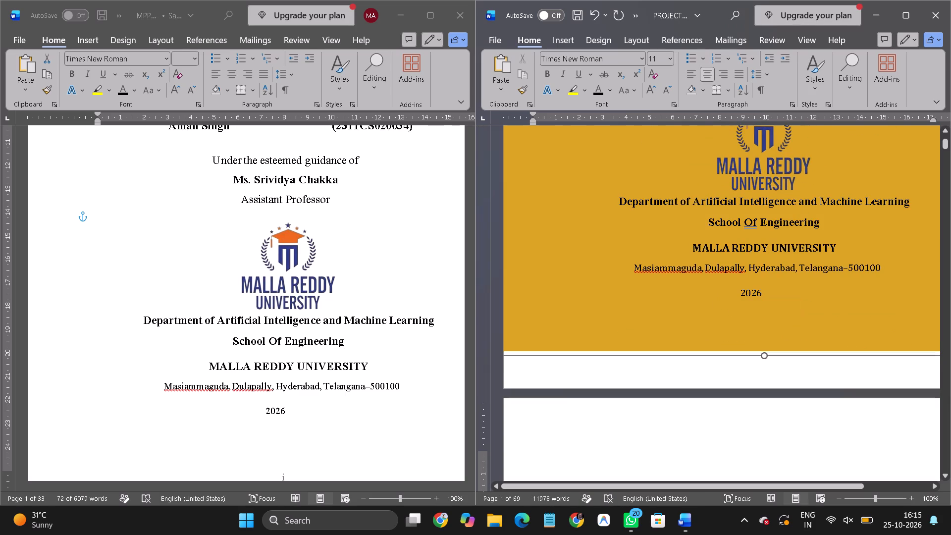
left_click_drag(665, 353, 667, 387)
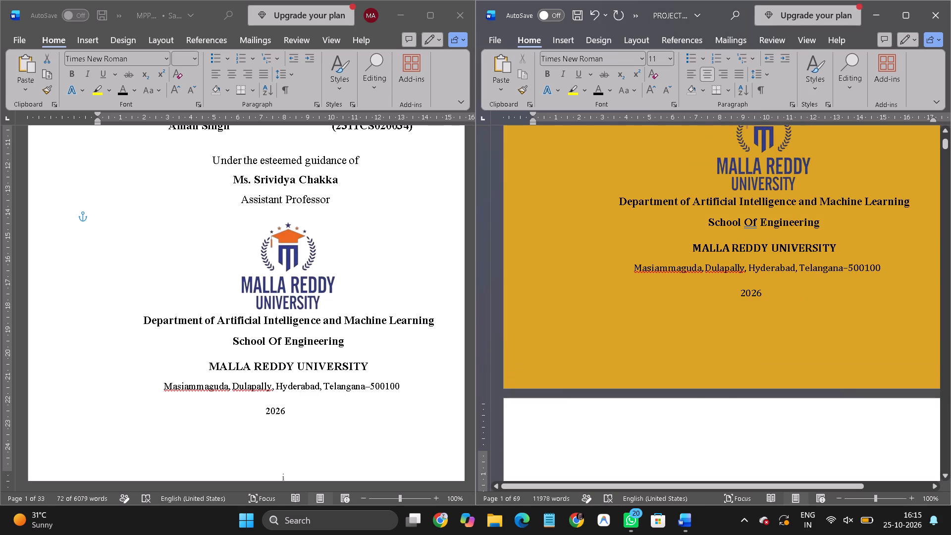
left_click_drag(667, 387, 667, 388)
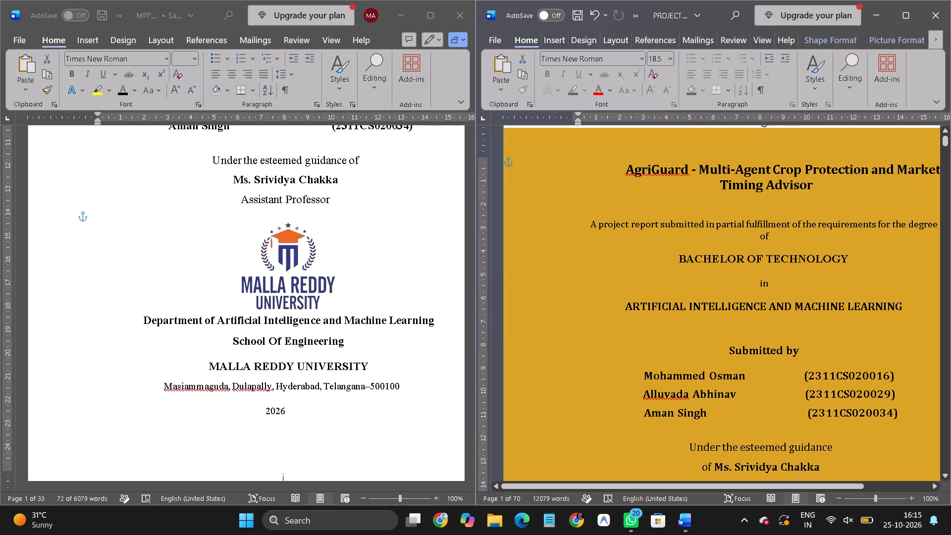
left_click(691, 129)
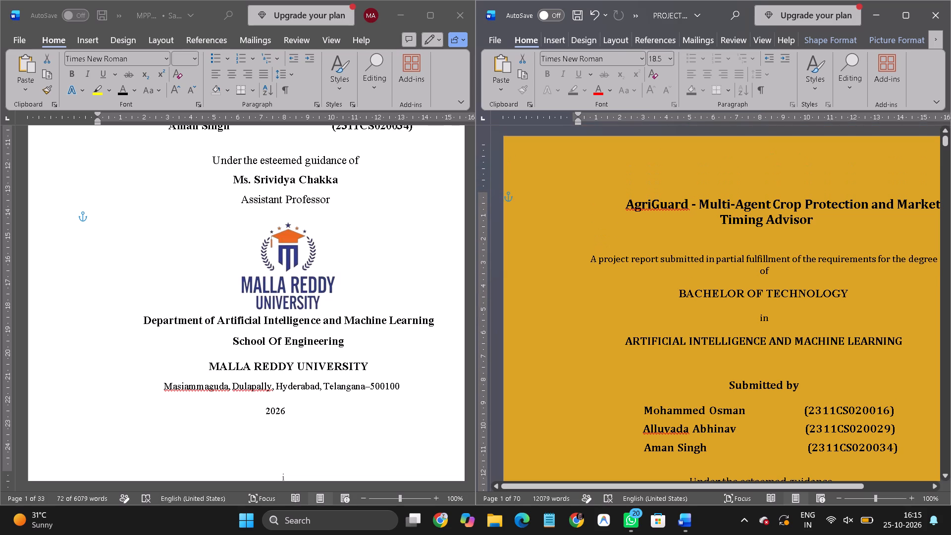
scroll(660, 180, "down", 4)
scroll(660, 180, "up", 5)
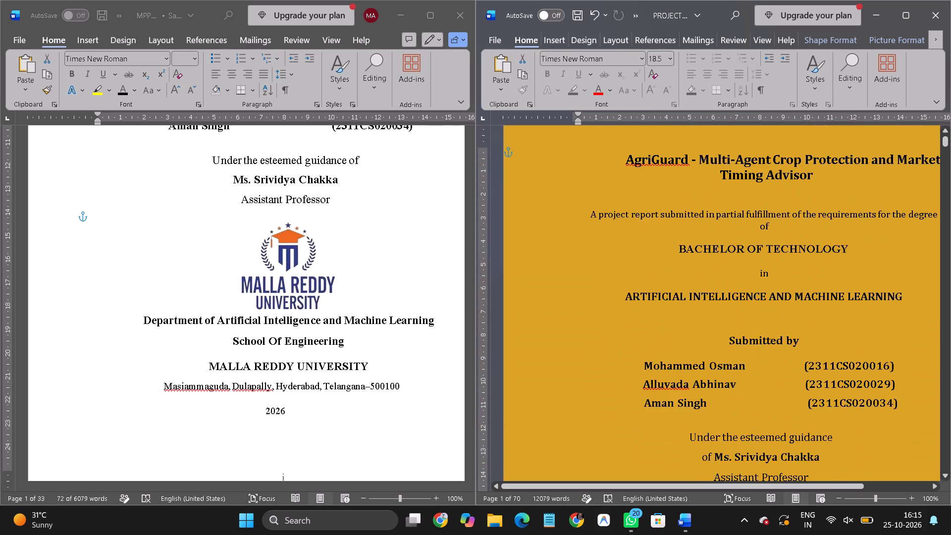
scroll(660, 180, "up", 1)
scroll(660, 180, "down", 4)
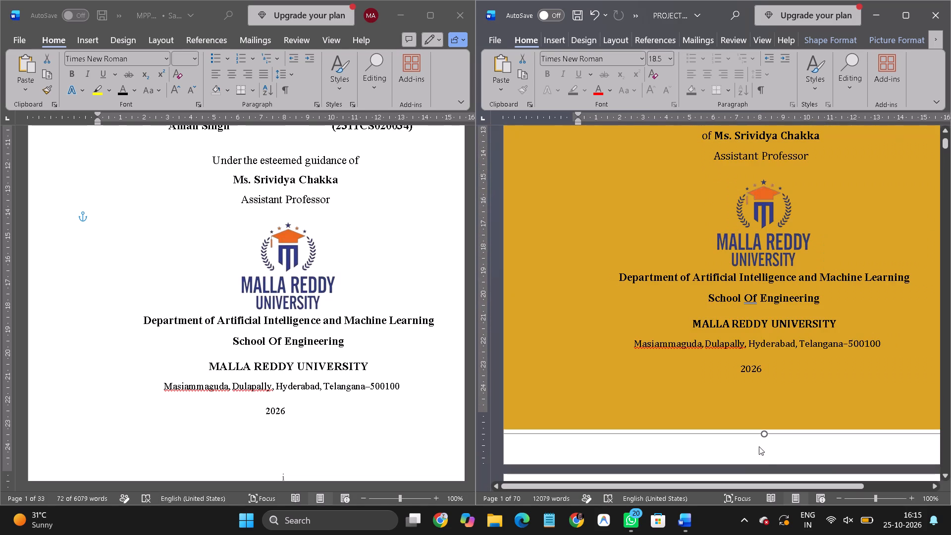
left_click_drag(764, 435, 768, 467)
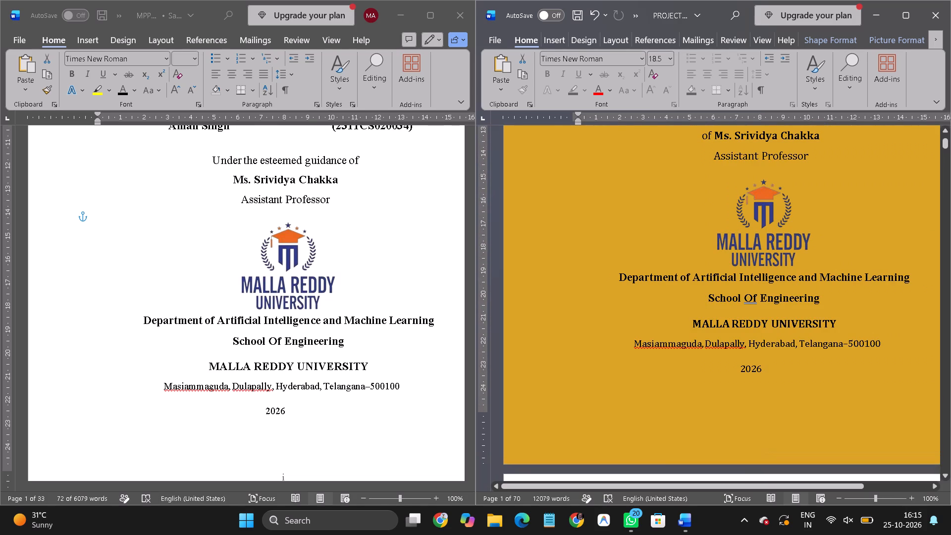
left_click_drag(768, 467, 768, 469)
Compare the pasted cover page with the cover page of the original AgriGuard document.
scroll(665, 406, "up", 2)
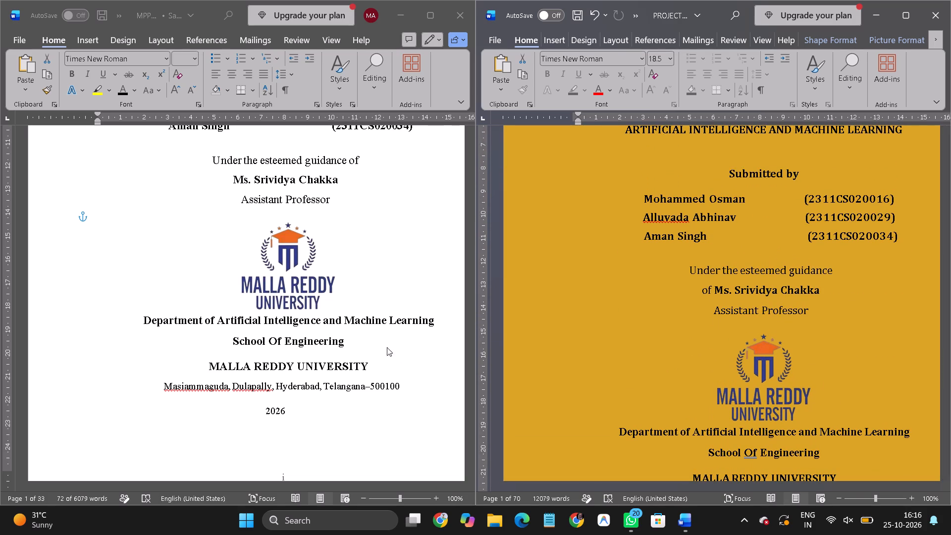
scroll(381, 342, "up", 1)
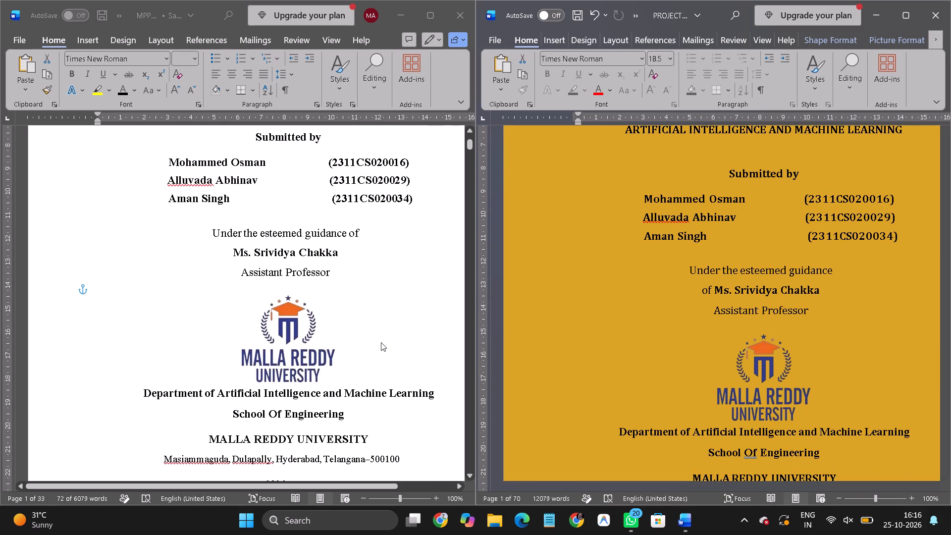
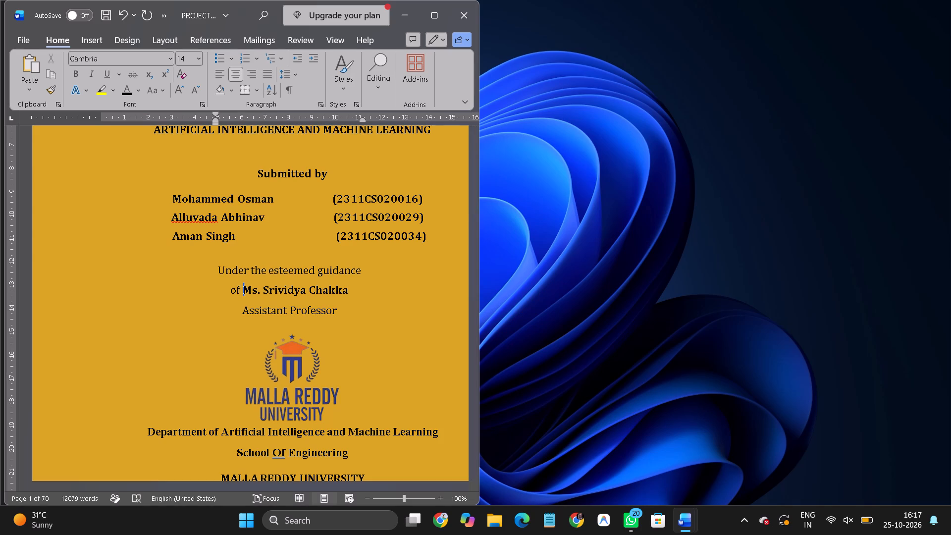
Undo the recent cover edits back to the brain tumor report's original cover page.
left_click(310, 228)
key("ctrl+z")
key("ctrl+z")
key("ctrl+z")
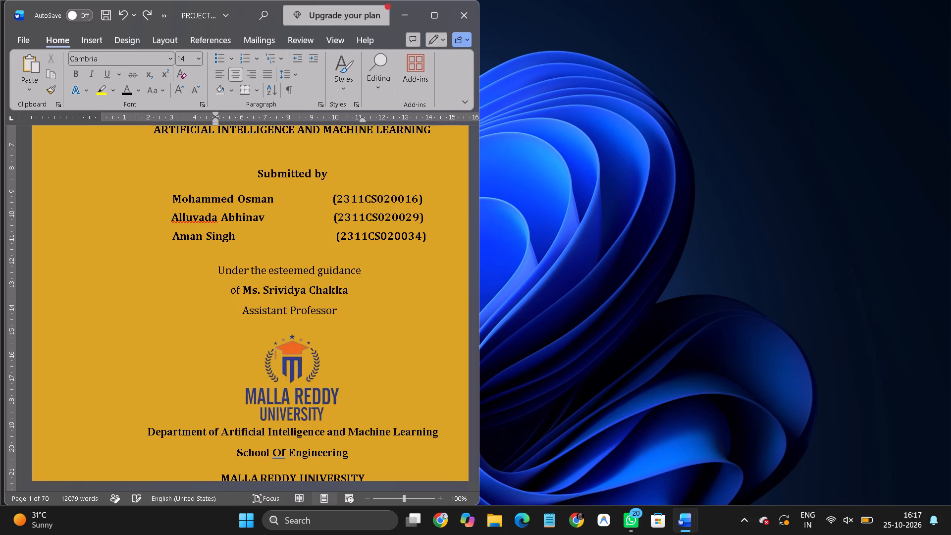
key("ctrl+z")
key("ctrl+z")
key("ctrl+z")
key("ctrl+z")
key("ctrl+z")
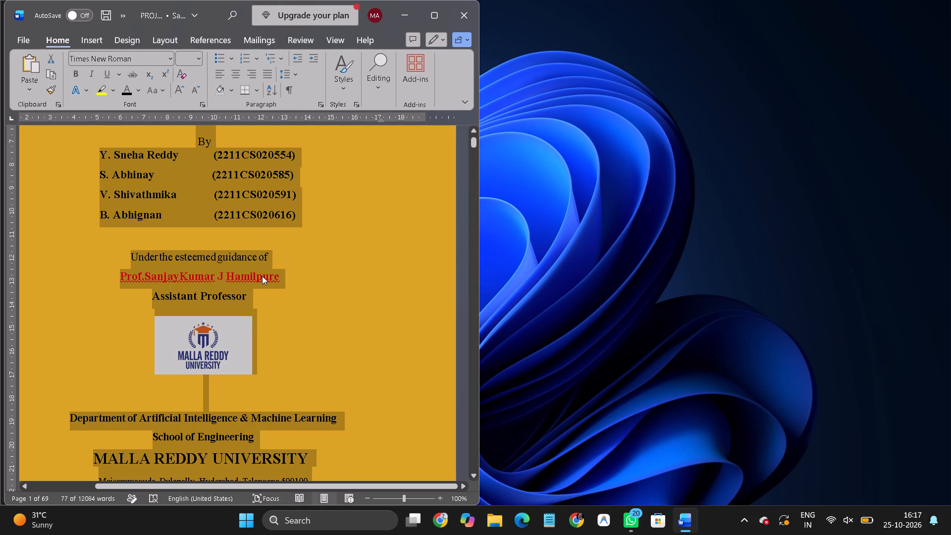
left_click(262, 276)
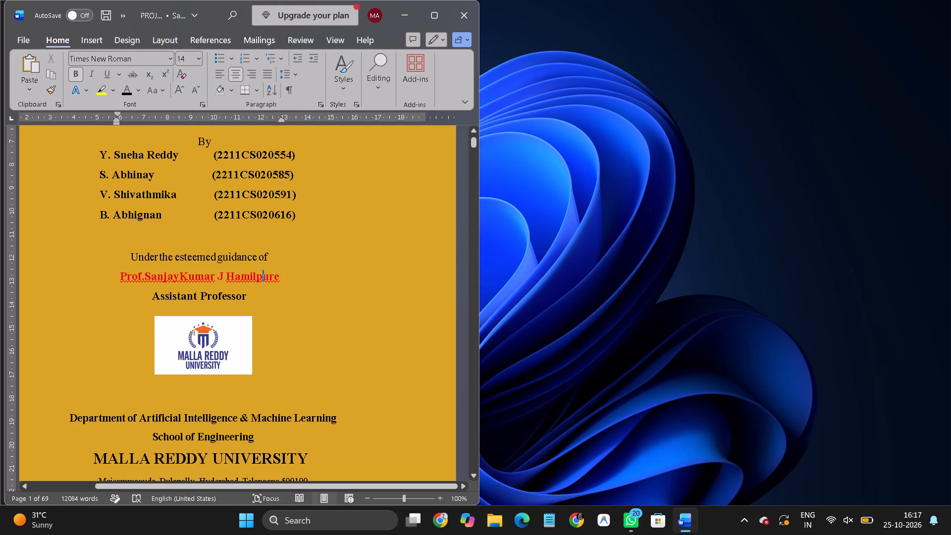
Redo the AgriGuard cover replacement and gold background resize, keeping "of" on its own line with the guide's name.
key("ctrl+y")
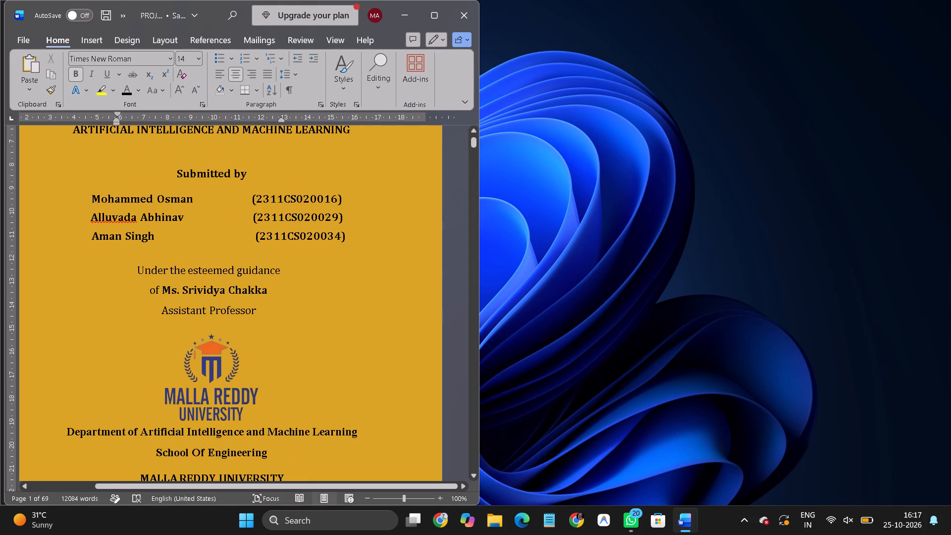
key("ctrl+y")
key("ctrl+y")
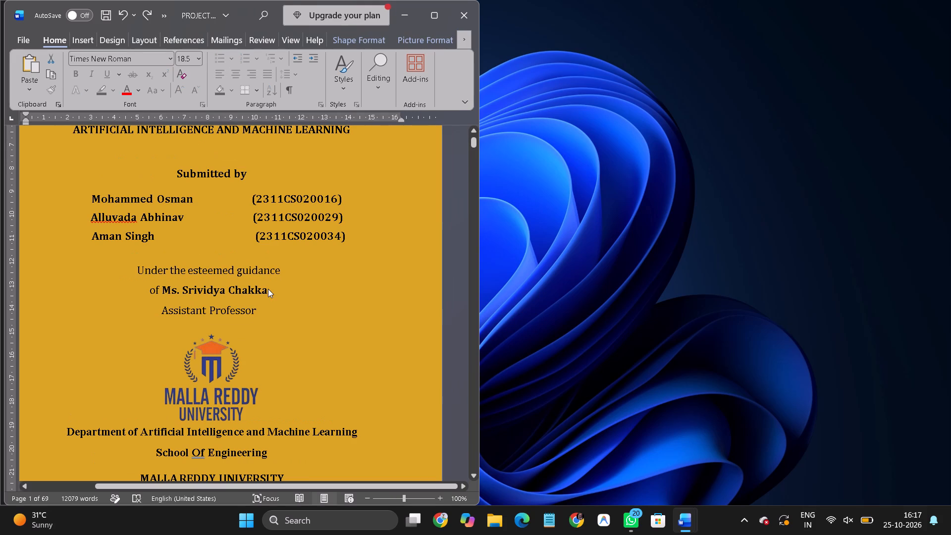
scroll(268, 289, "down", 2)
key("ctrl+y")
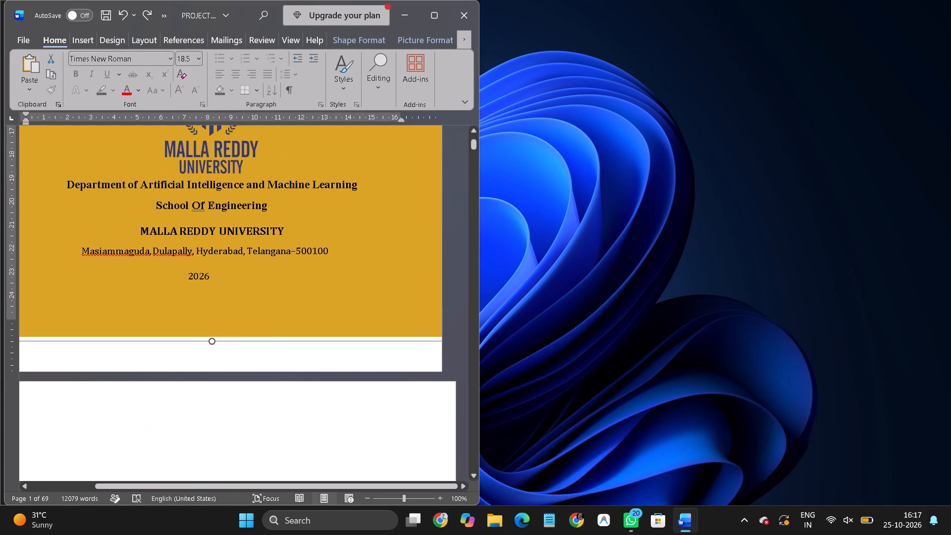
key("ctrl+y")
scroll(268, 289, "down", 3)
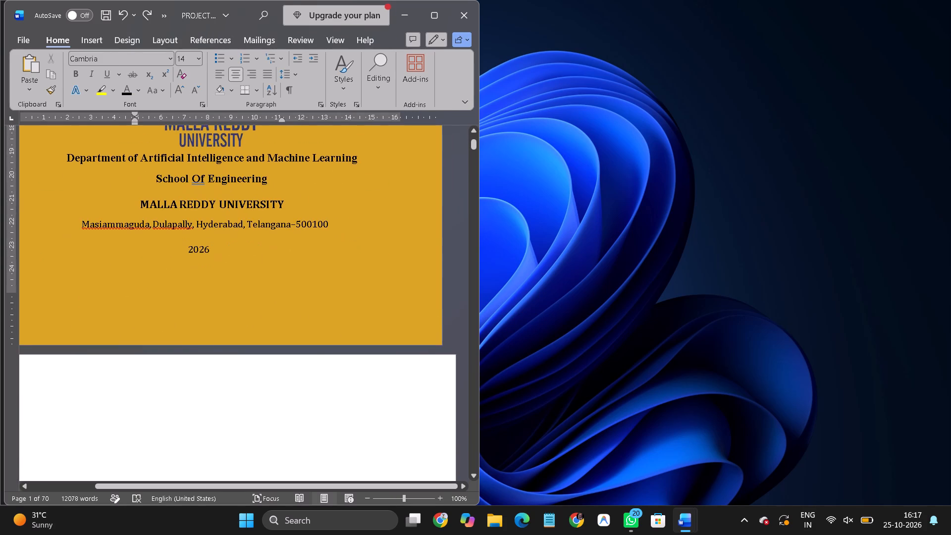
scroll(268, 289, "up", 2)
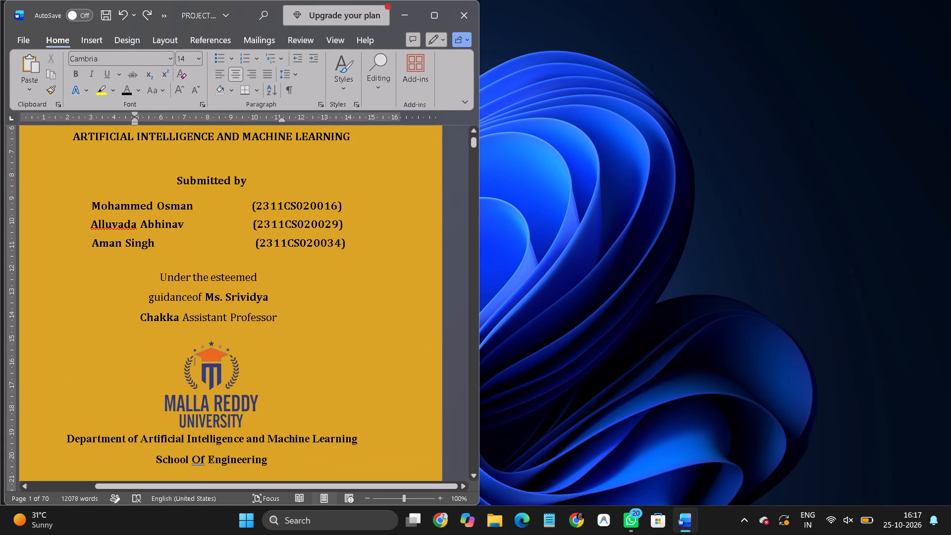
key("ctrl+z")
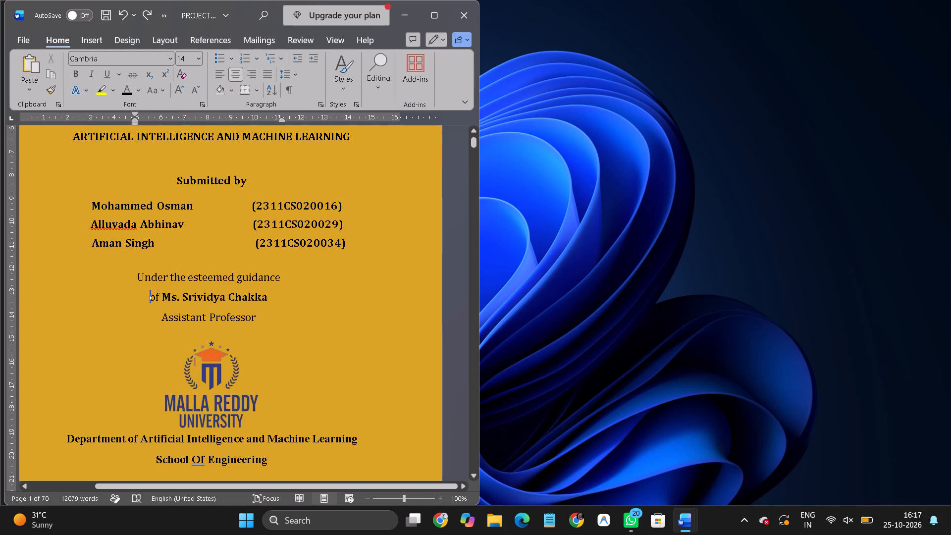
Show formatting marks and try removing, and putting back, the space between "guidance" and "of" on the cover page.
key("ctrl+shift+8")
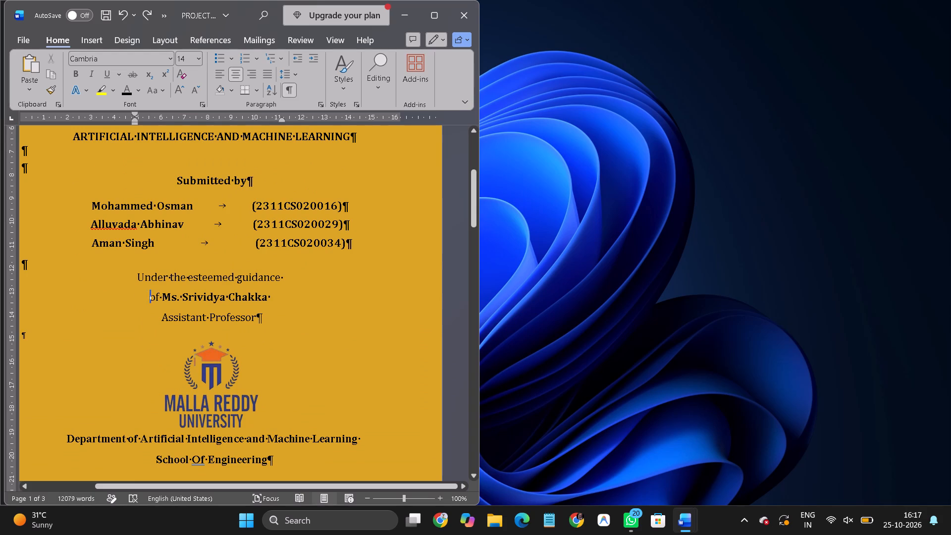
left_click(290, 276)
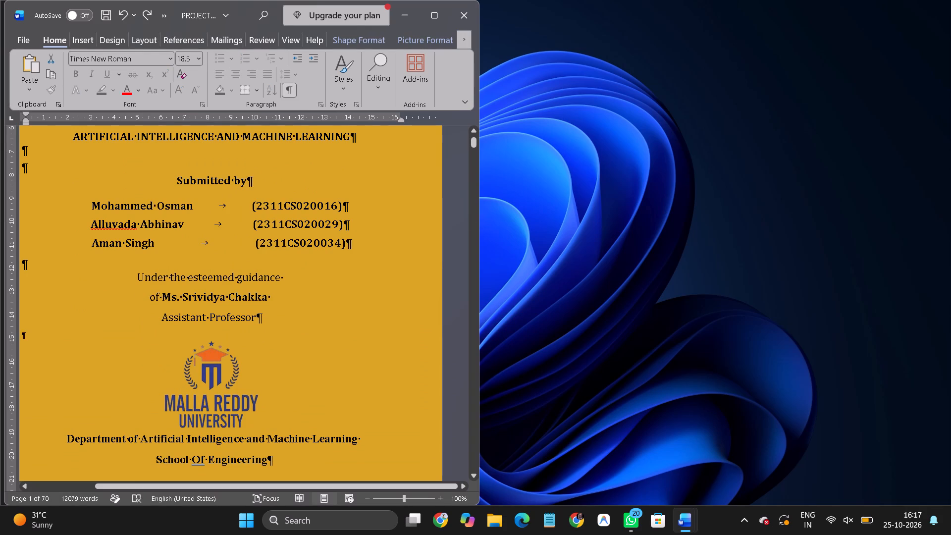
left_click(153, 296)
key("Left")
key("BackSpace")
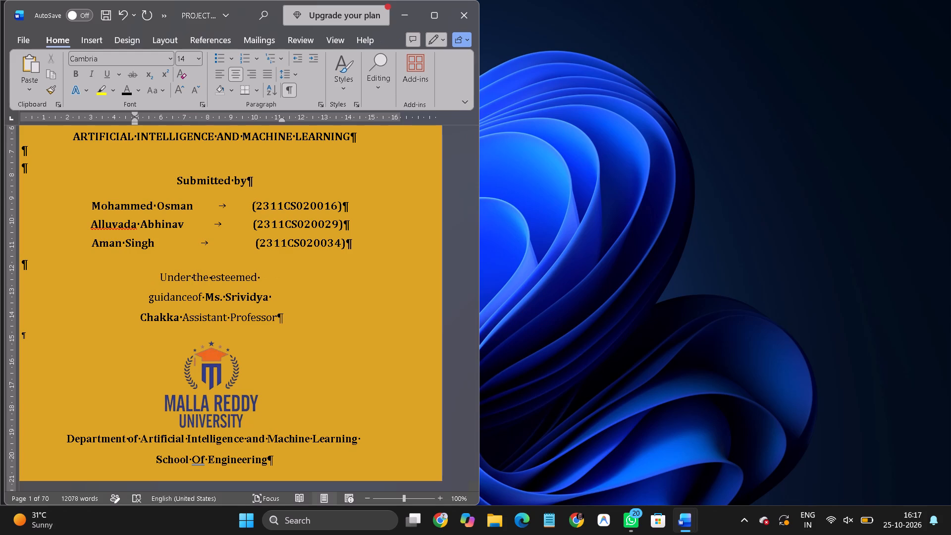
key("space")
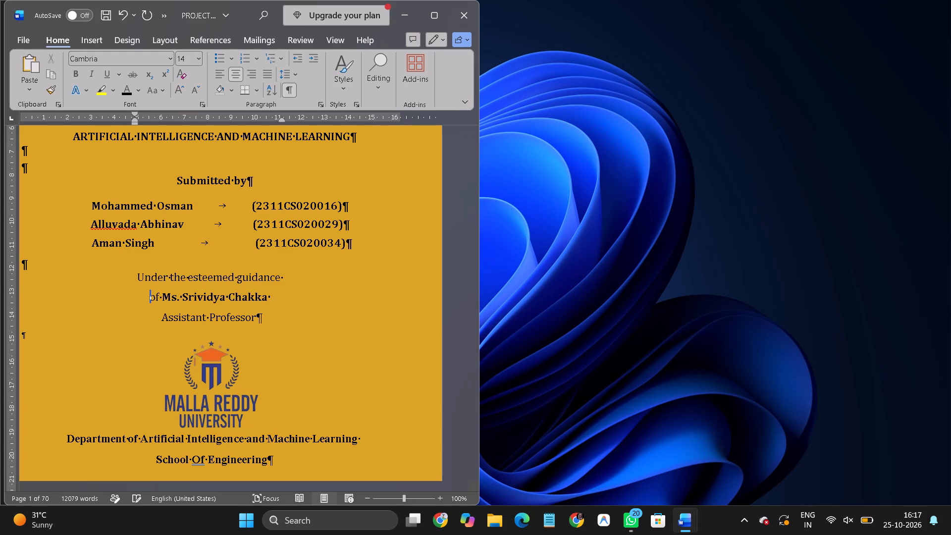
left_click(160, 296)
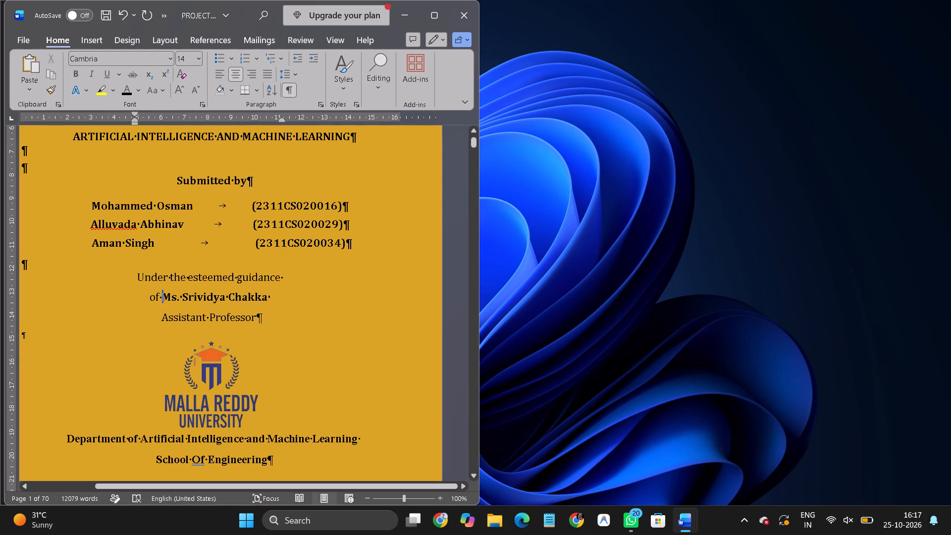
Put the guide's name on its own line and rework the spacing before "guidance" and "of" in the line above.
key("Return")
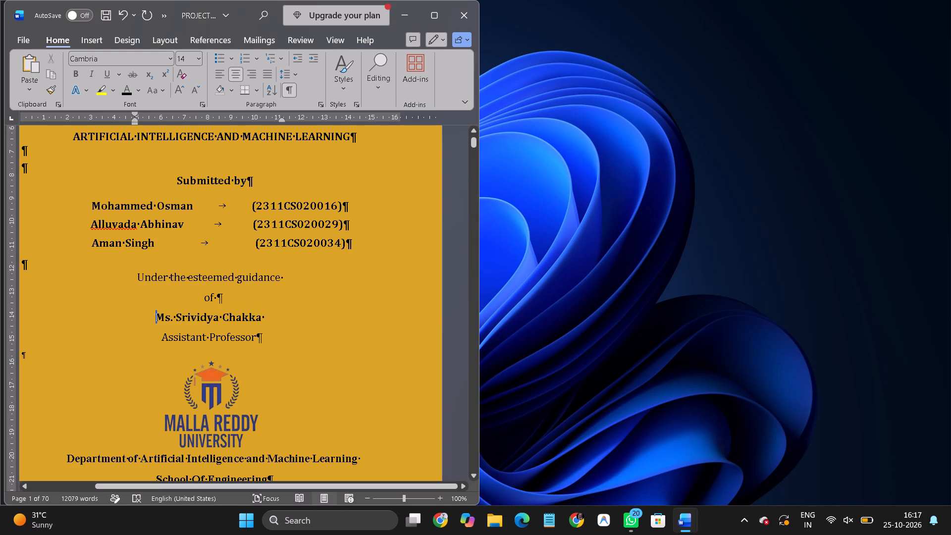
left_click(200, 298)
key("BackSpace")
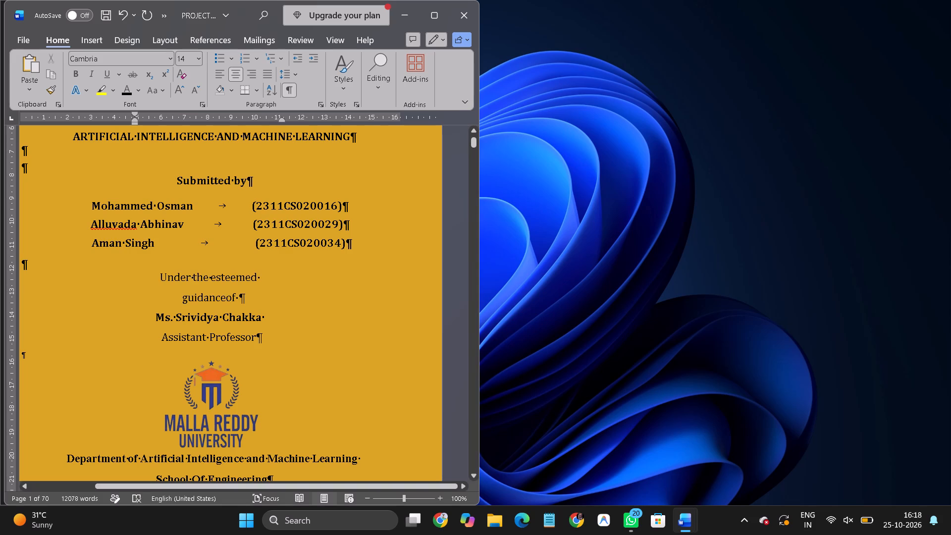
left_click(182, 300)
key("BackSpace")
key("BackSpace")
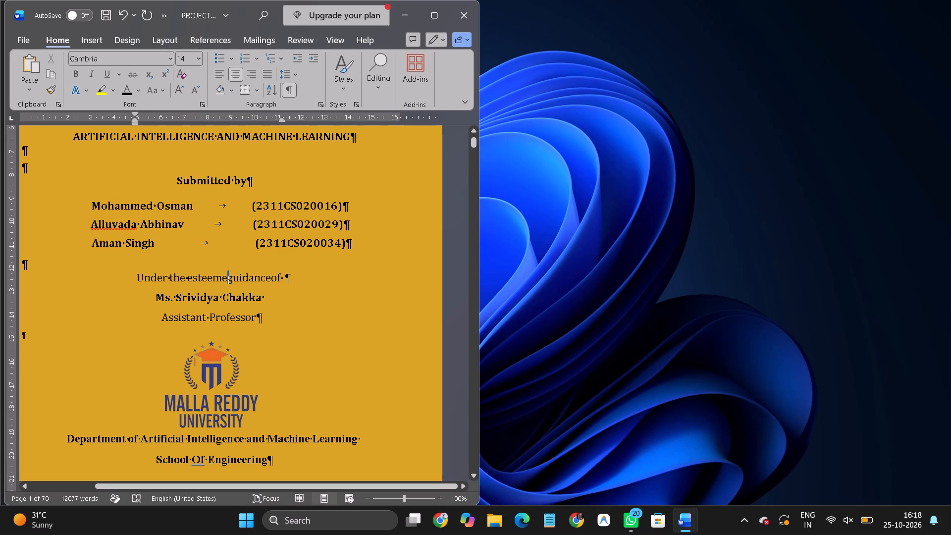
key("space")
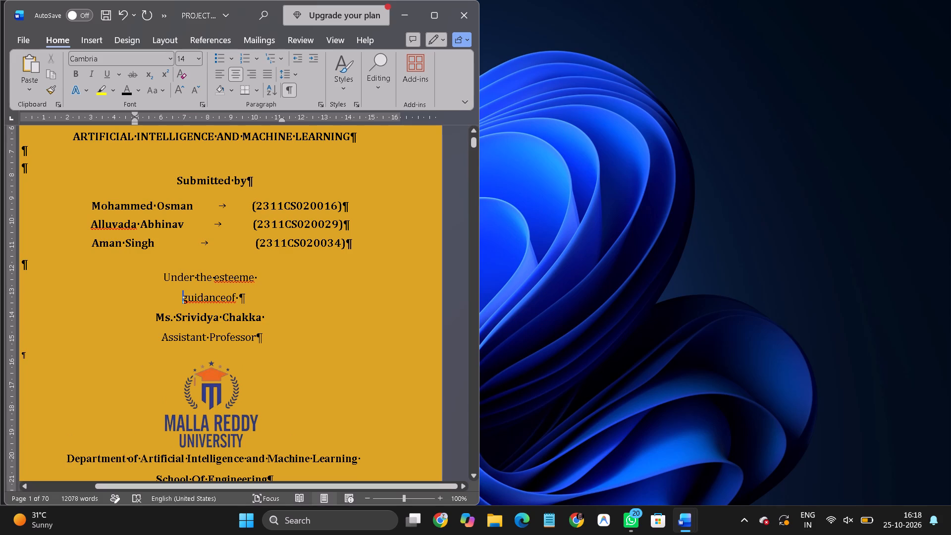
Extend the guidance line's right indent to about 12.8 cm and insert a space between "guidance" and "of".
left_click_drag(281, 119, 303, 120)
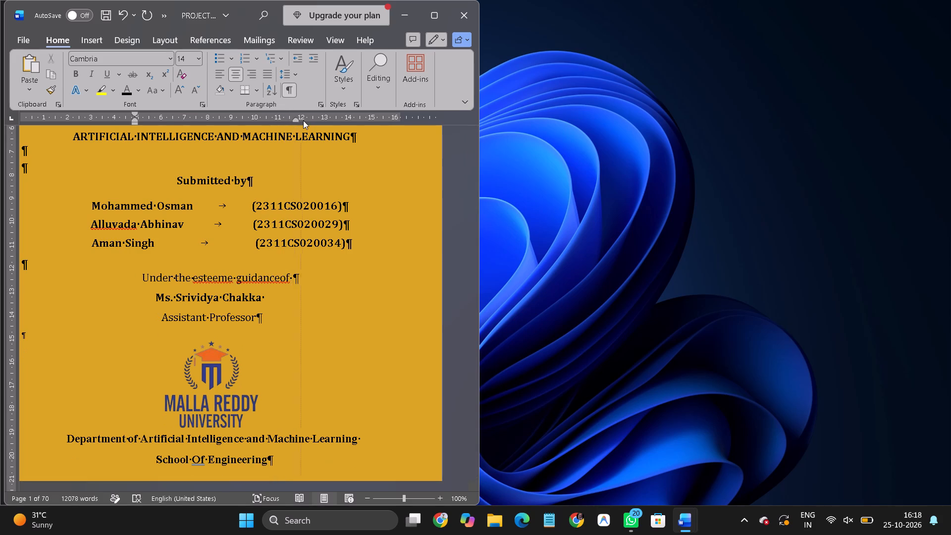
left_click_drag(303, 120, 317, 121)
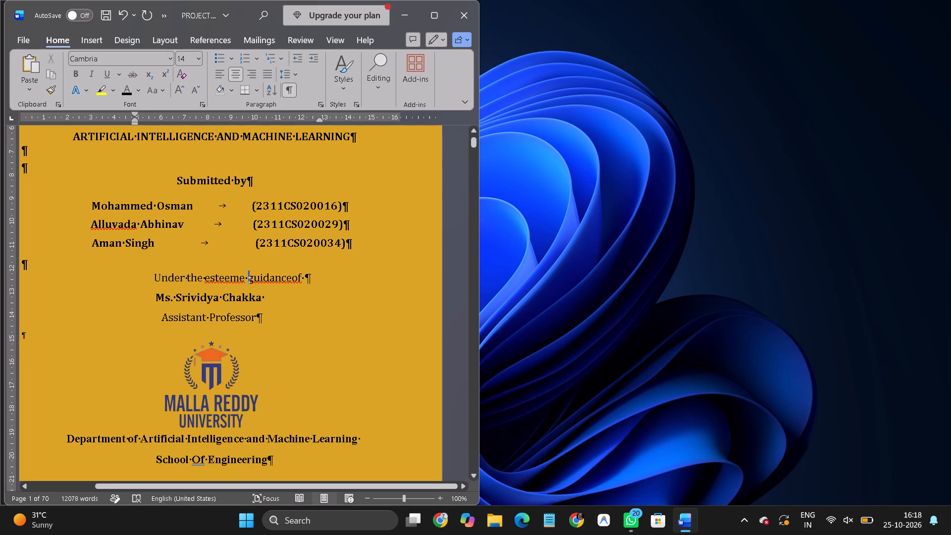
left_click(292, 277)
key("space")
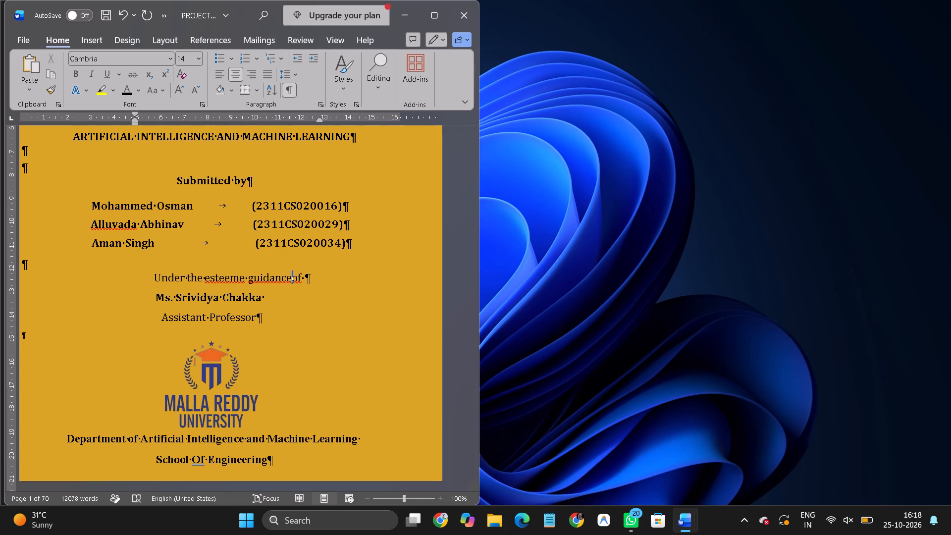
Change the font color of the guide's name on the cover page to standard red.
left_click_drag(264, 297, 157, 295)
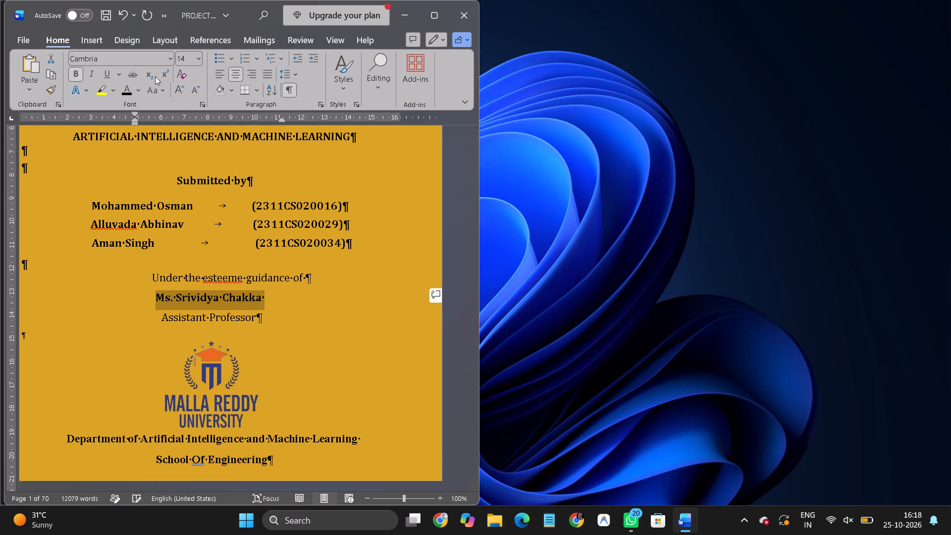
left_click(132, 92)
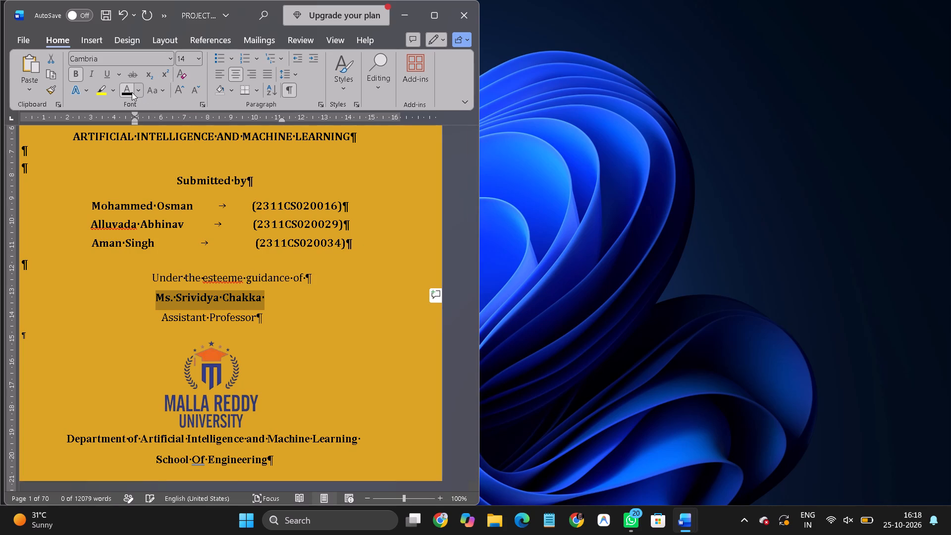
left_click(133, 92)
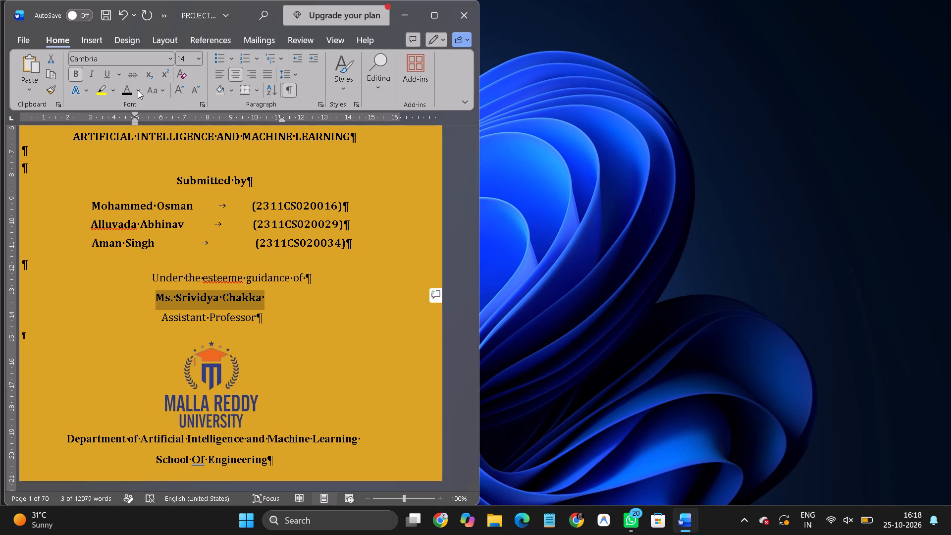
left_click(138, 90)
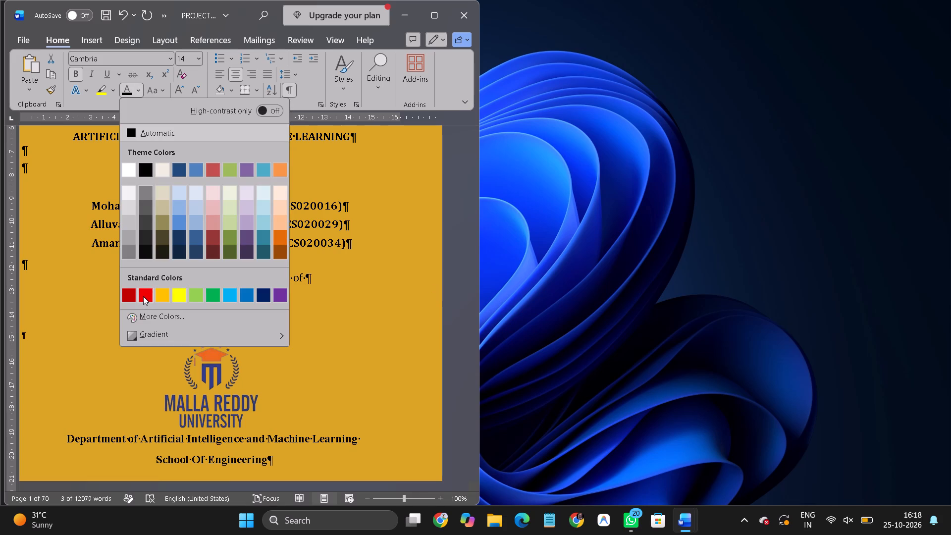
left_click(143, 296)
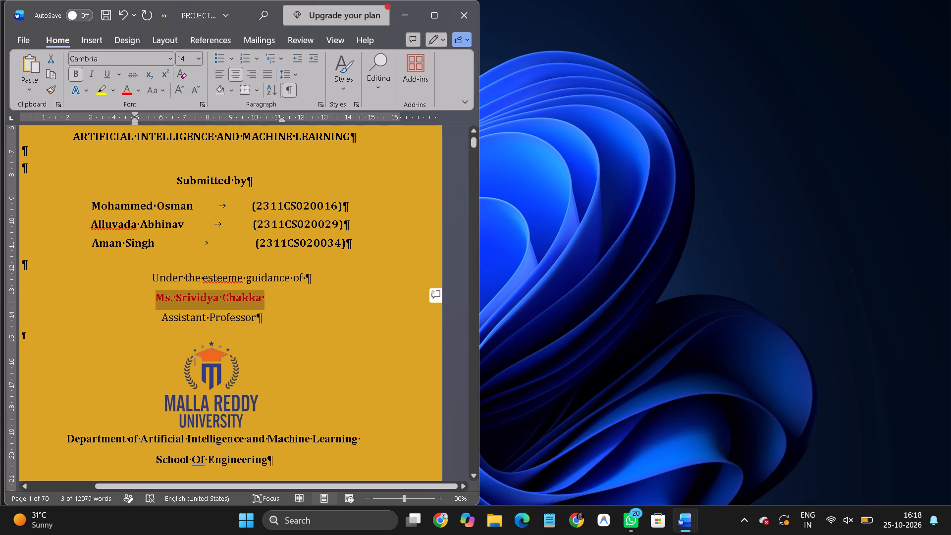
left_click(308, 353)
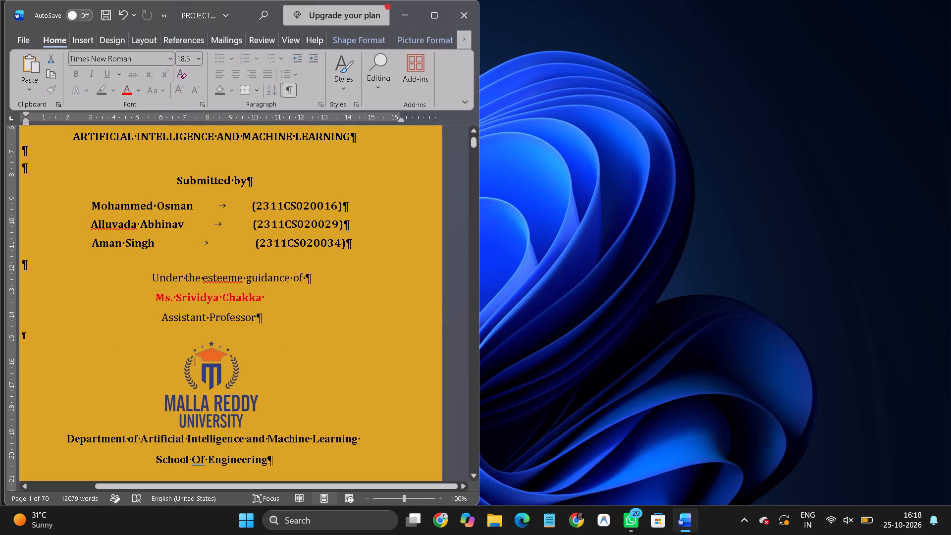
Hide the formatting marks in the document.
key("ctrl+shift+8")
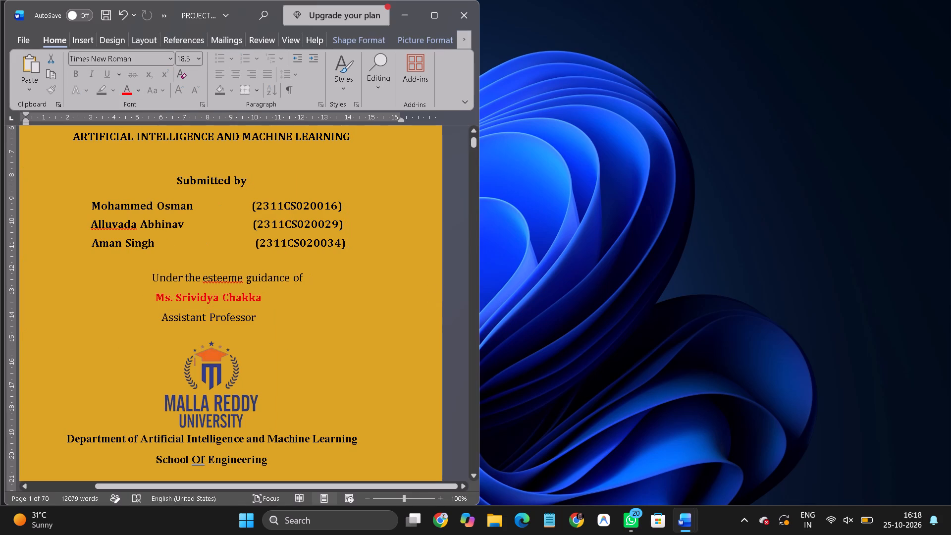
Review the bottom of the gold cover and the pages following it, and place the cursor on the blank second page.
scroll(300, 340, "down", 1)
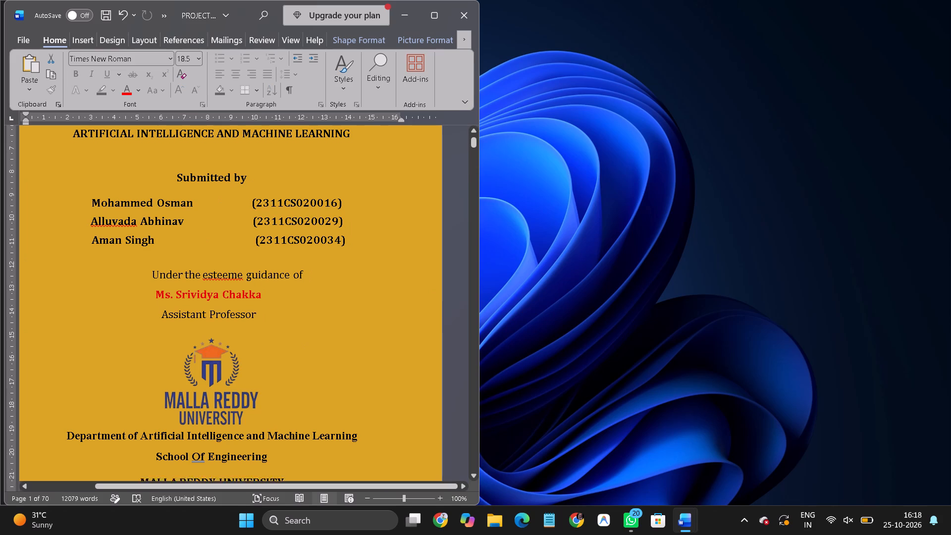
scroll(300, 340, "down", 5)
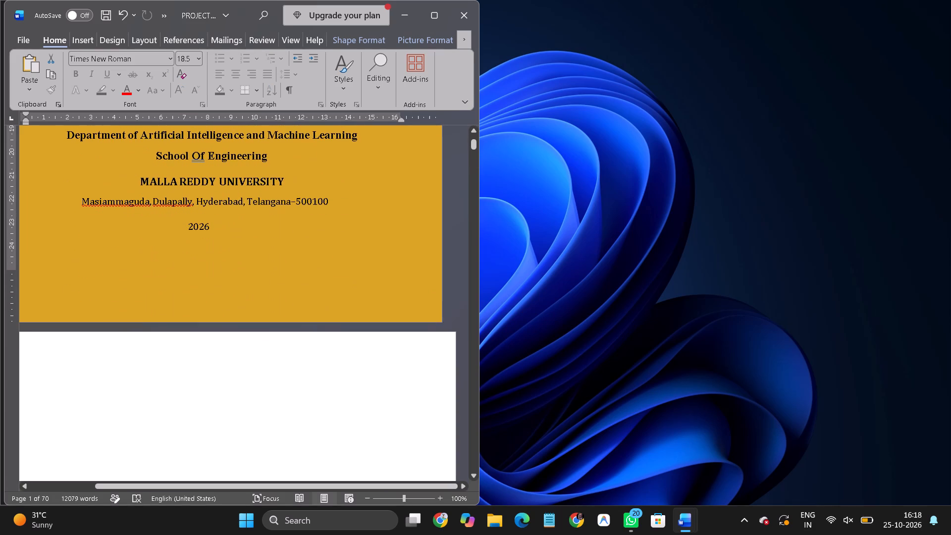
scroll(300, 340, "down", 8)
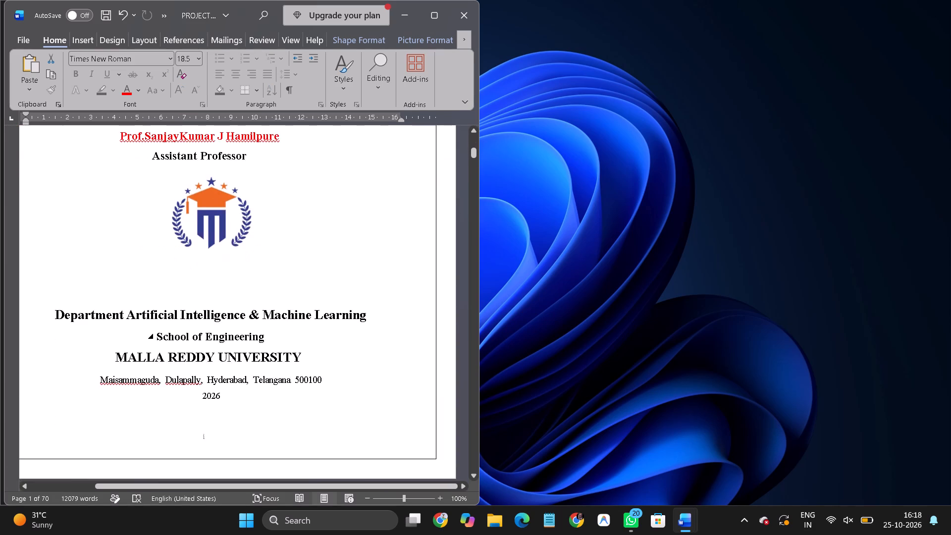
scroll(300, 340, "up", 5)
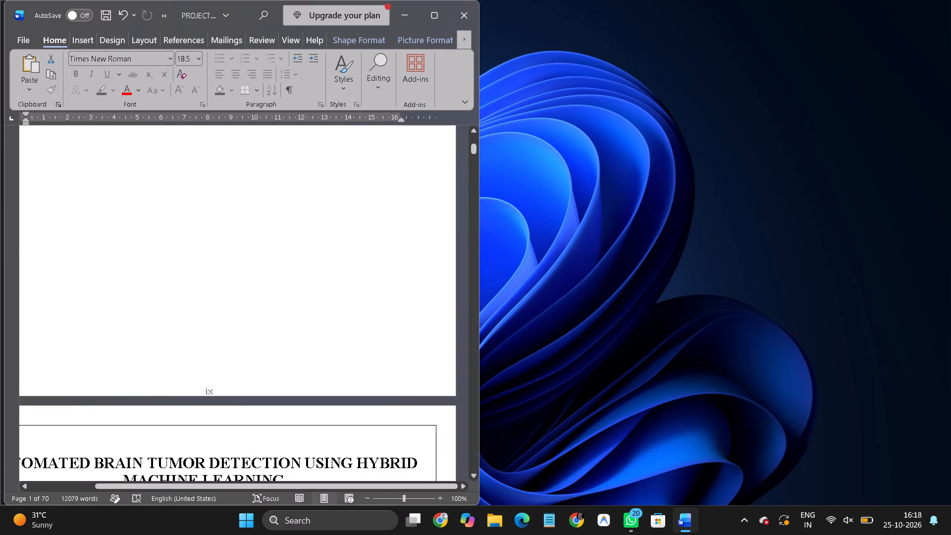
scroll(300, 340, "up", 5)
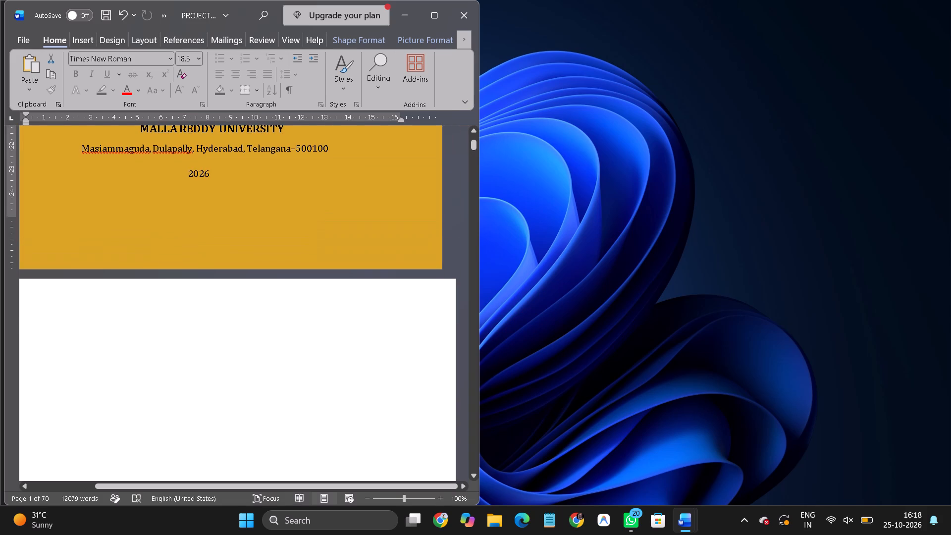
scroll(300, 340, "up", 1)
scroll(300, 340, "down", 1)
left_click(300, 340)
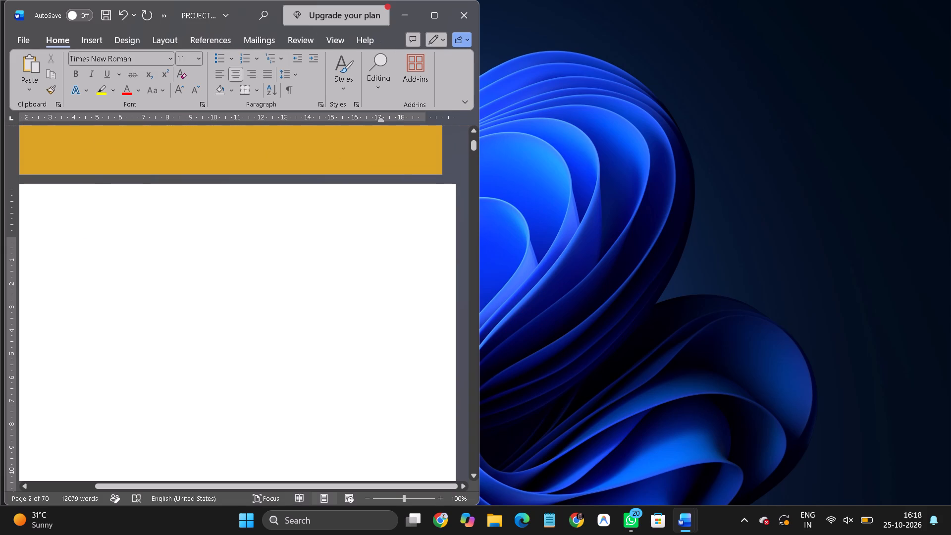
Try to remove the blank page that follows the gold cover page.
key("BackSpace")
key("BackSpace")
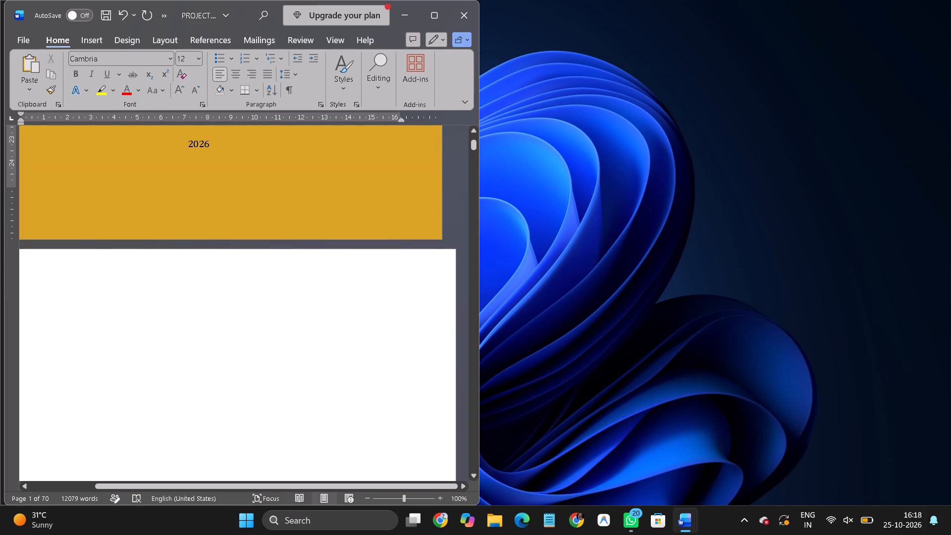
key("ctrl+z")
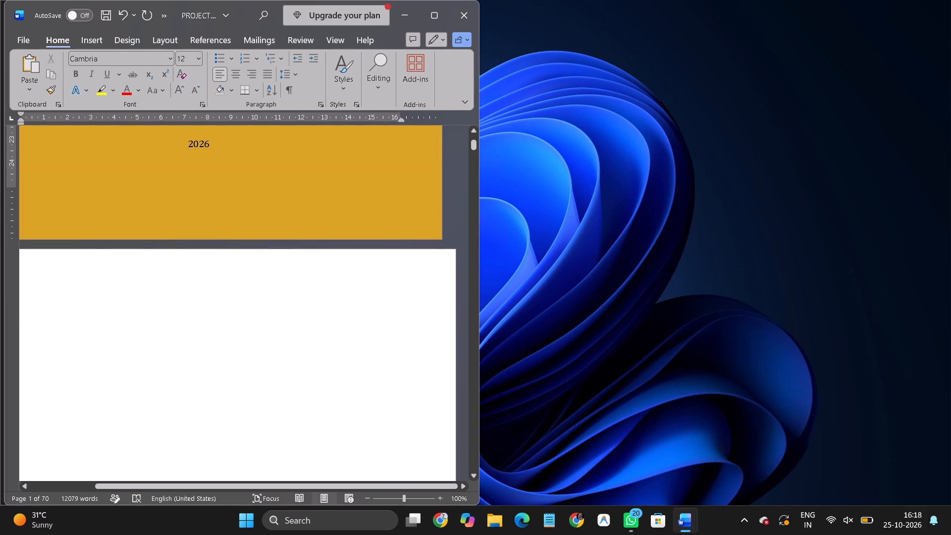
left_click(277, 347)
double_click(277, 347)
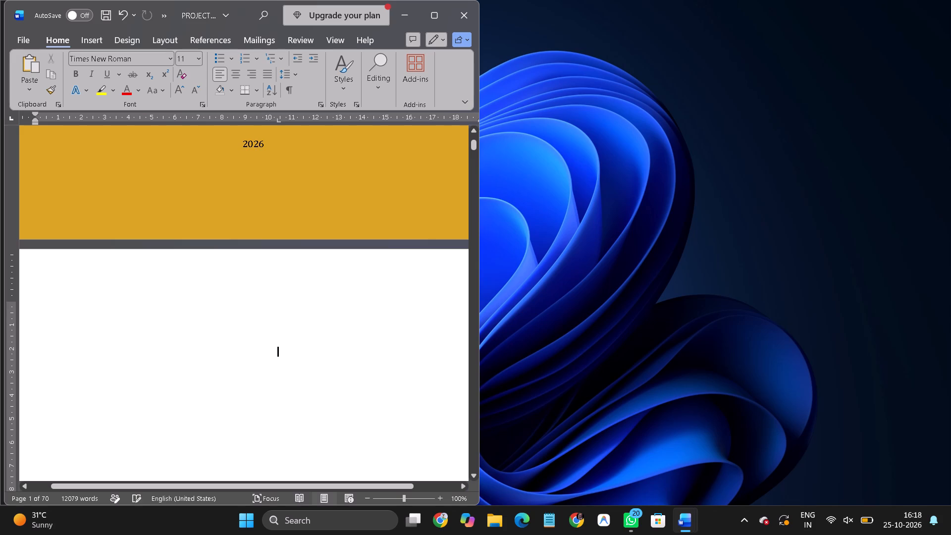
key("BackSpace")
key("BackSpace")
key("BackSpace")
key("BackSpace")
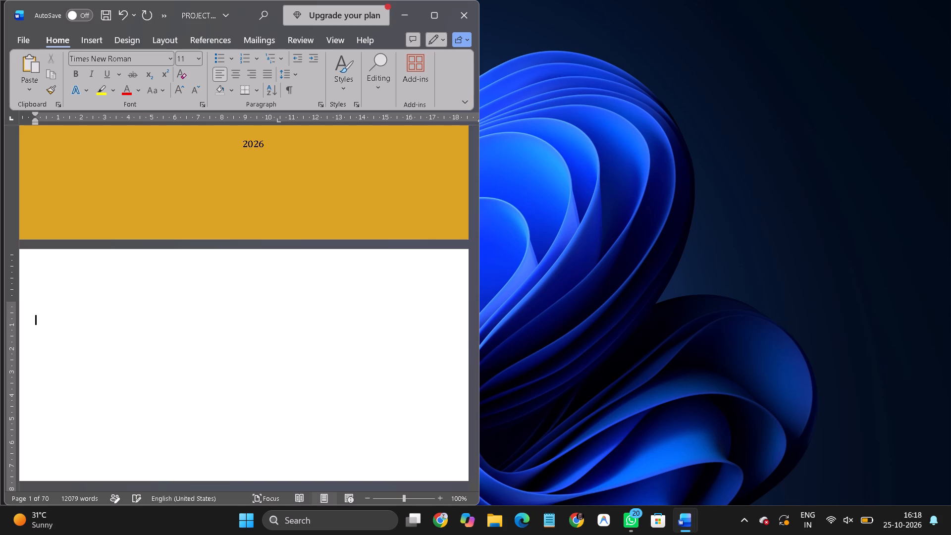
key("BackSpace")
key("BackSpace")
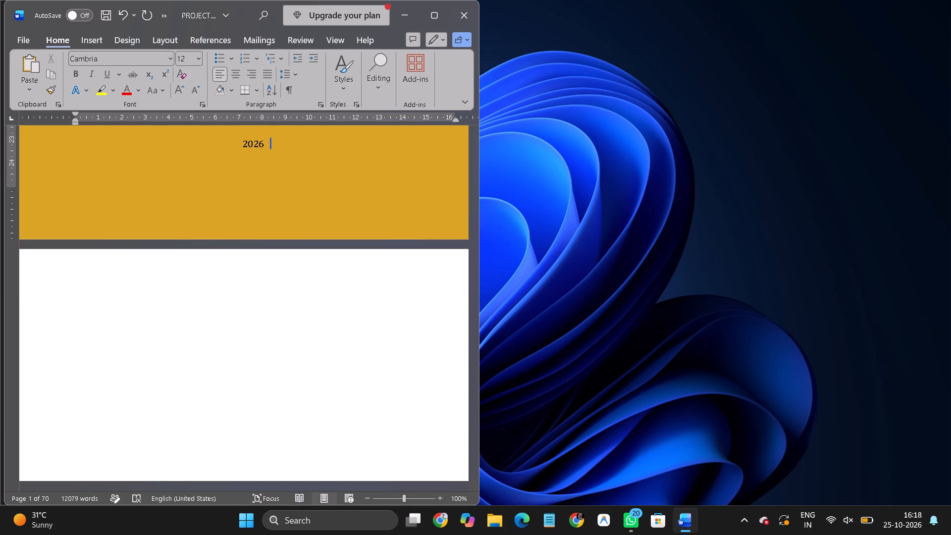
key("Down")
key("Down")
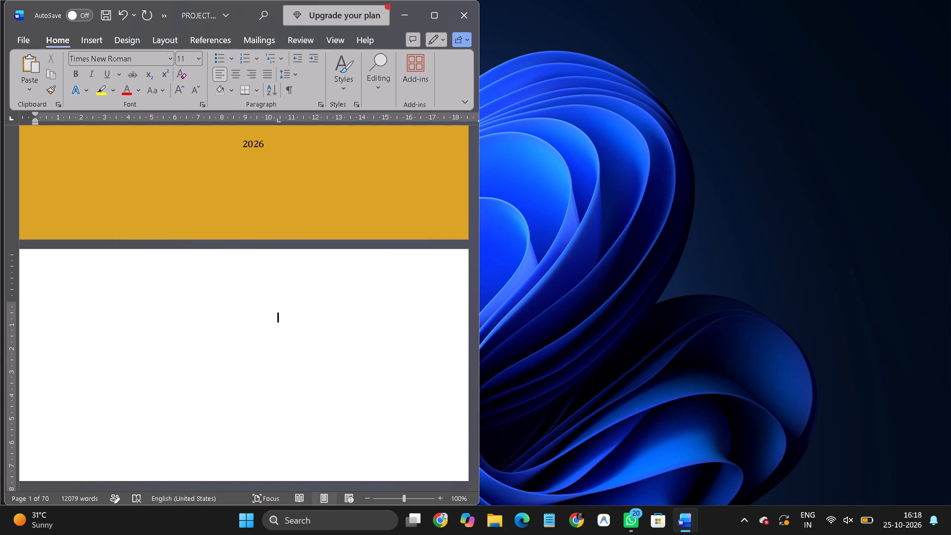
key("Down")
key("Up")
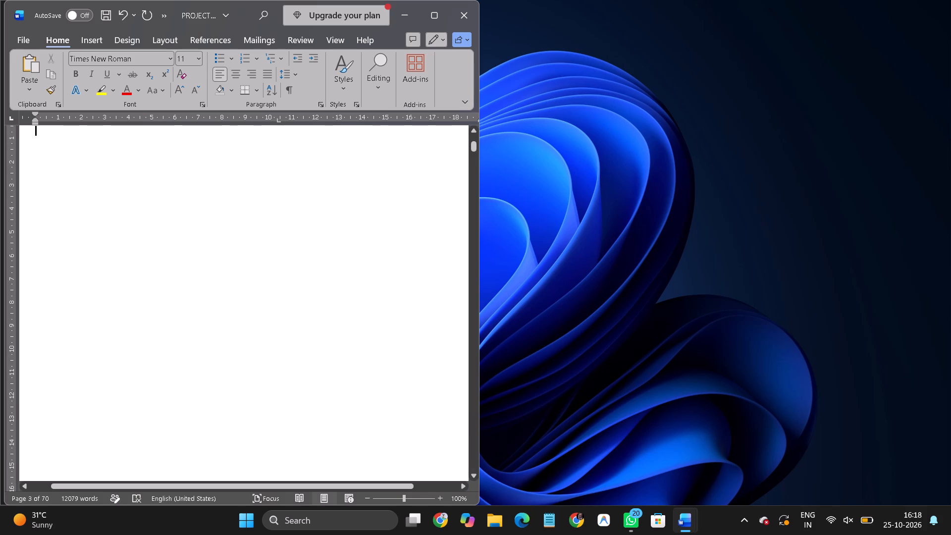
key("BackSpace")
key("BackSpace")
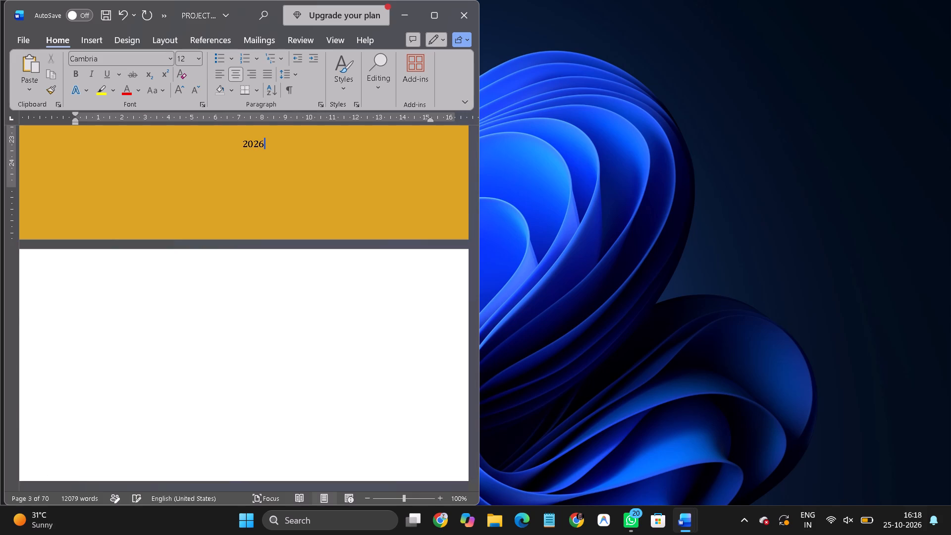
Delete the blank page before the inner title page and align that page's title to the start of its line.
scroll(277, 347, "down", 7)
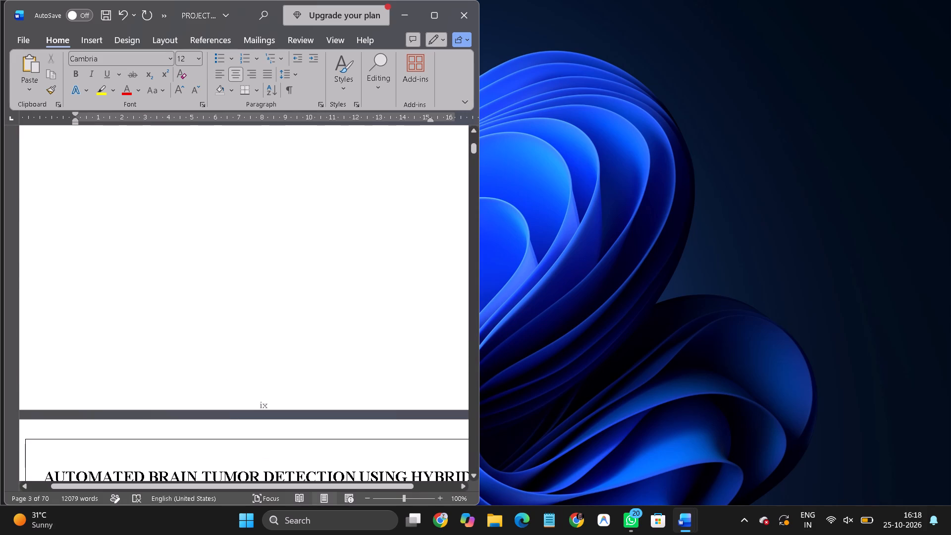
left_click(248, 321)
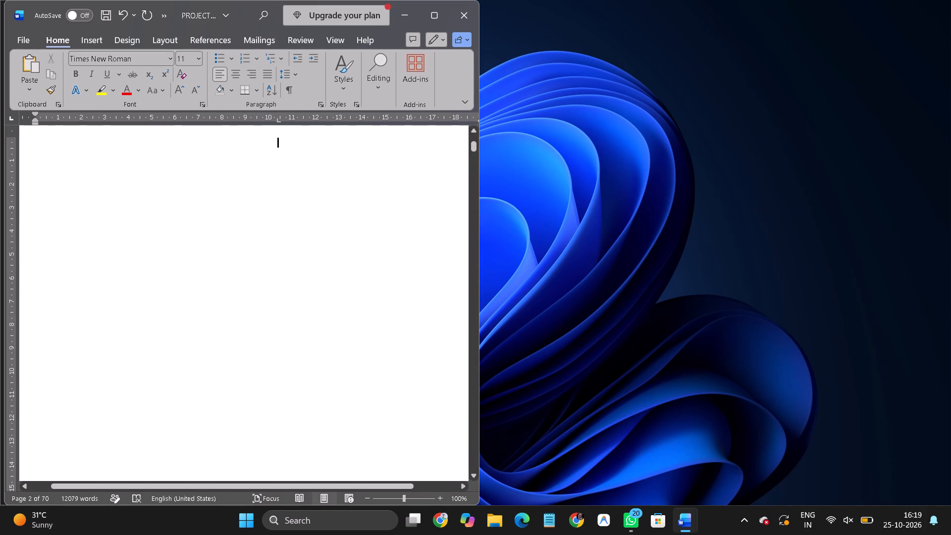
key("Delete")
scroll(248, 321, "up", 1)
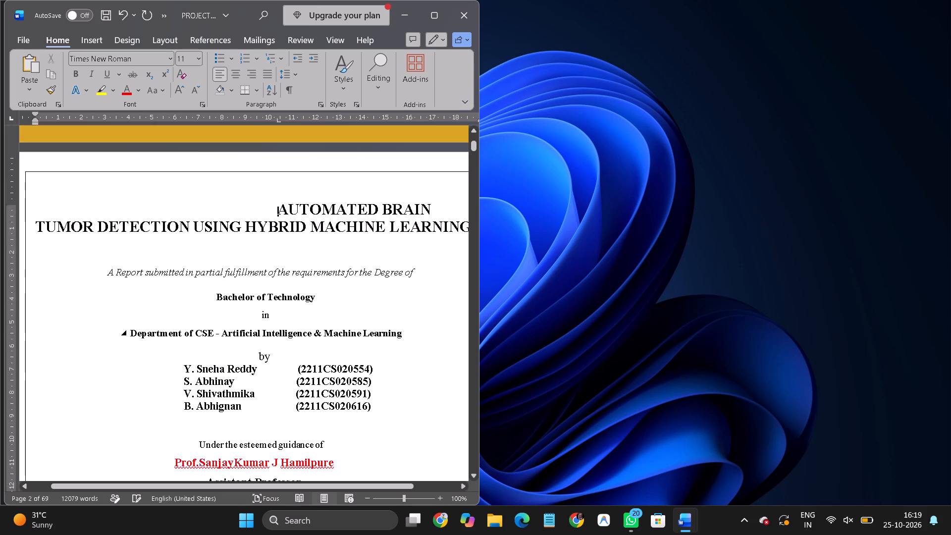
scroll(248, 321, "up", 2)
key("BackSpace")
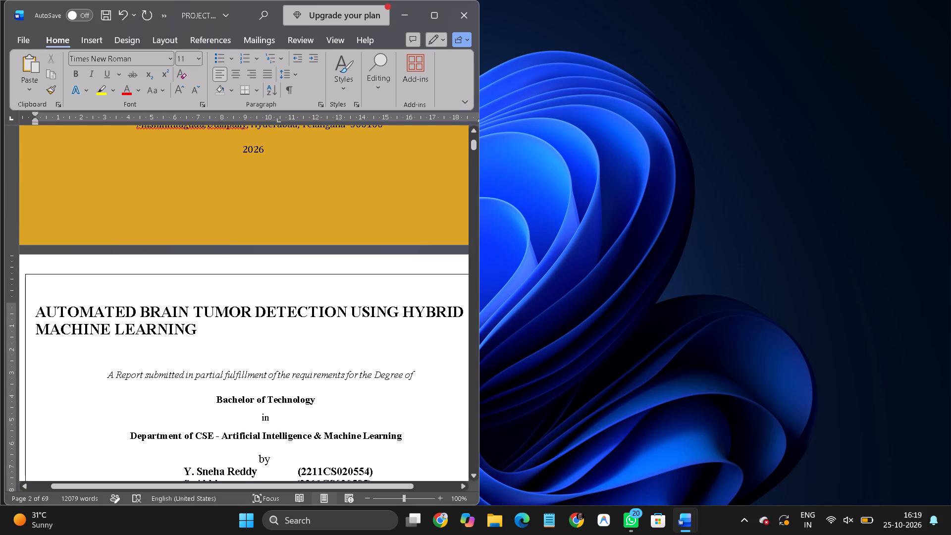
Review the layout of the cover page, the inner title page and the content that follows.
scroll(309, 333, "down", 3)
scroll(309, 333, "up", 2)
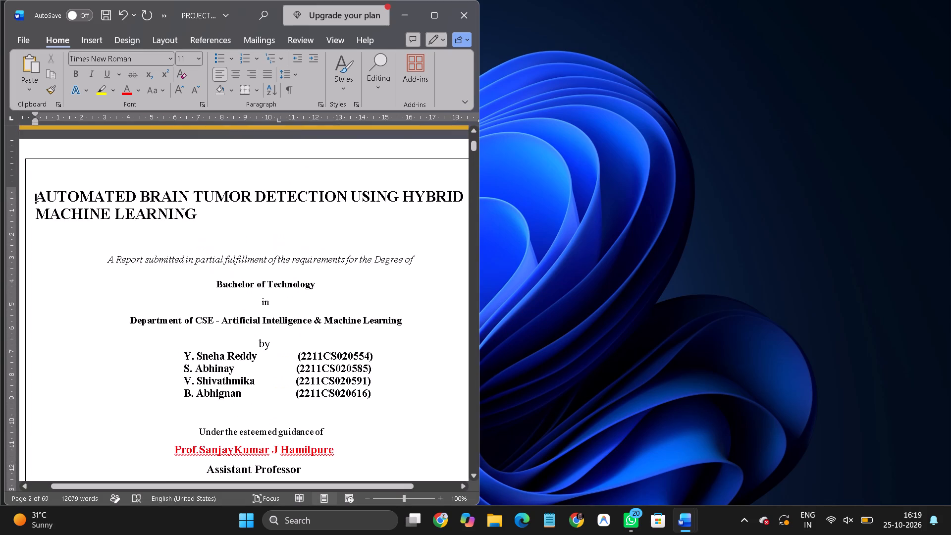
scroll(309, 333, "up", 2)
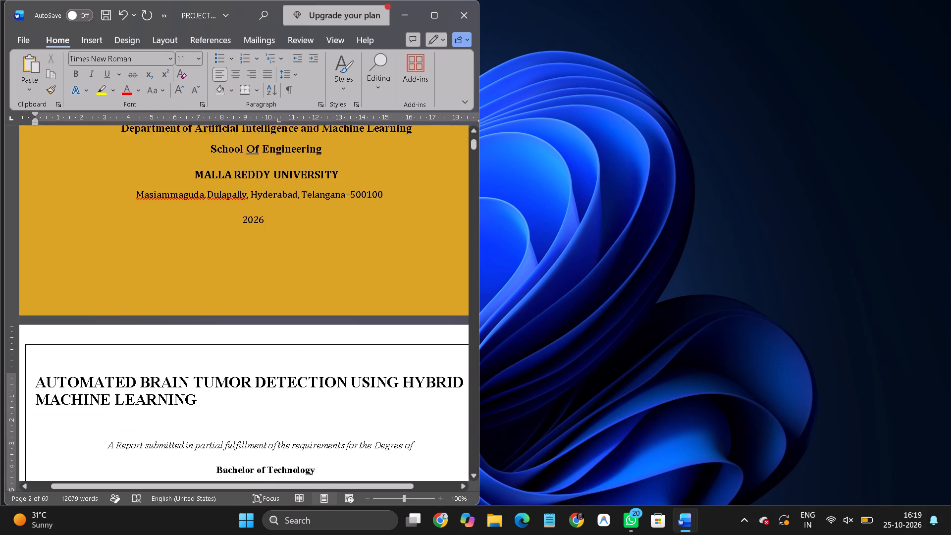
scroll(309, 333, "down", 5)
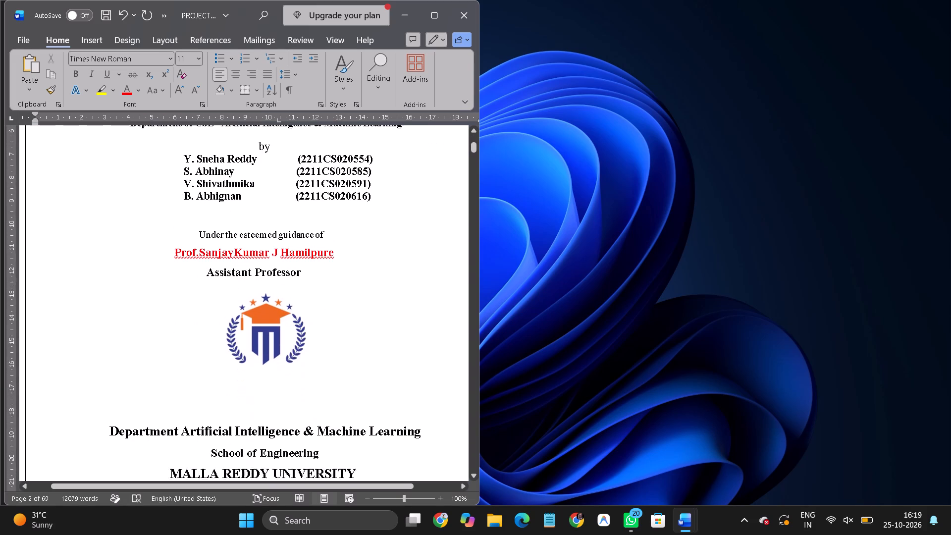
scroll(309, 333, "down", 3)
left_click(309, 333)
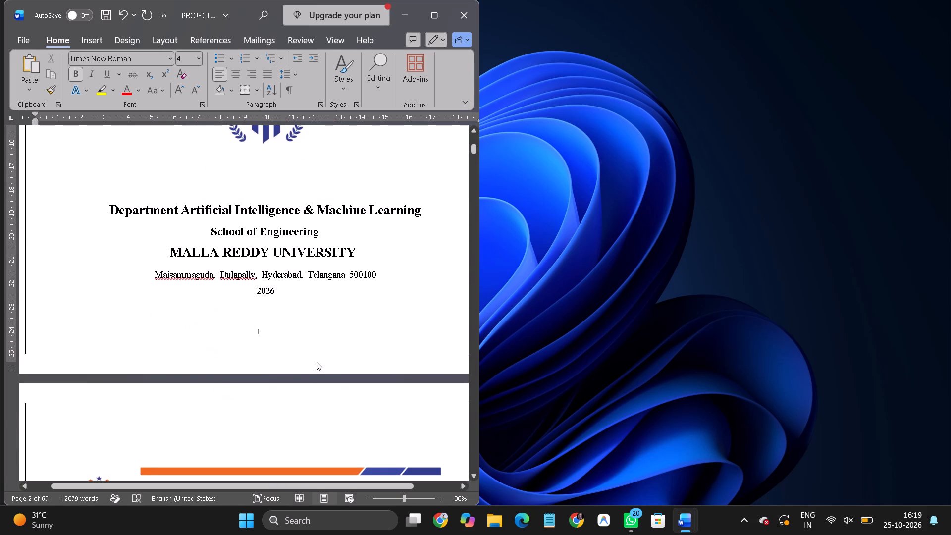
Delete the entire inner title page content between the gold cover page and the certificate page.
left_click_drag(317, 362, 157, 299)
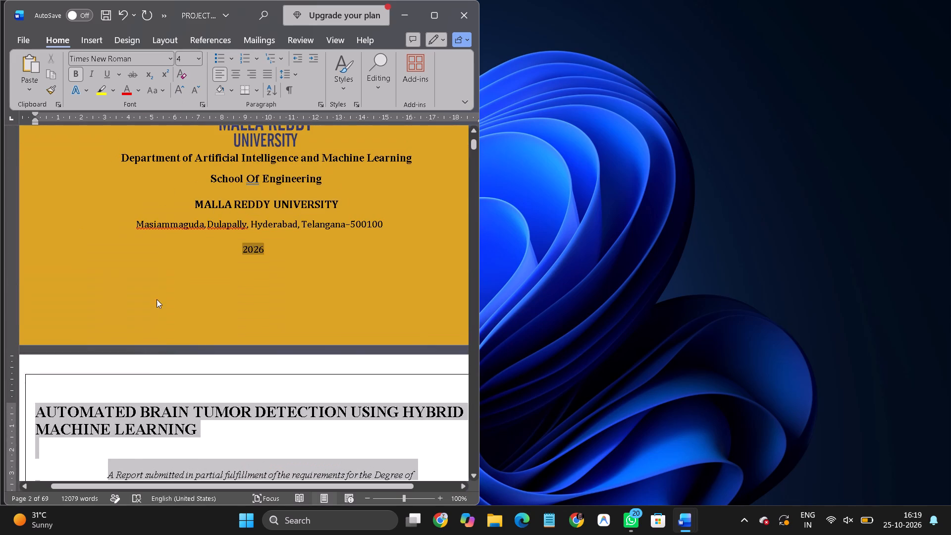
left_click_drag(157, 299, 38, 410)
key("BackSpace")
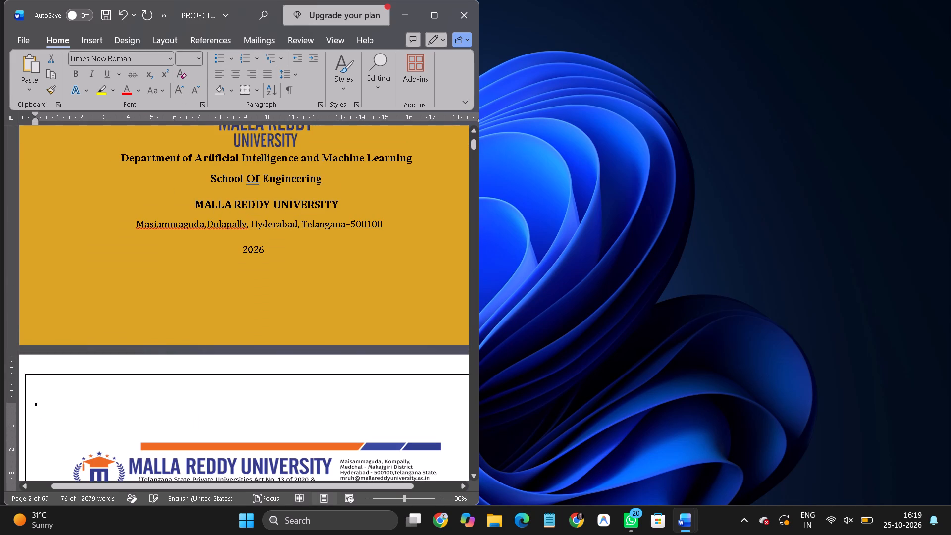
Remove the empty lines above the Malla Reddy University letterhead so it starts at the top of the certificate page.
scroll(38, 410, "down", 1)
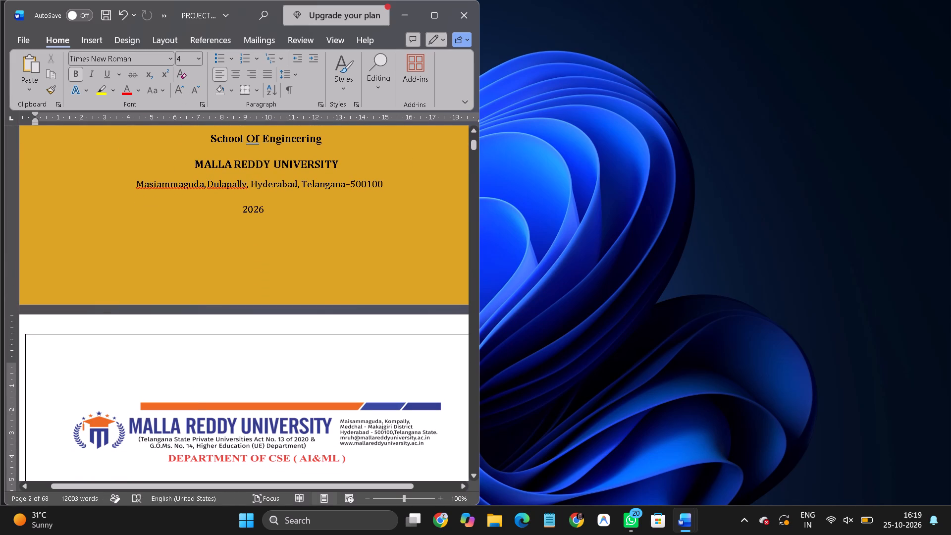
key("Delete")
key("Delete")
key("Delete")
key("Delete")
key("Delete")
key("Delete")
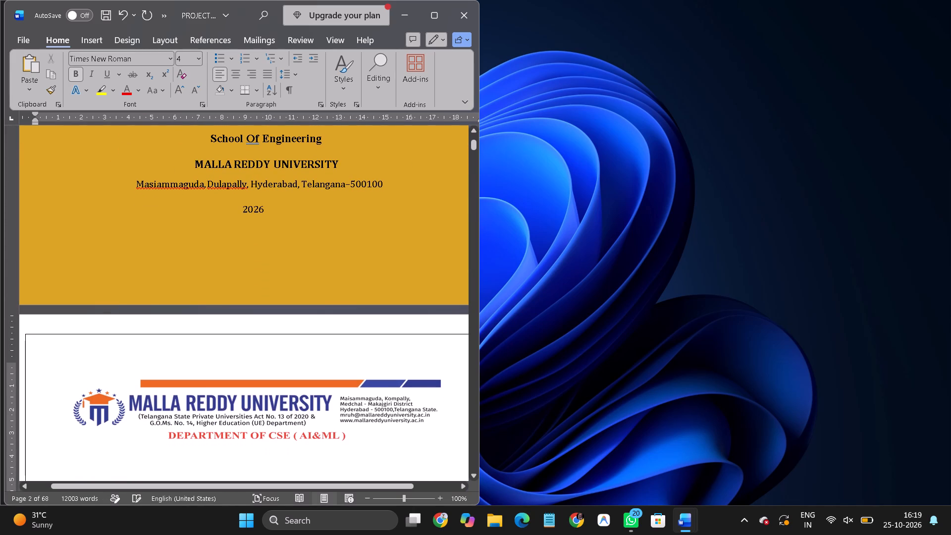
key("Delete")
key("Delete")
key("Delete")
key("Delete")
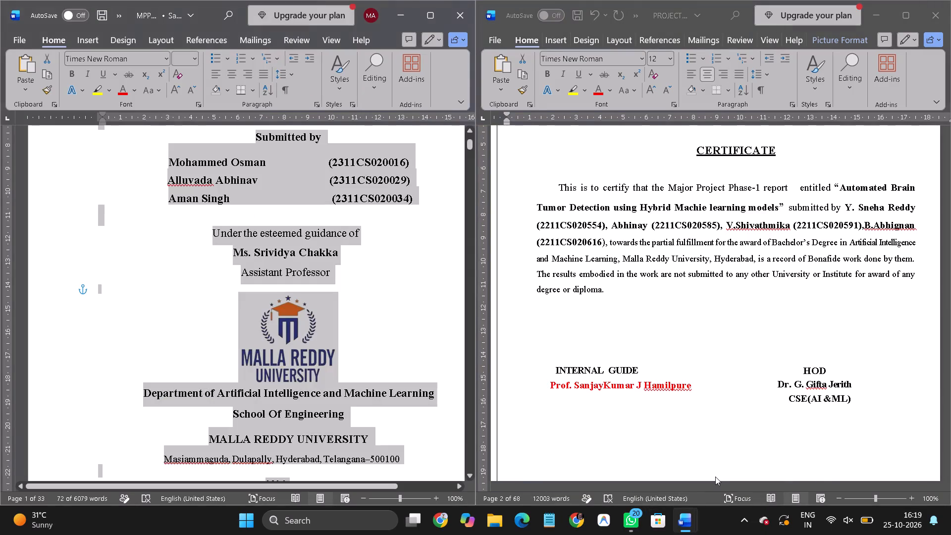
Examine the AgriGuard report's cover page, including its title, submitters, guide and department details, against the certificate page.
left_click(417, 319)
scroll(417, 319, "up", 1)
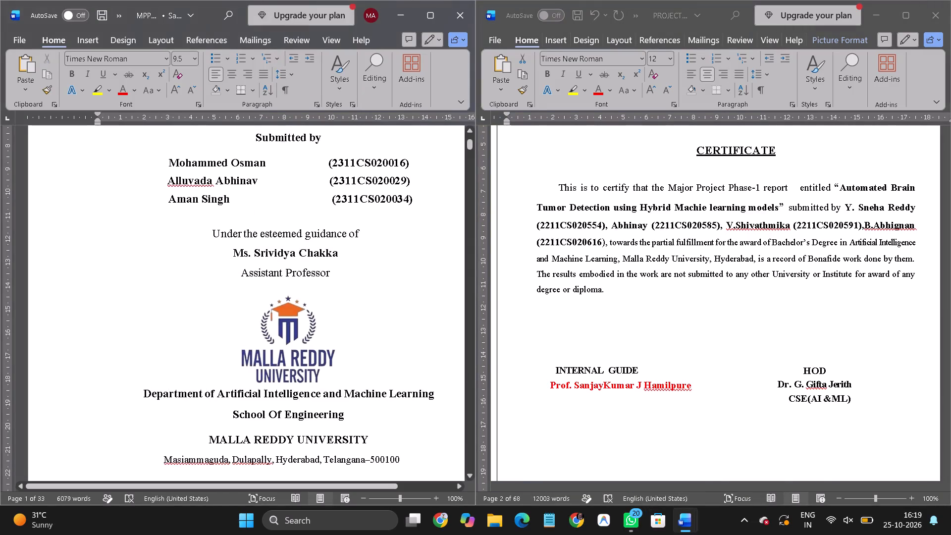
scroll(417, 319, "up", 3)
scroll(417, 319, "left", 1)
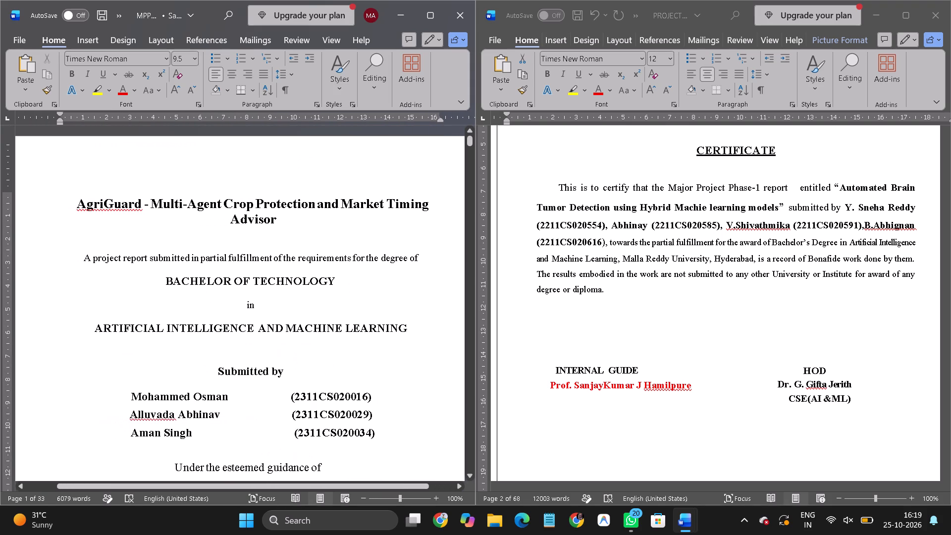
scroll(417, 319, "left", 1)
scroll(377, 405, "down", 1)
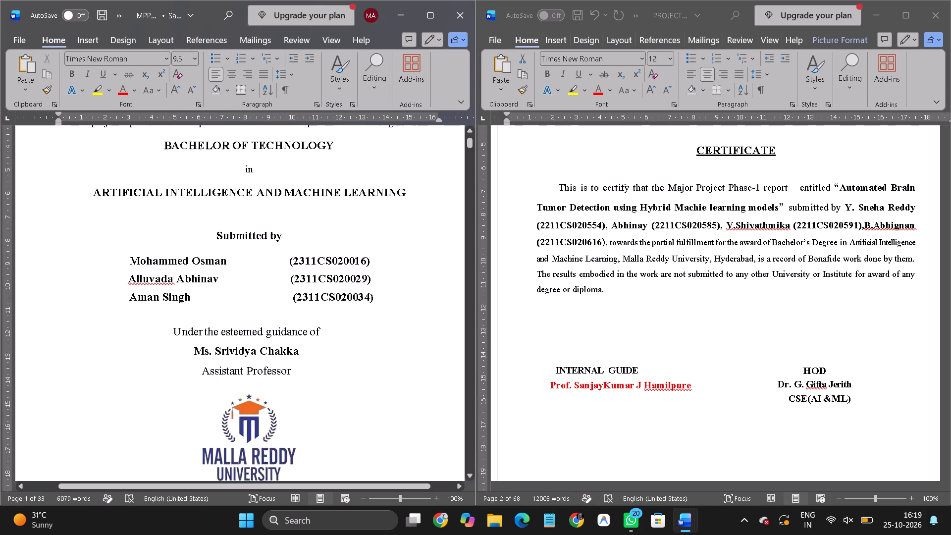
scroll(377, 405, "down", 1)
left_click(603, 304)
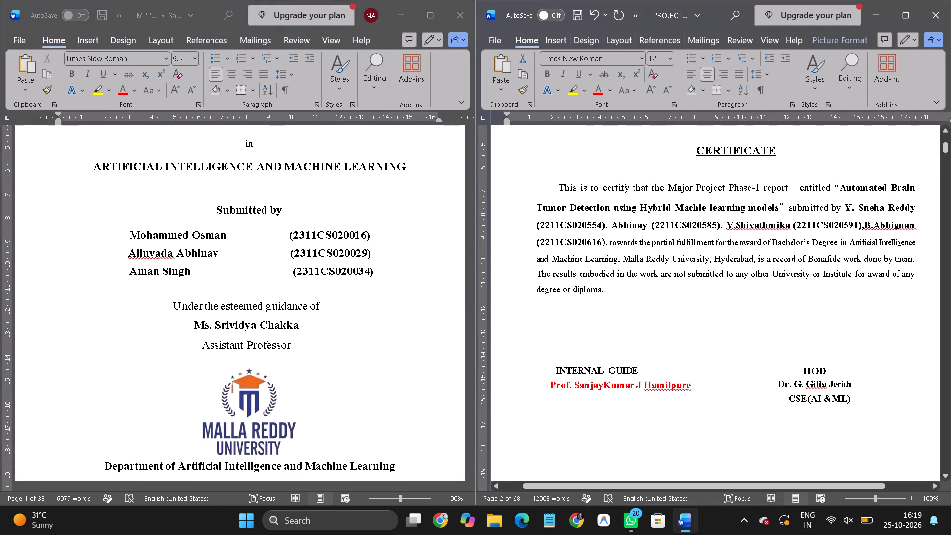
Close the brain tumor report without saving the changes.
left_click(930, 17)
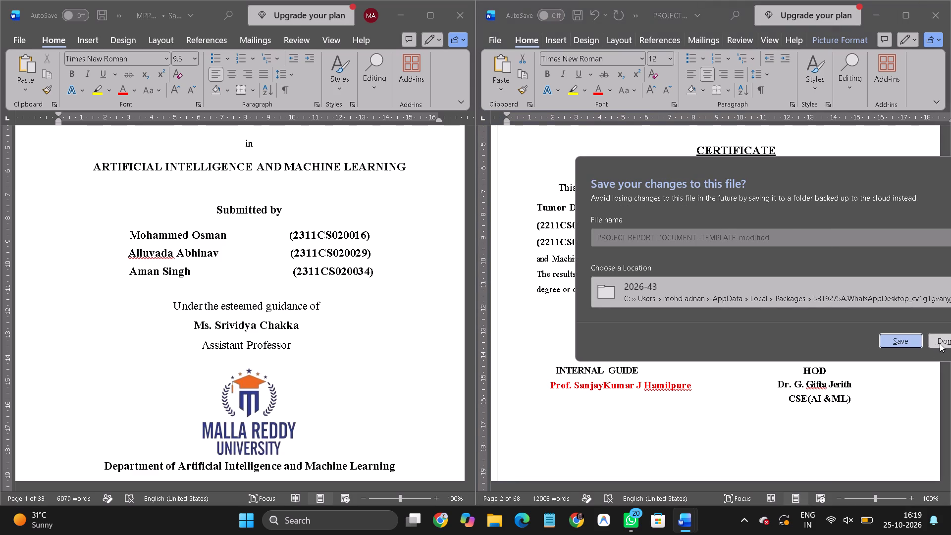
left_click(940, 343)
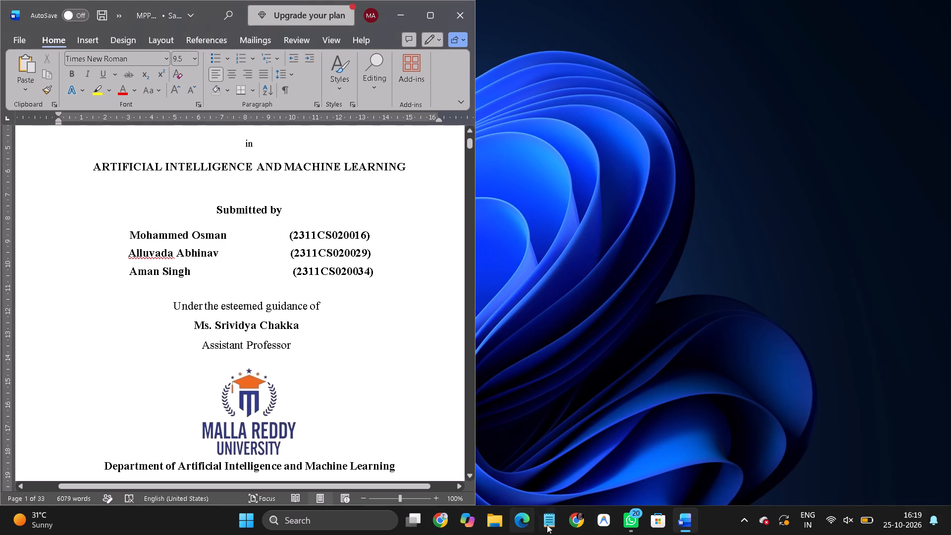
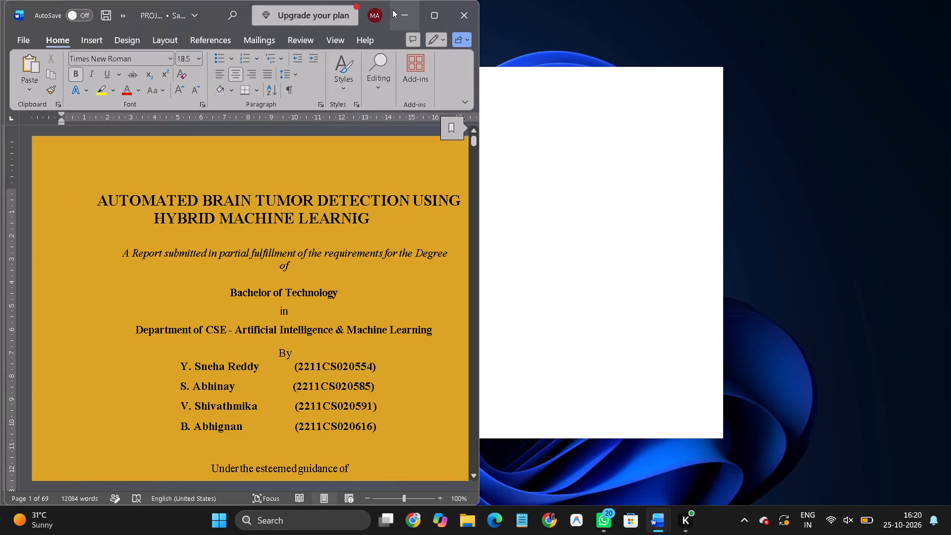
Place the brain tumor report and the AgriGuard report side by side.
left_click_drag(388, 6, 882, 260)
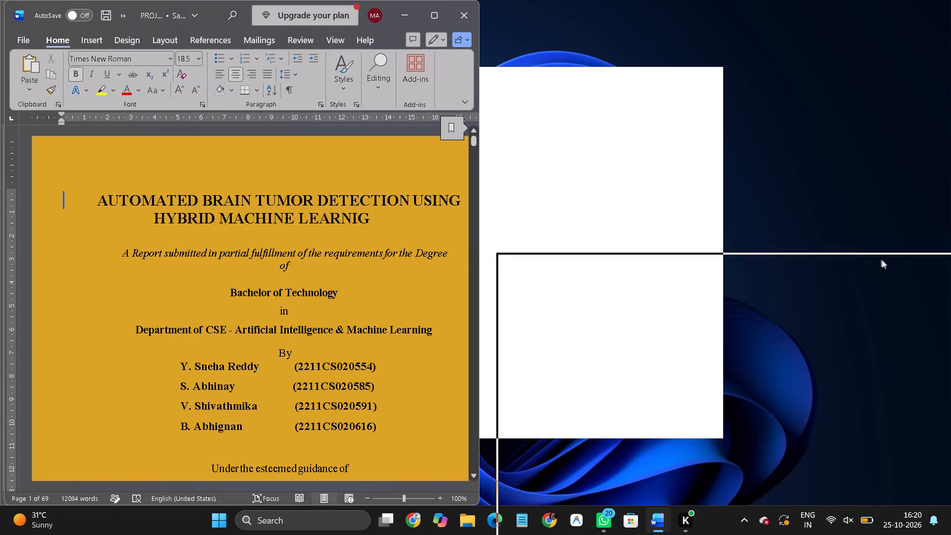
left_click_drag(882, 260, 950, 260)
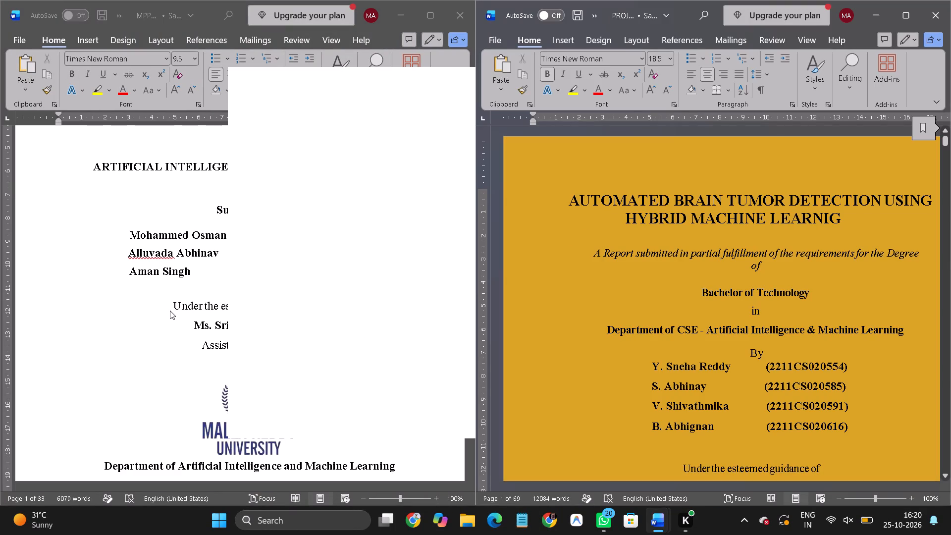
left_click(170, 311)
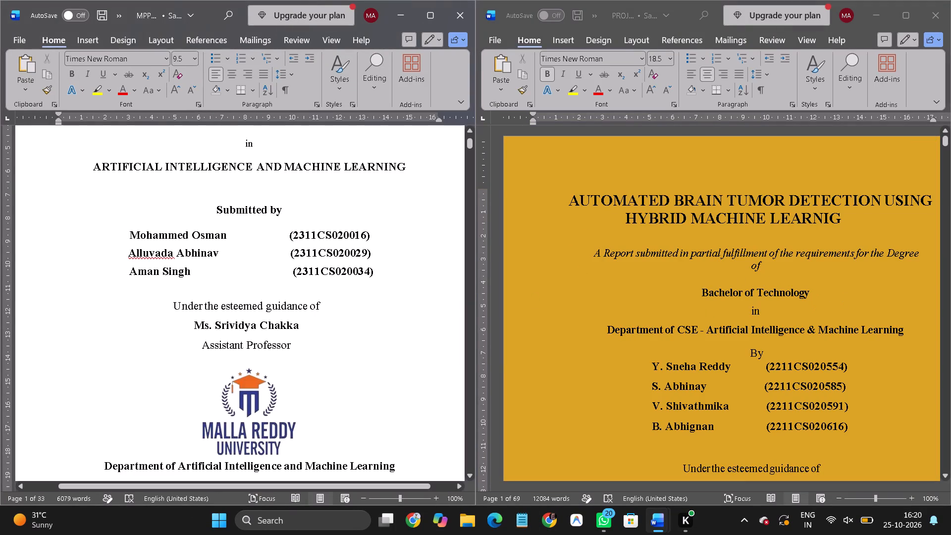
Copy the gold background from the brain tumor report's cover and paste it onto the first page of the AgriGuard report.
scroll(252, 289, "up", 3)
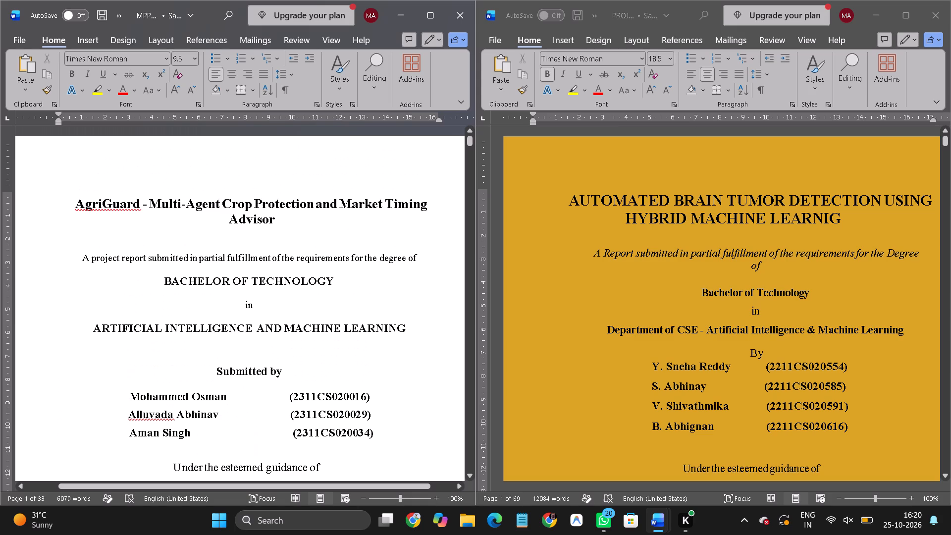
left_click(129, 174)
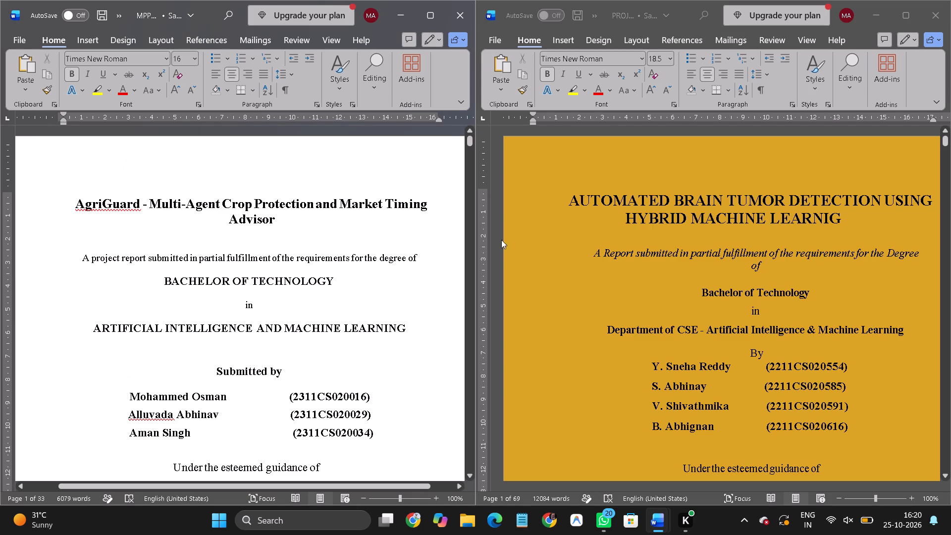
left_click(545, 259)
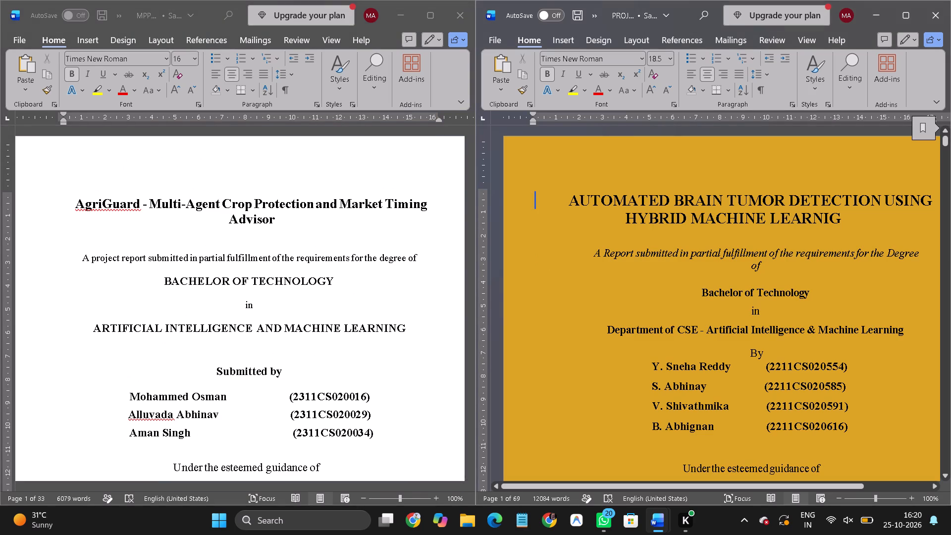
left_click(521, 149)
key("ctrl+c")
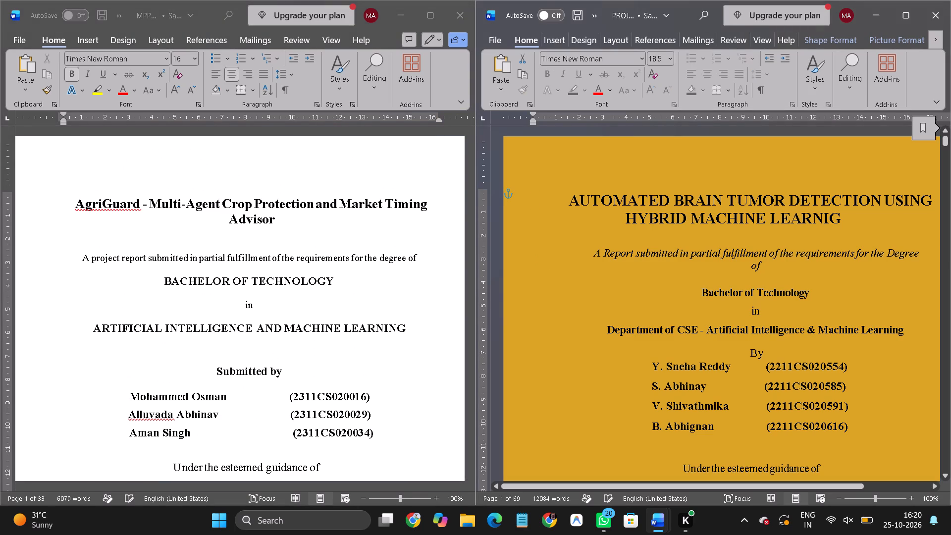
left_click(204, 166)
left_click(204, 166)
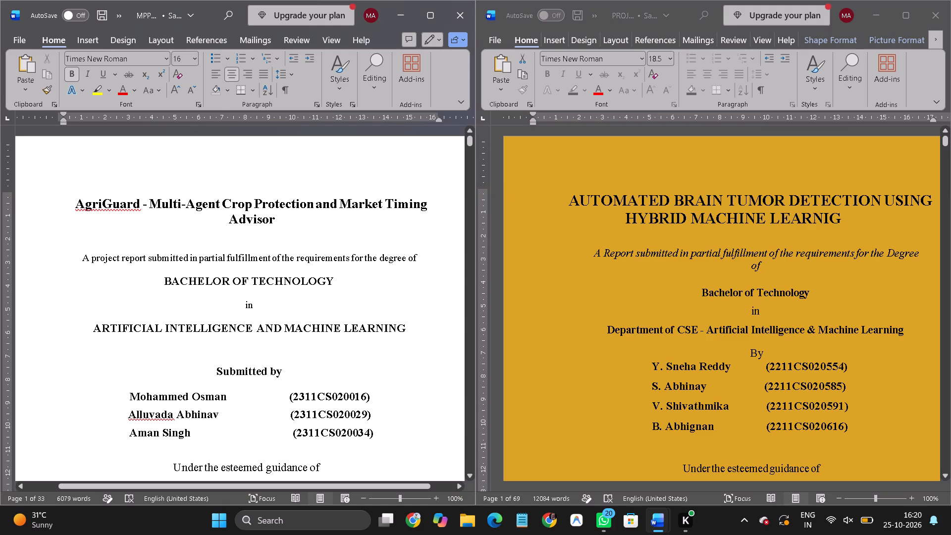
left_click(52, 165)
double_click(52, 165)
left_click(53, 216)
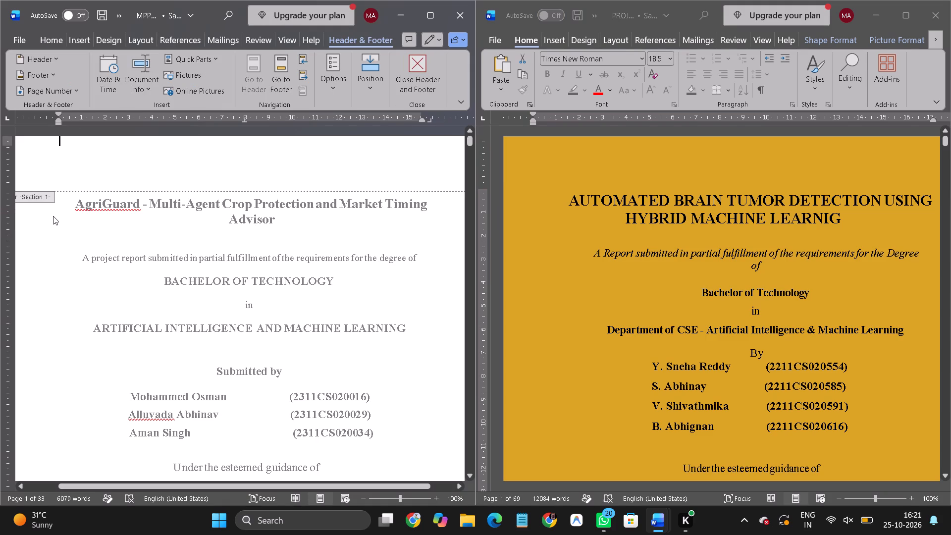
double_click(53, 216)
key("ctrl+v")
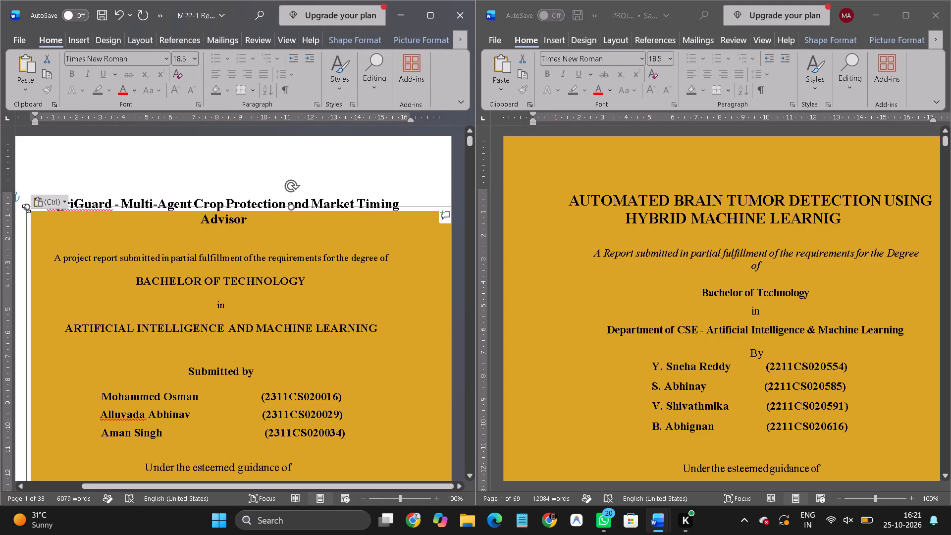
Move the gold background up to the page's top-left corner so it covers the entire AgriGuard title page.
left_click_drag(26, 209, 13, 138)
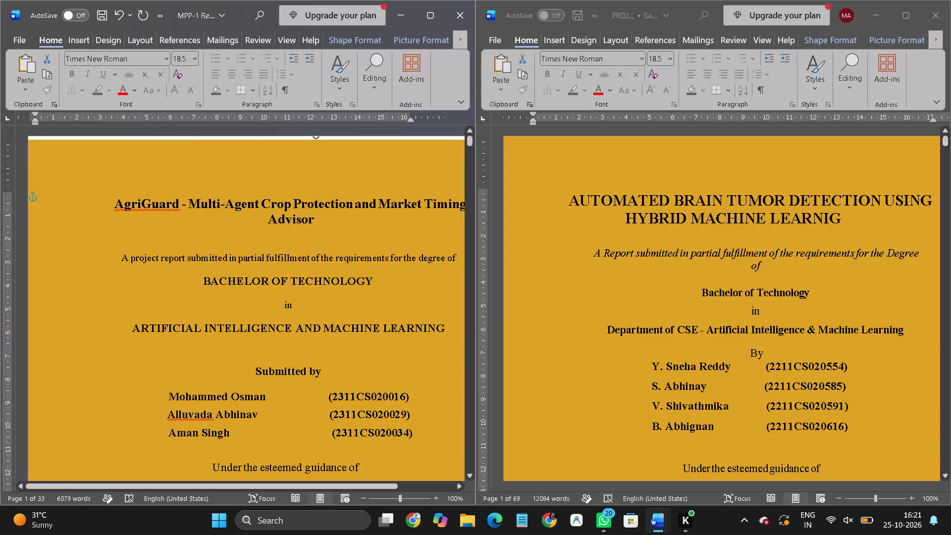
left_click_drag(13, 138, 14, 135)
scroll(86, 268, "down", 2)
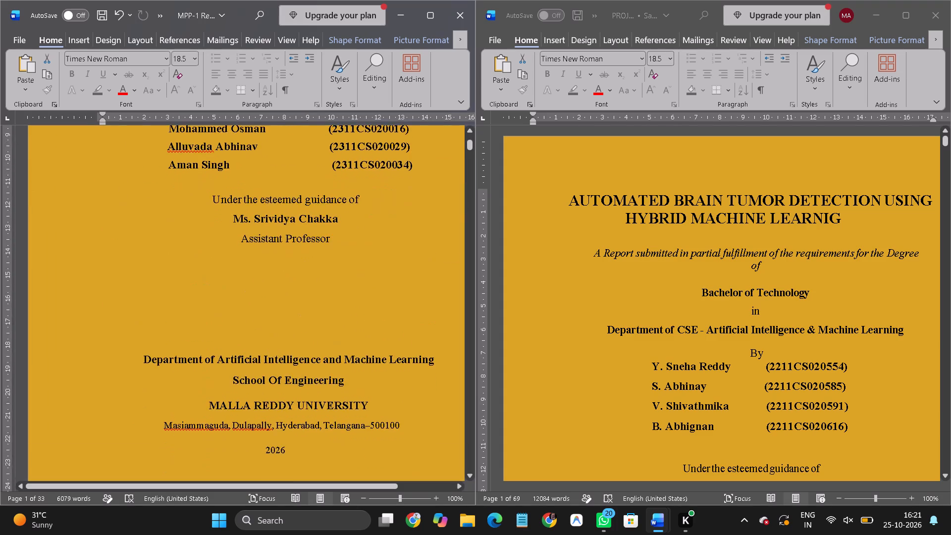
scroll(86, 268, "down", 2)
scroll(86, 268, "up", 1)
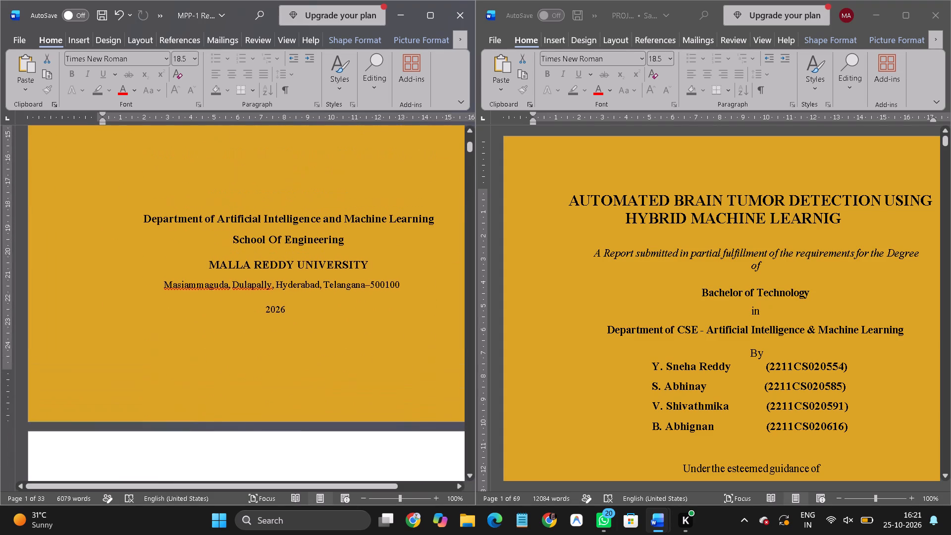
scroll(86, 268, "up", 2)
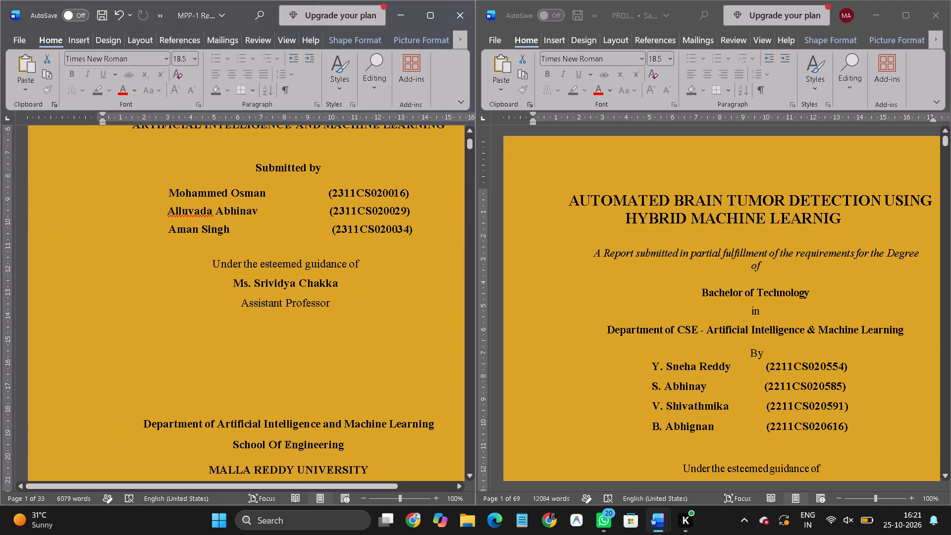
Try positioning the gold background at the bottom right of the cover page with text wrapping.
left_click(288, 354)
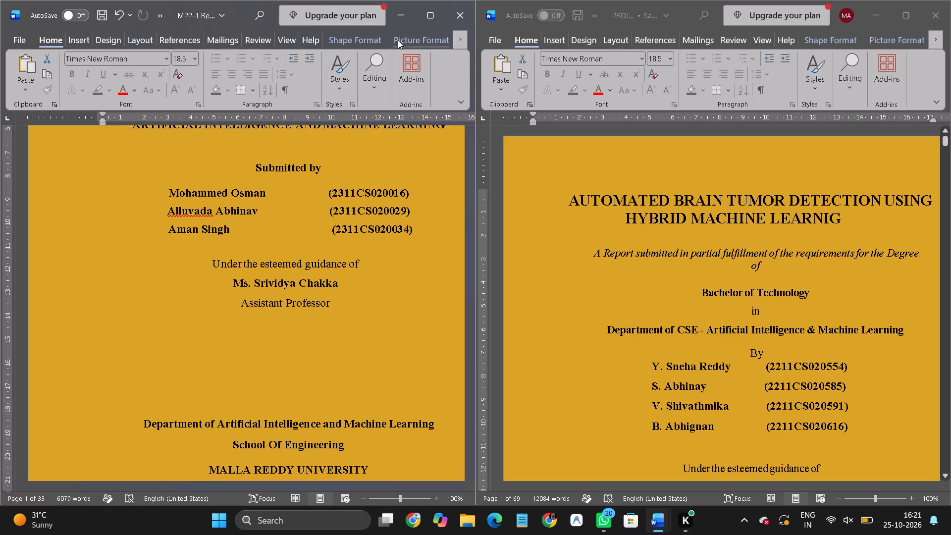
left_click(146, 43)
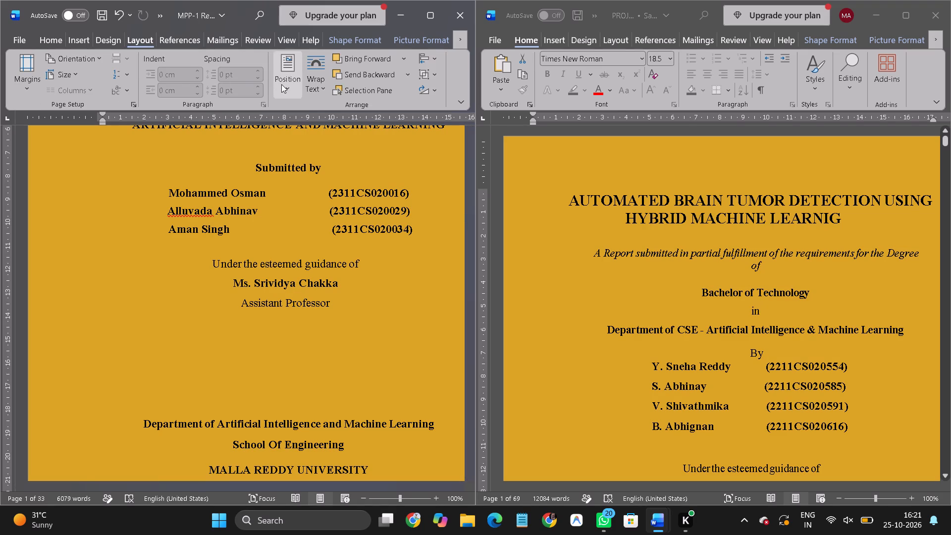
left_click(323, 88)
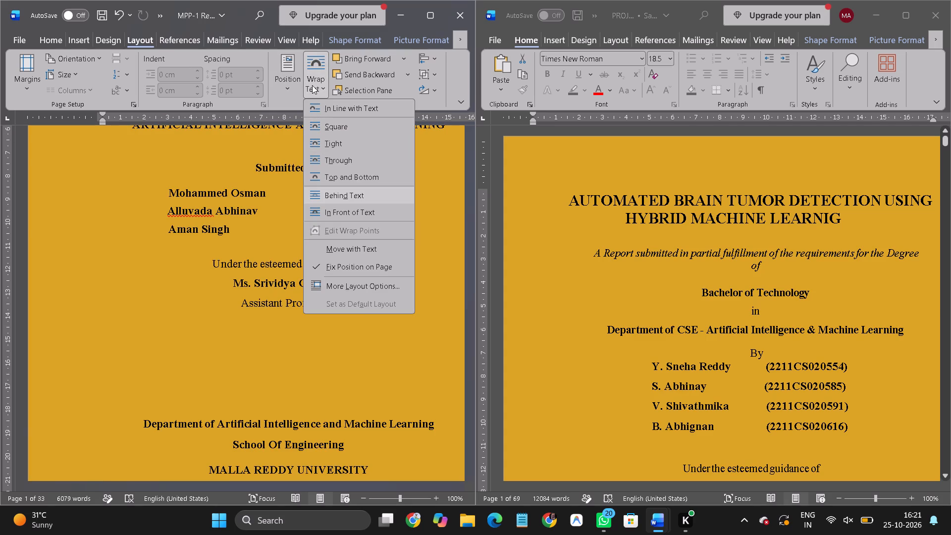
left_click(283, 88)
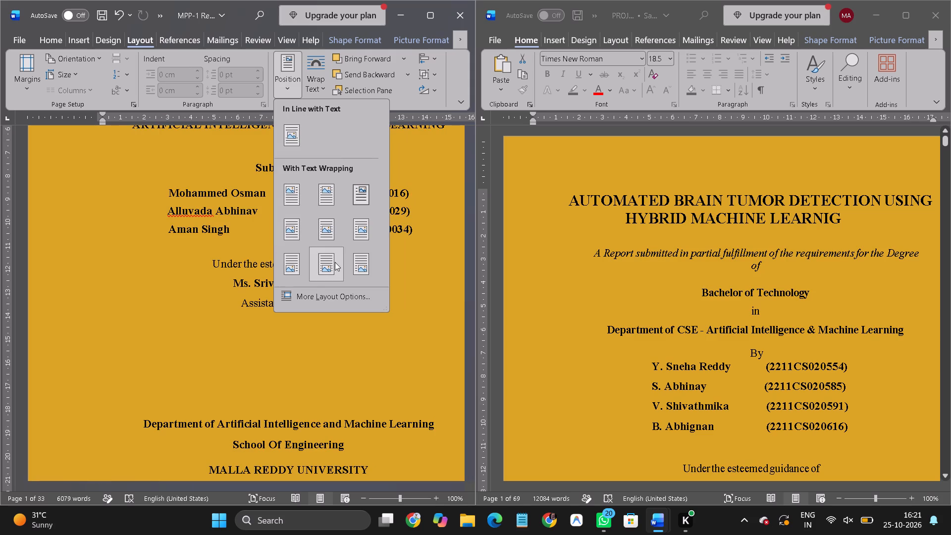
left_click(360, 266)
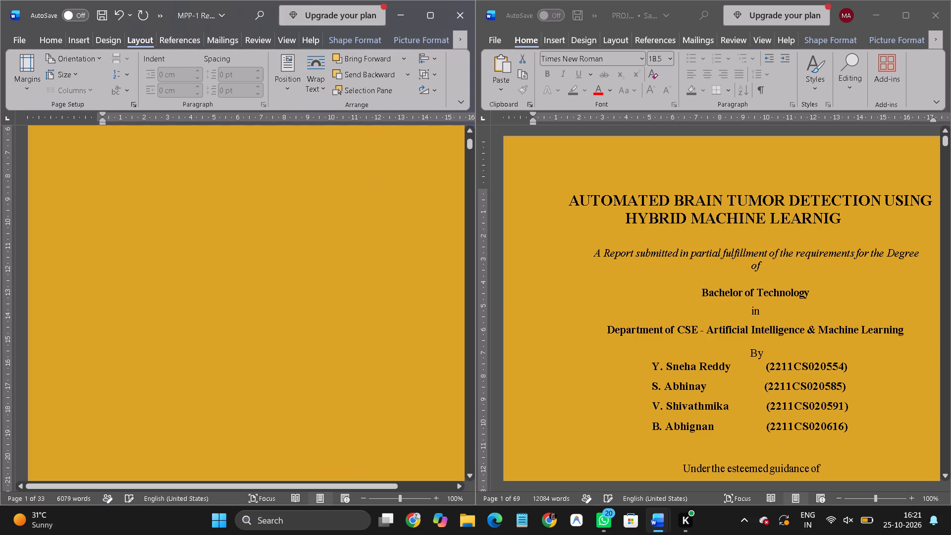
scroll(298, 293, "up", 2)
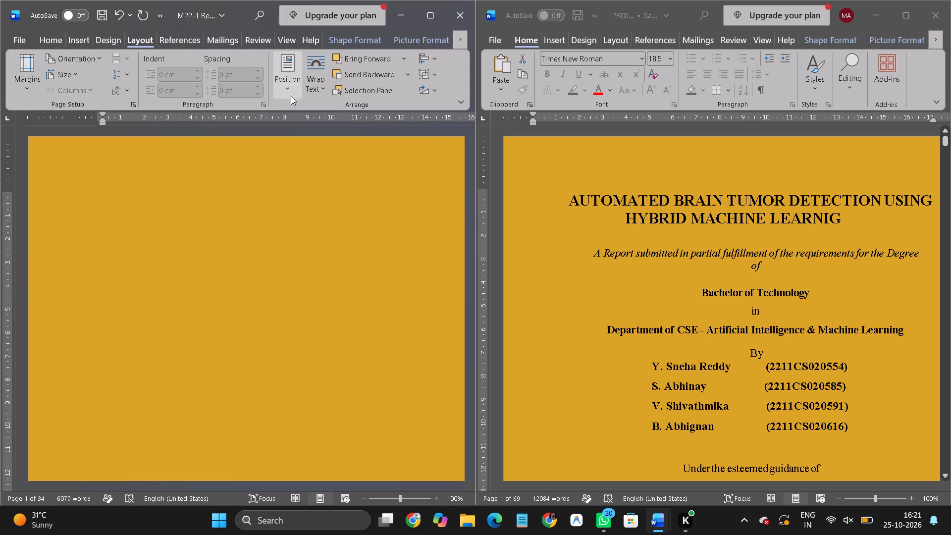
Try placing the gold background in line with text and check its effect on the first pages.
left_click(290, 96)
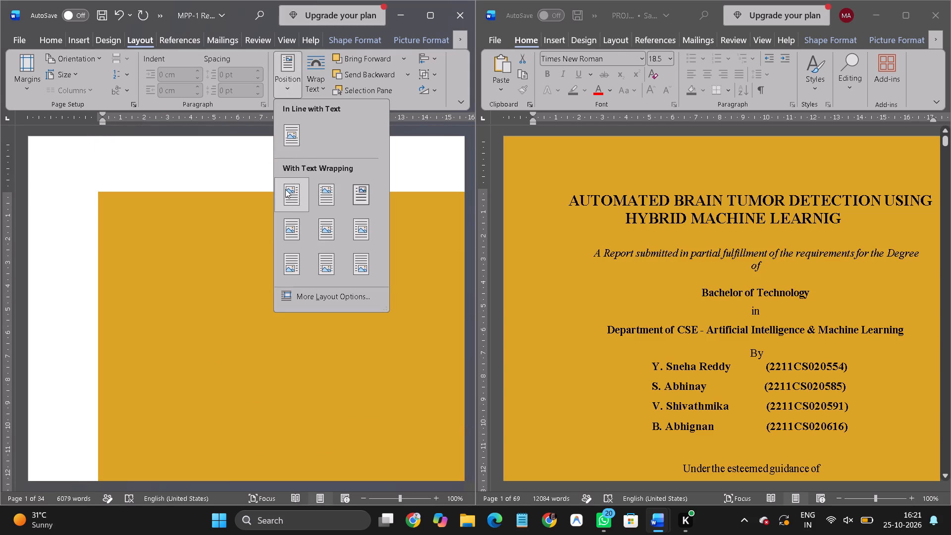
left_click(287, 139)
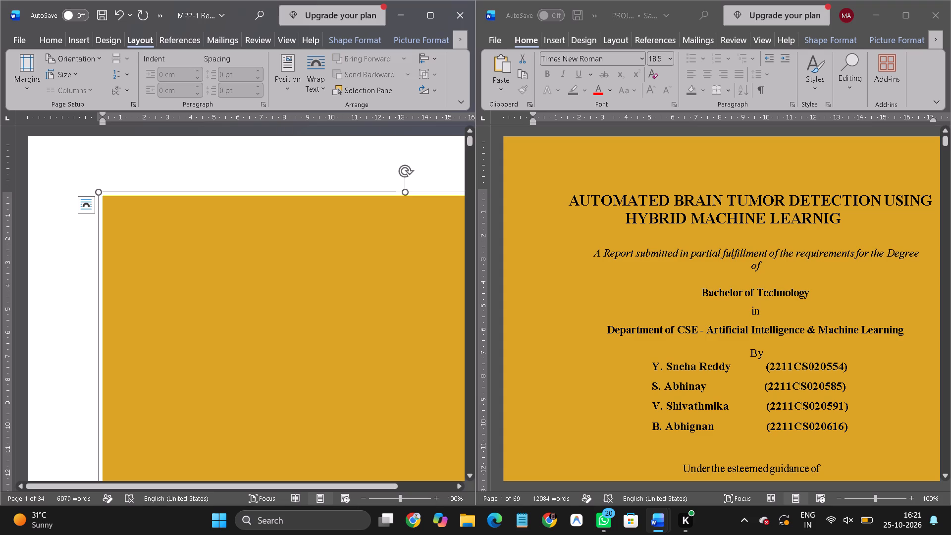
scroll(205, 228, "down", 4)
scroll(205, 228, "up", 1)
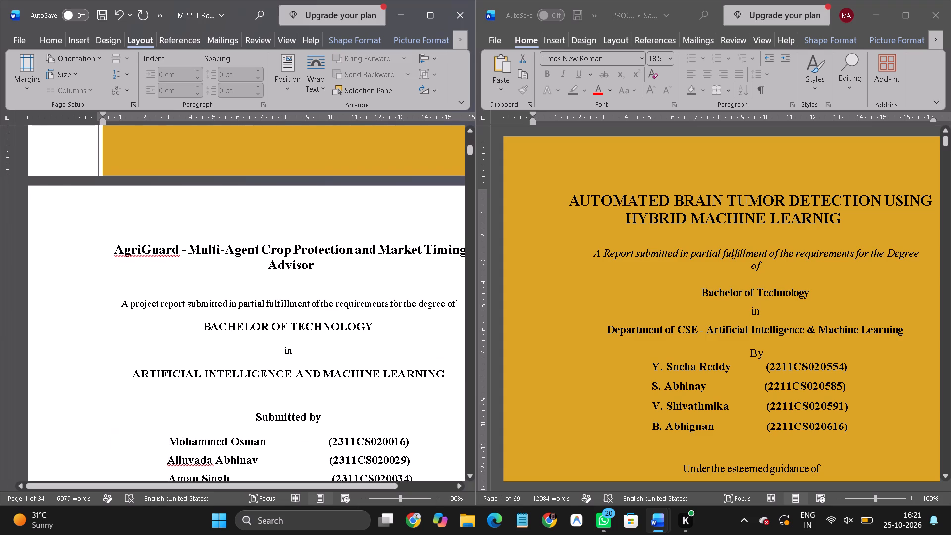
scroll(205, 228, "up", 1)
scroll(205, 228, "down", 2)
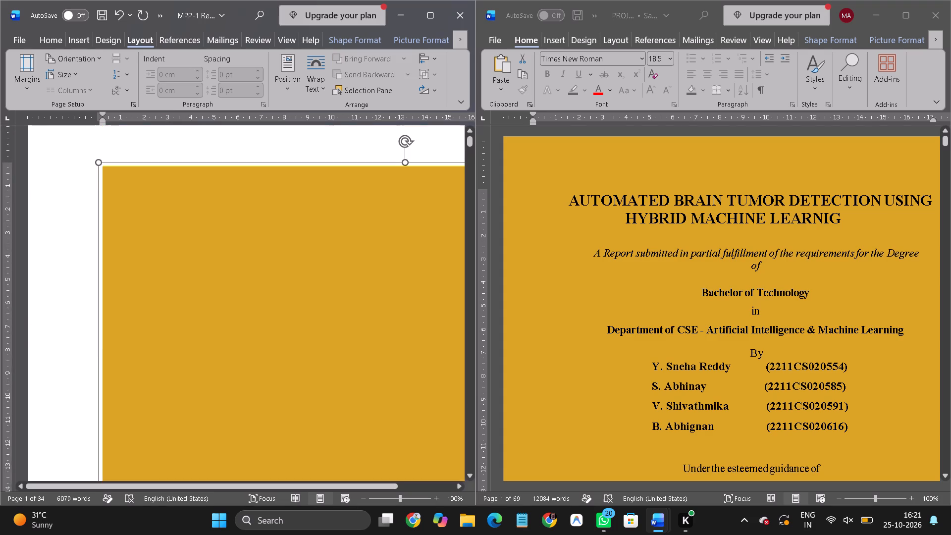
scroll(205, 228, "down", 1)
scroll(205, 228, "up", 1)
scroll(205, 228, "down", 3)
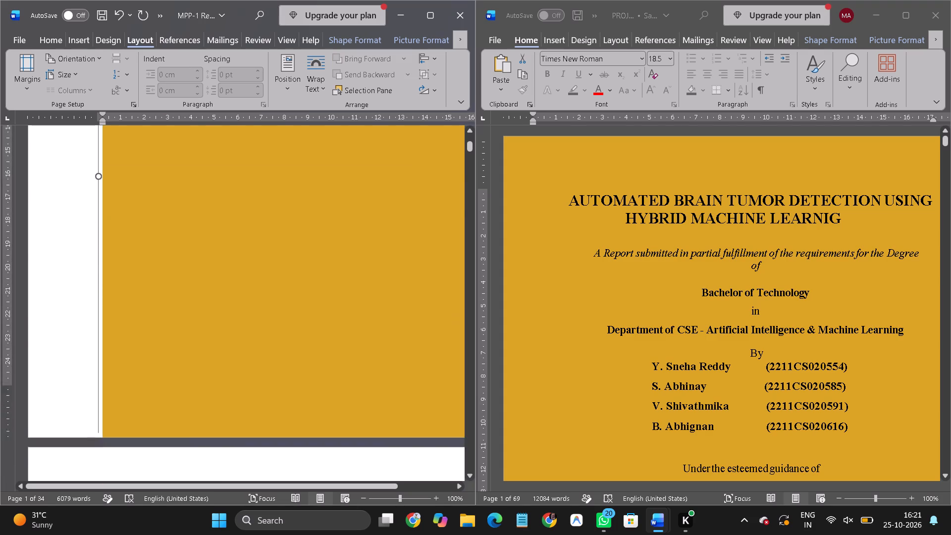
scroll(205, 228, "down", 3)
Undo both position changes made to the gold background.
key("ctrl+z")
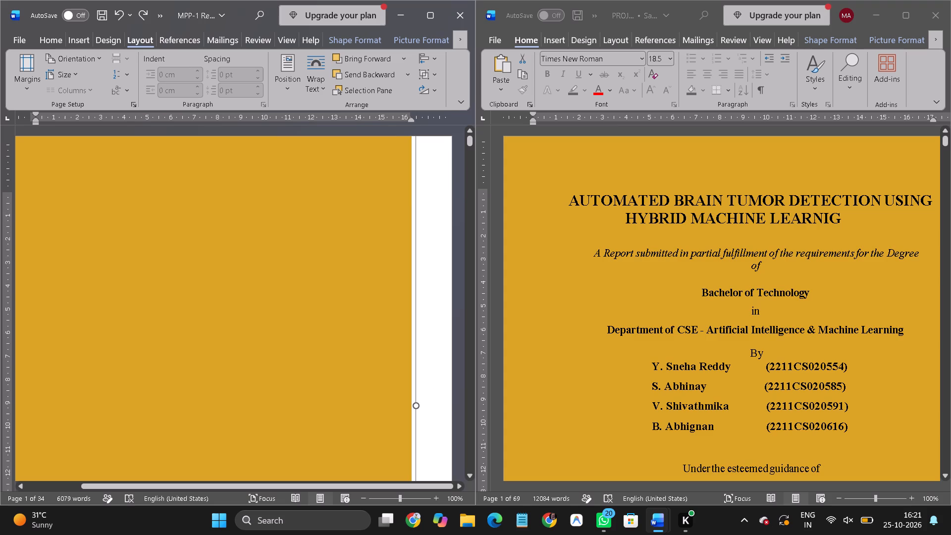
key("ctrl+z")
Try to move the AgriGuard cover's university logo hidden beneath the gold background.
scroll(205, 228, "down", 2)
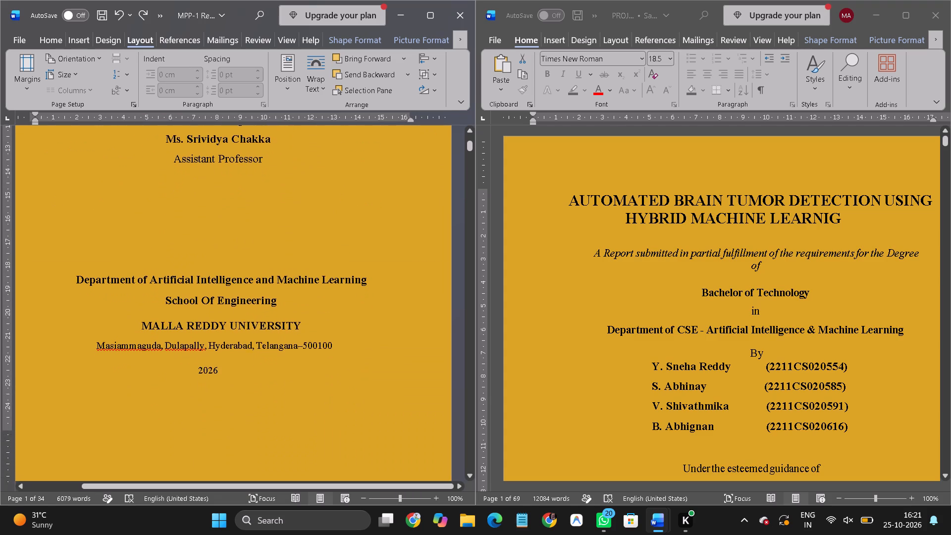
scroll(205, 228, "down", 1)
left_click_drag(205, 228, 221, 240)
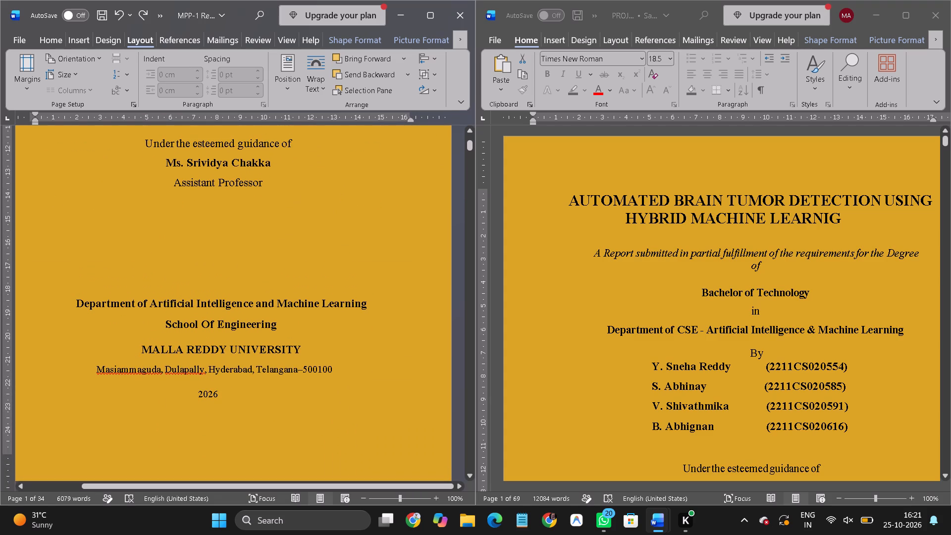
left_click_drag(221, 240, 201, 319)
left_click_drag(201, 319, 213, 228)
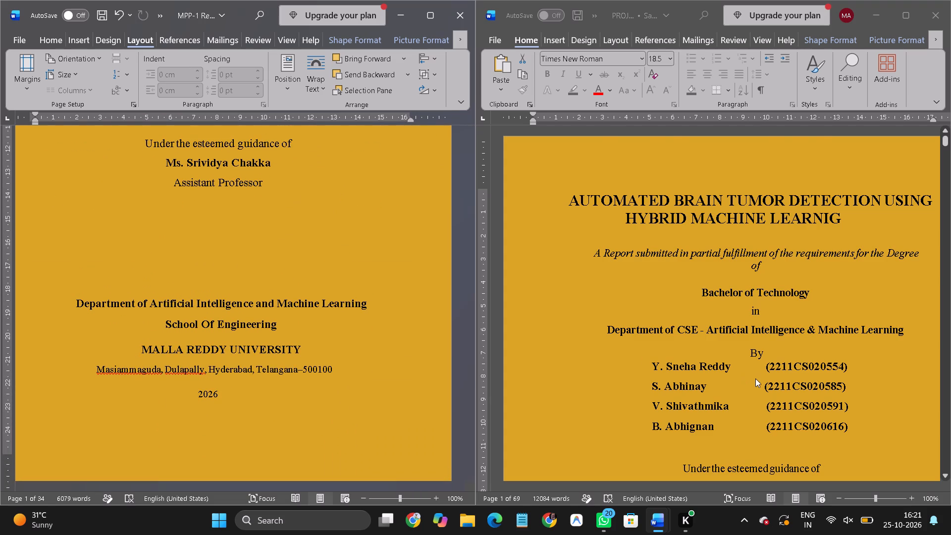
Move the Malla Reddy University logo from the brain tumor report's cover to the AgriGuard cover, above the department line.
scroll(755, 378, "down", 1)
left_click(751, 388)
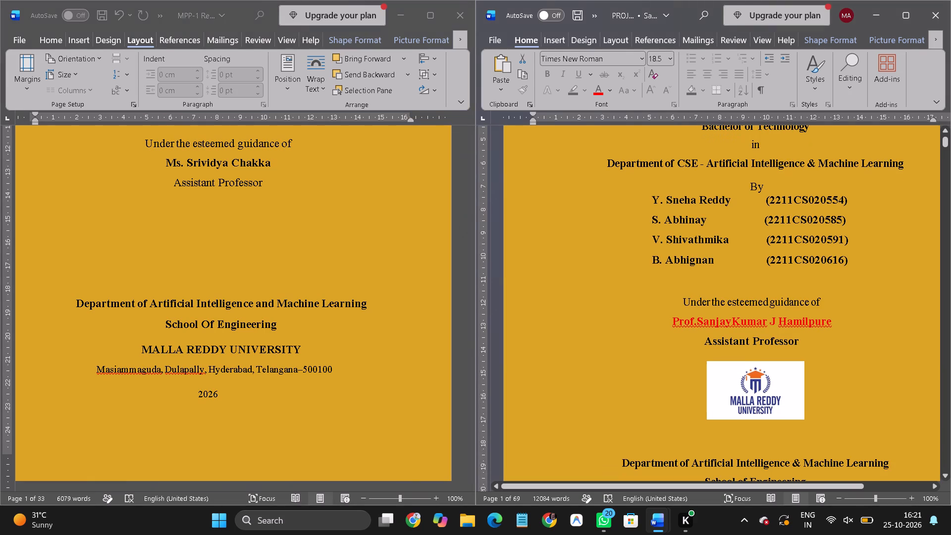
key("ctrl+z")
left_click_drag(751, 388, 526, 329)
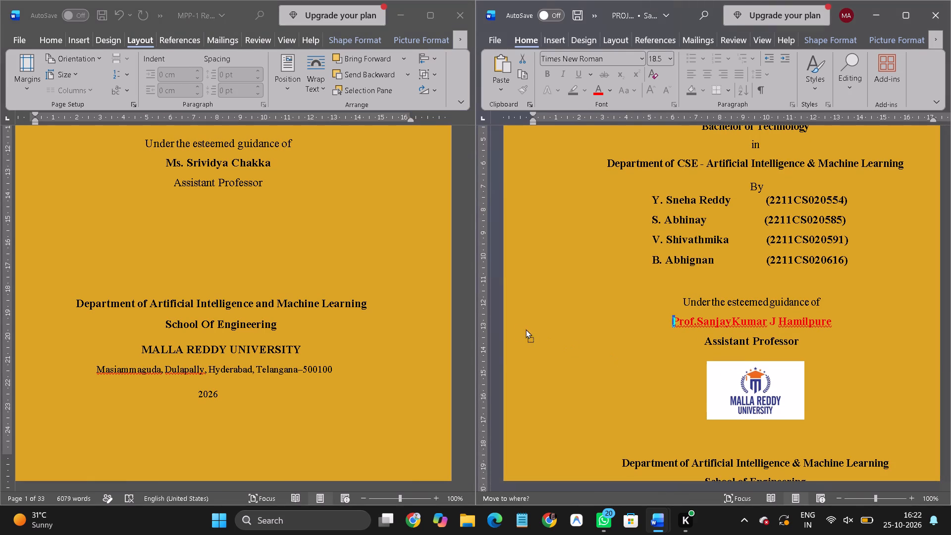
left_click_drag(526, 329, 229, 228)
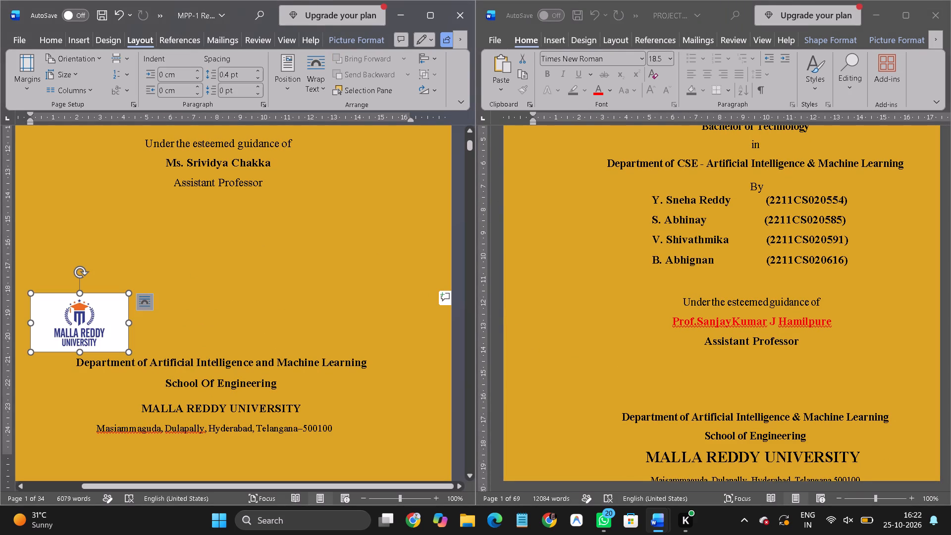
left_click(158, 267)
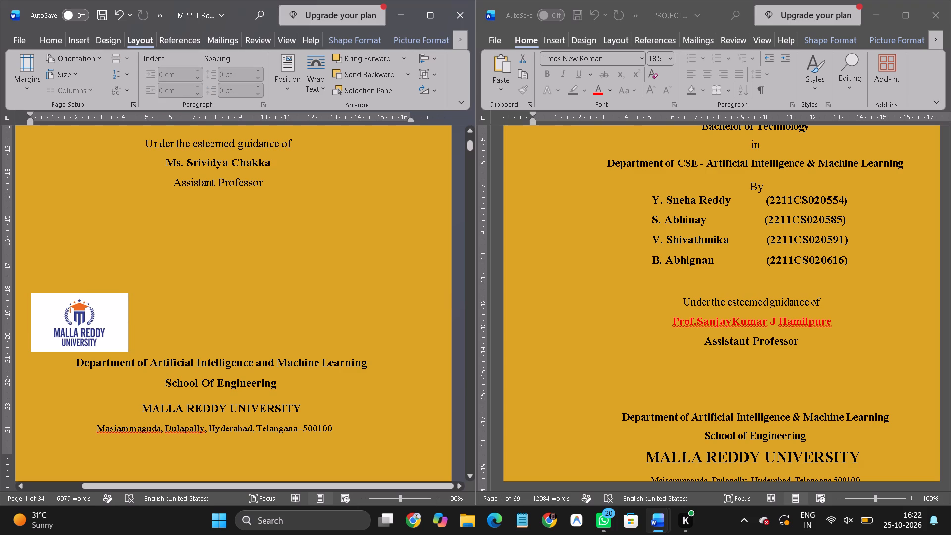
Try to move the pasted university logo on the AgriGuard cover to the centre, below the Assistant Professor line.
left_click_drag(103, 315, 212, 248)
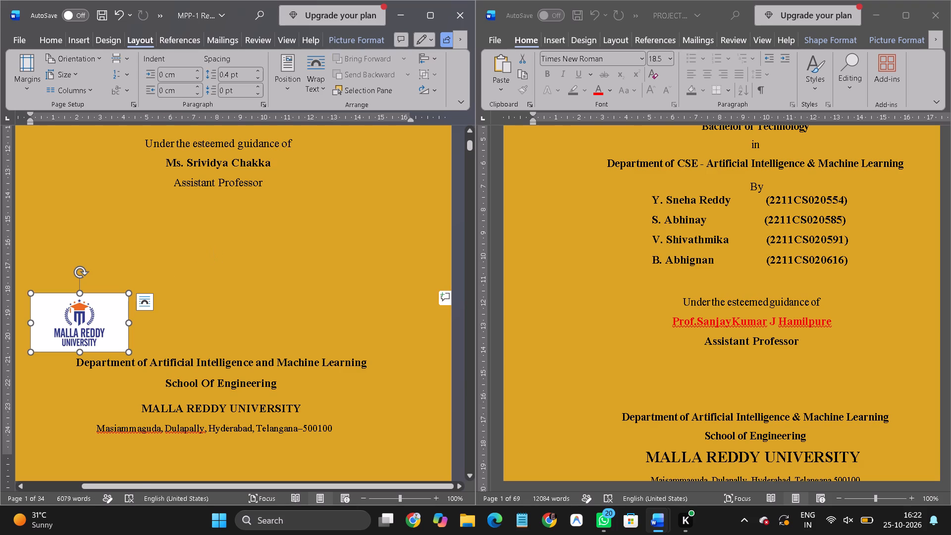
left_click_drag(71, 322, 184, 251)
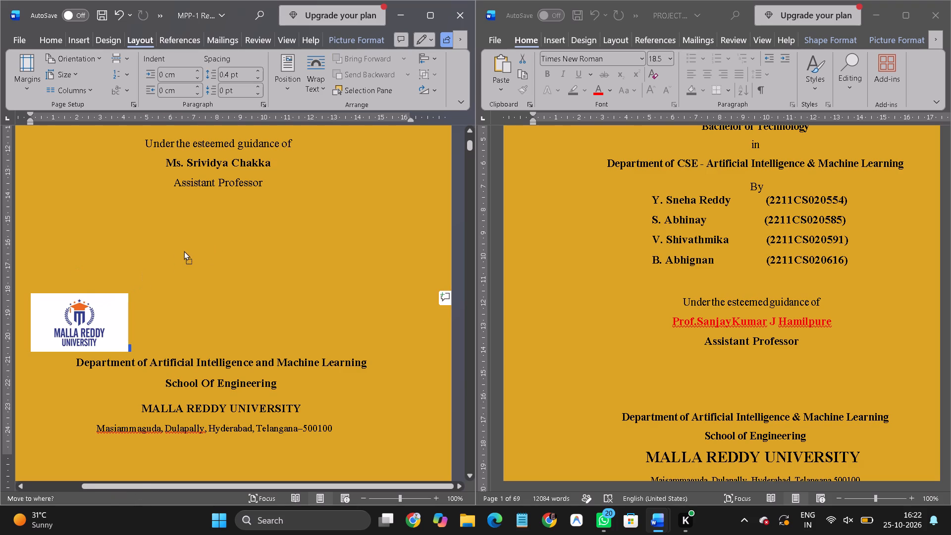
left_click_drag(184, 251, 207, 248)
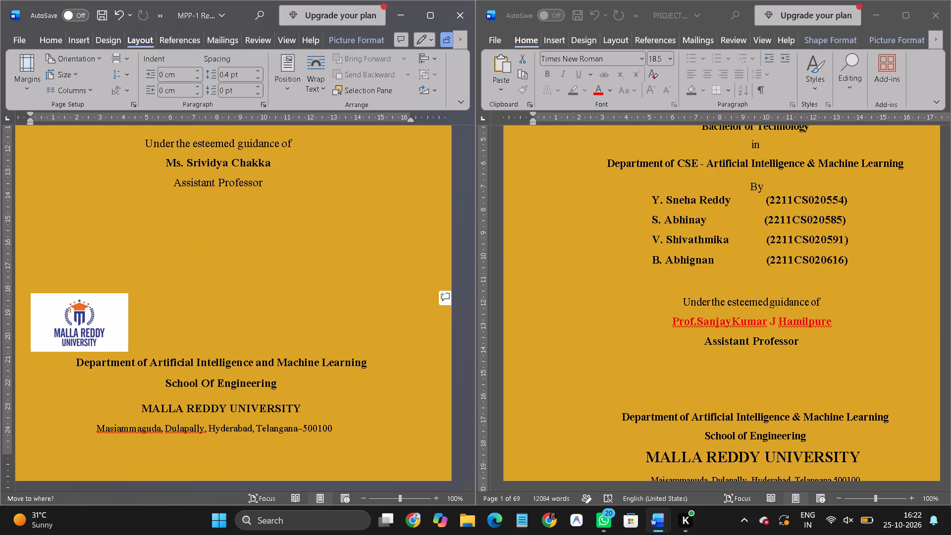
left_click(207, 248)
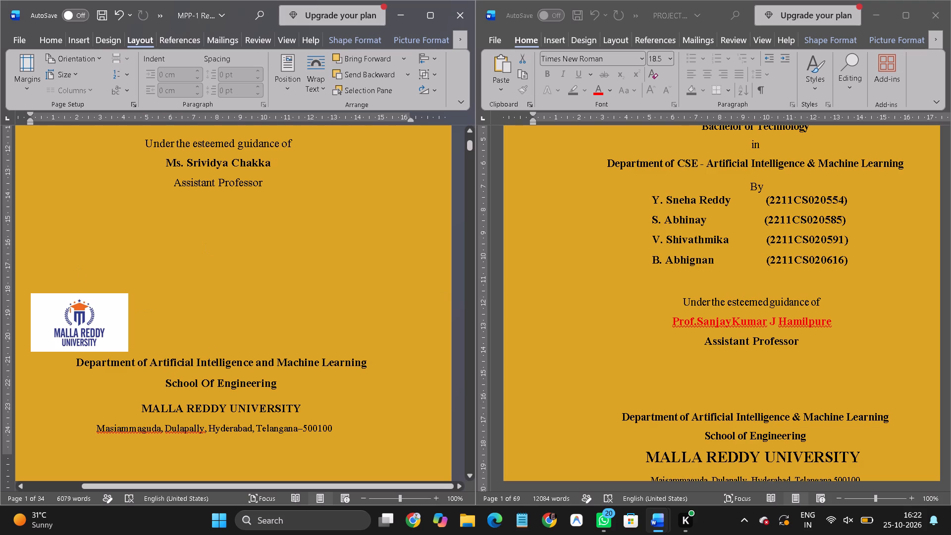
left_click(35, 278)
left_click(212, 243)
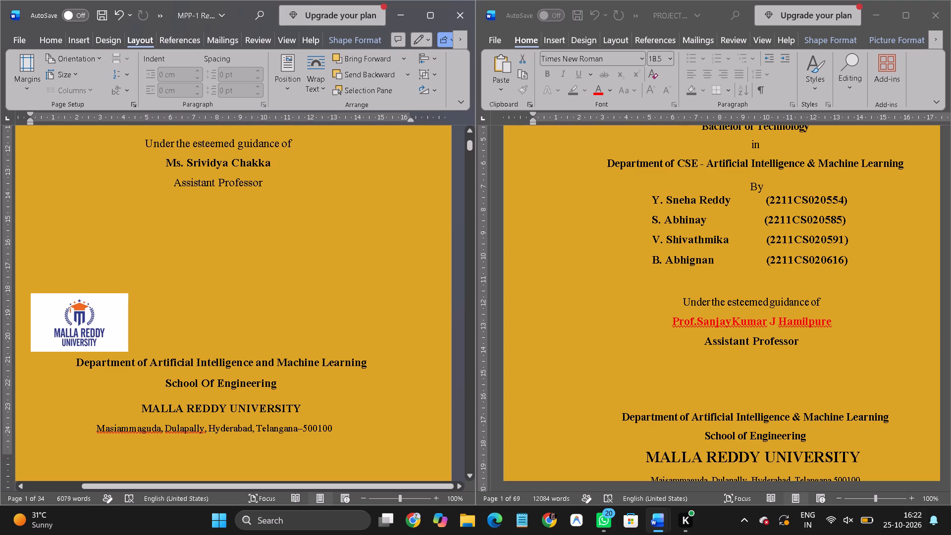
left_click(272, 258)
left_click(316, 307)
Delete the pasted university logo above the department line on the AgriGuard cover, undoing the extra deletion after it.
left_click(162, 361)
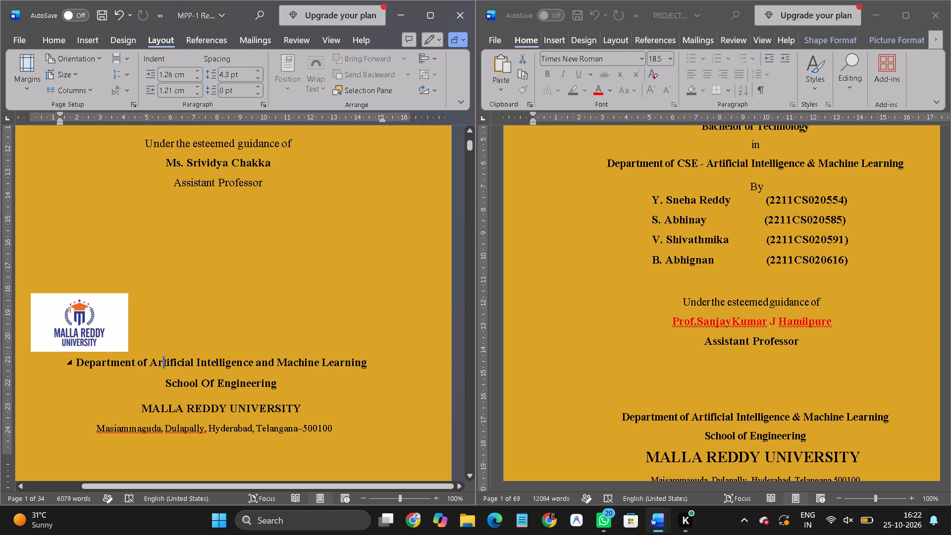
key("Up")
key("Up")
key("Down")
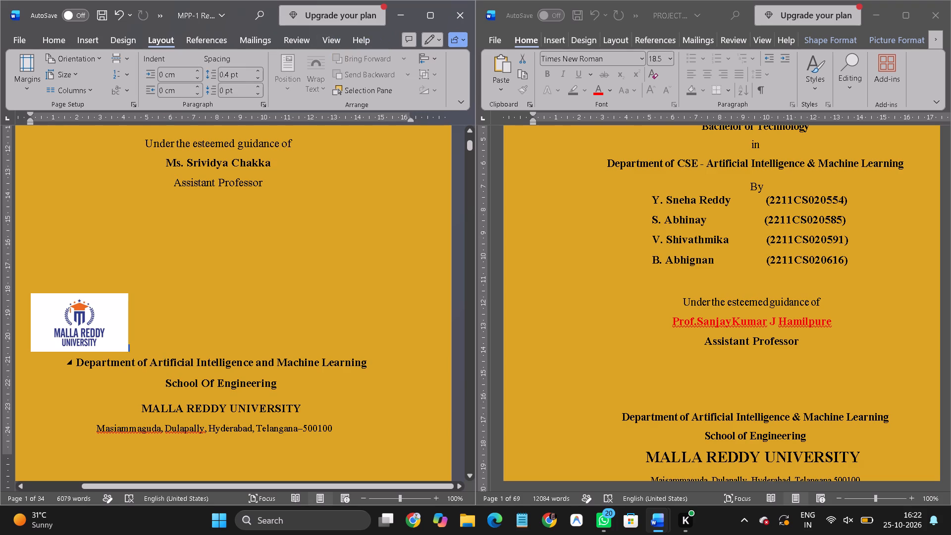
key("BackSpace")
key("BackSpace")
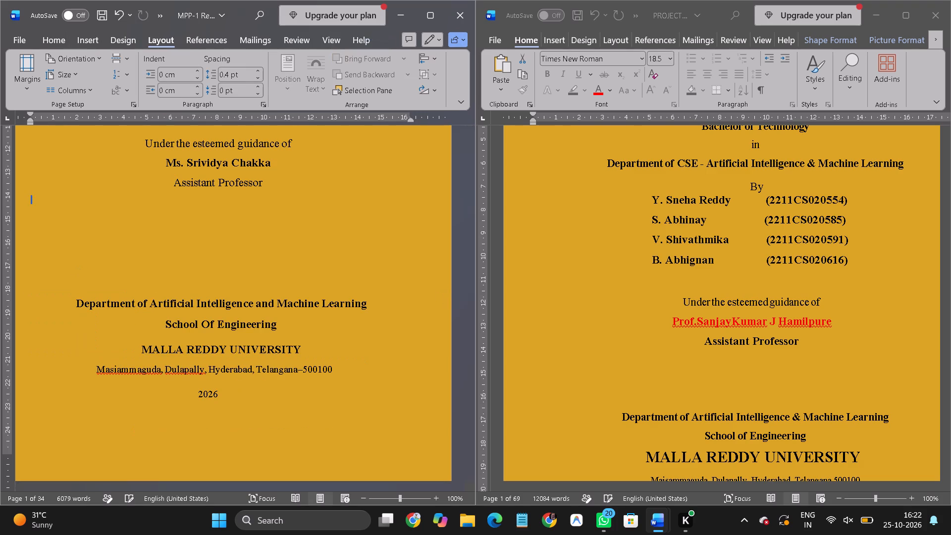
key("BackSpace")
key("ctrl+z")
Send the AgriGuard cover's gold background backward one level, behind the original university logo.
scroll(139, 387, "up", 1)
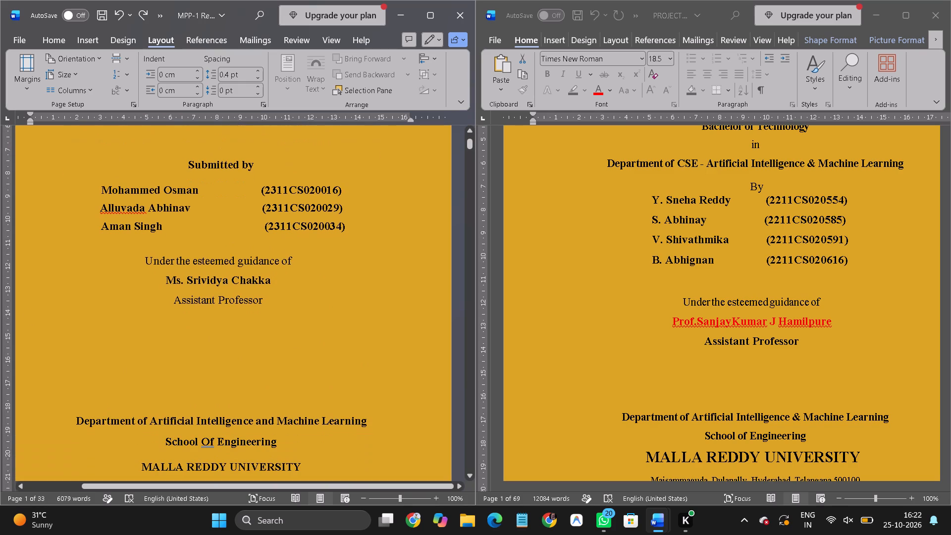
left_click(241, 353)
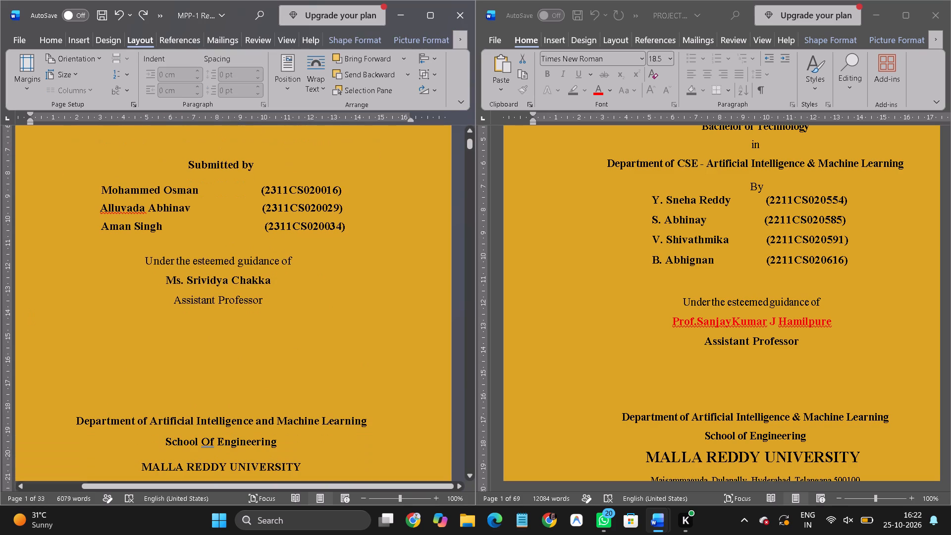
left_click(293, 87)
left_click(293, 87)
left_click(419, 74)
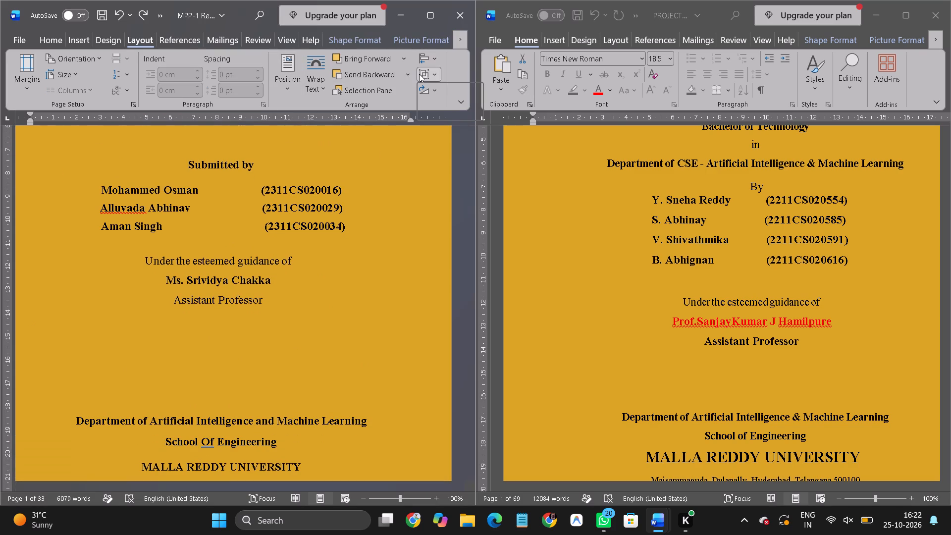
left_click(385, 73)
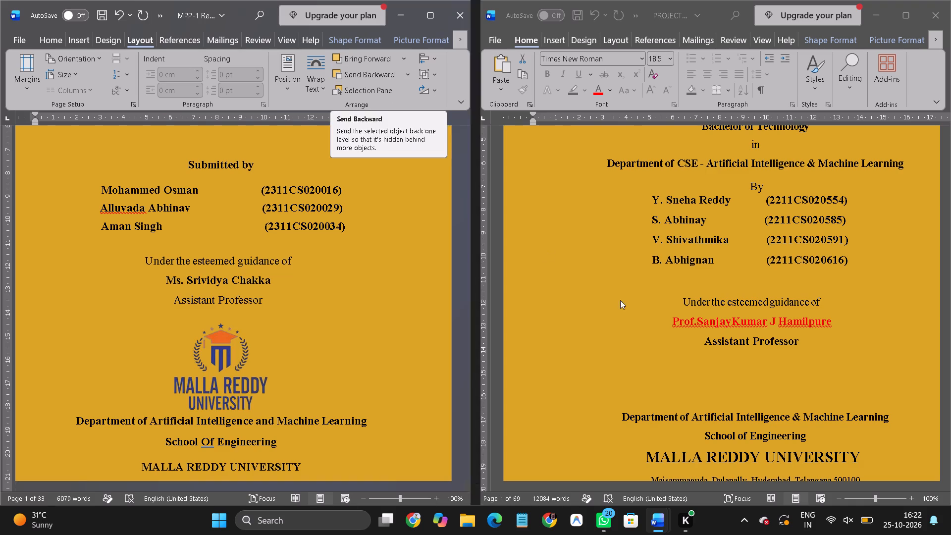
In the brain tumor report, undo the removal of the university logo from its cover.
scroll(682, 326, "down", 1)
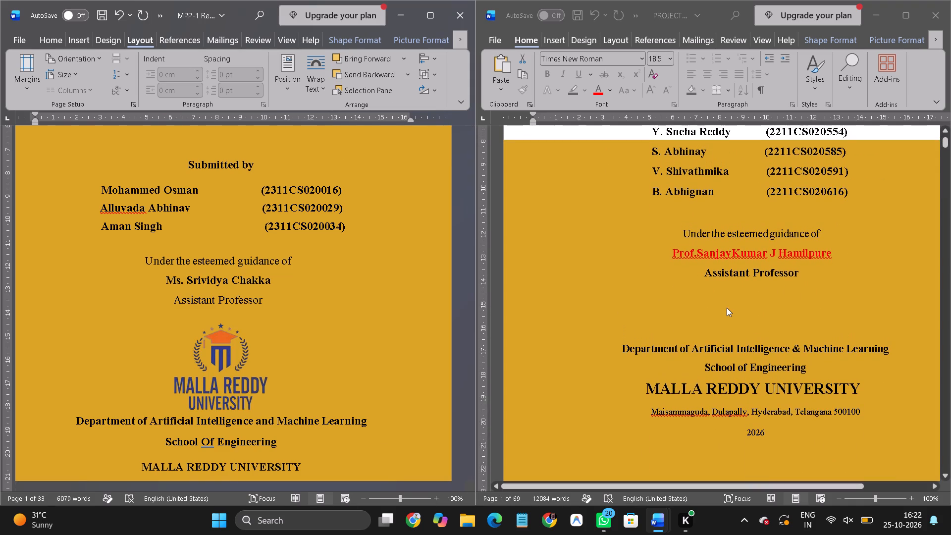
left_click(727, 308)
key("ctrl+z")
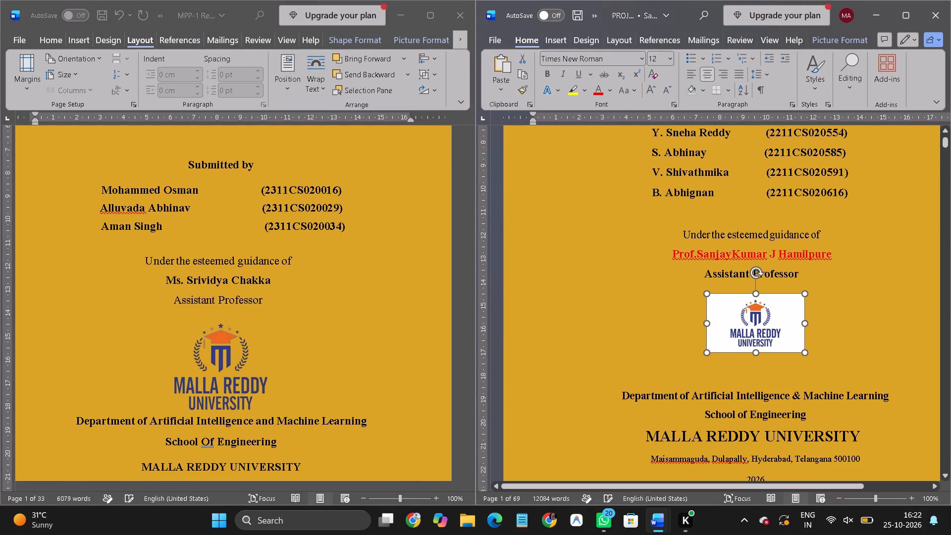
Send the AgriGuard cover's gold background backward one more level.
left_click_drag(233, 376, 241, 366)
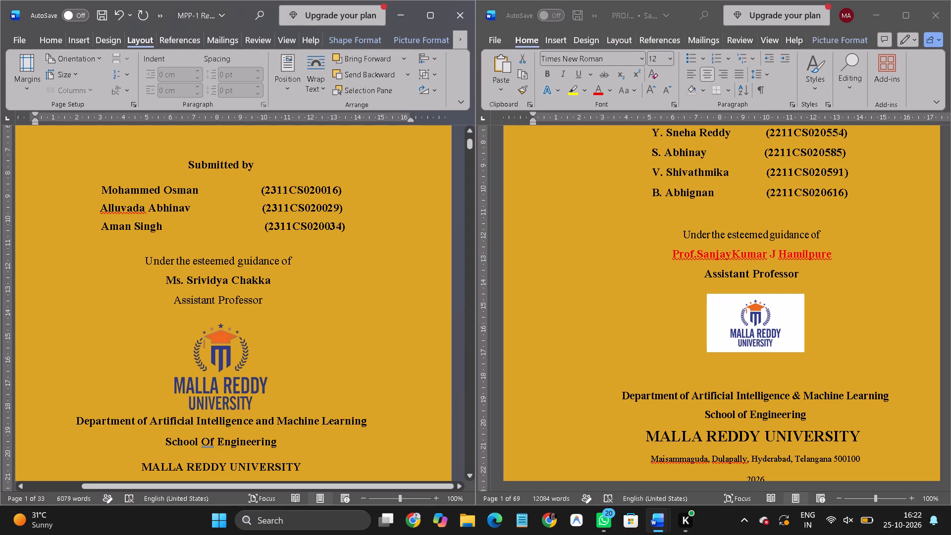
left_click(333, 364)
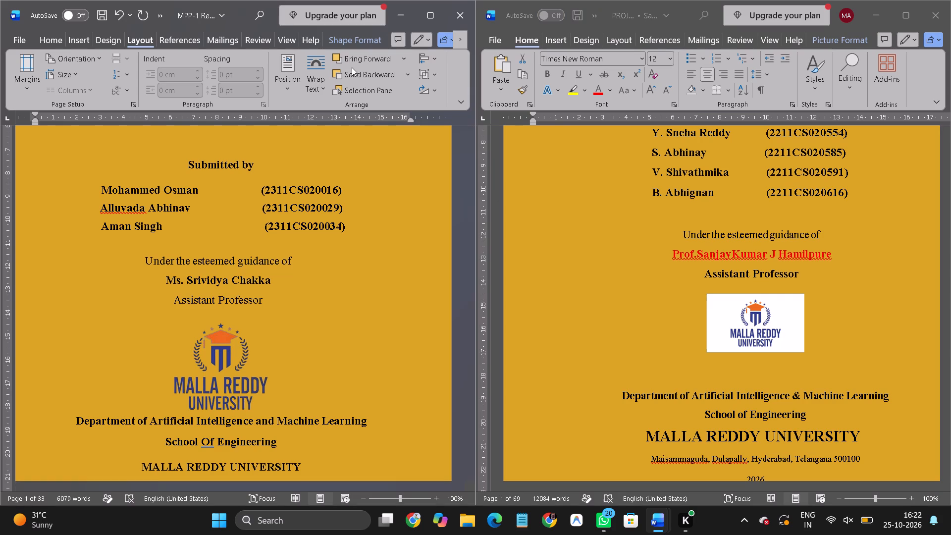
left_click(354, 67)
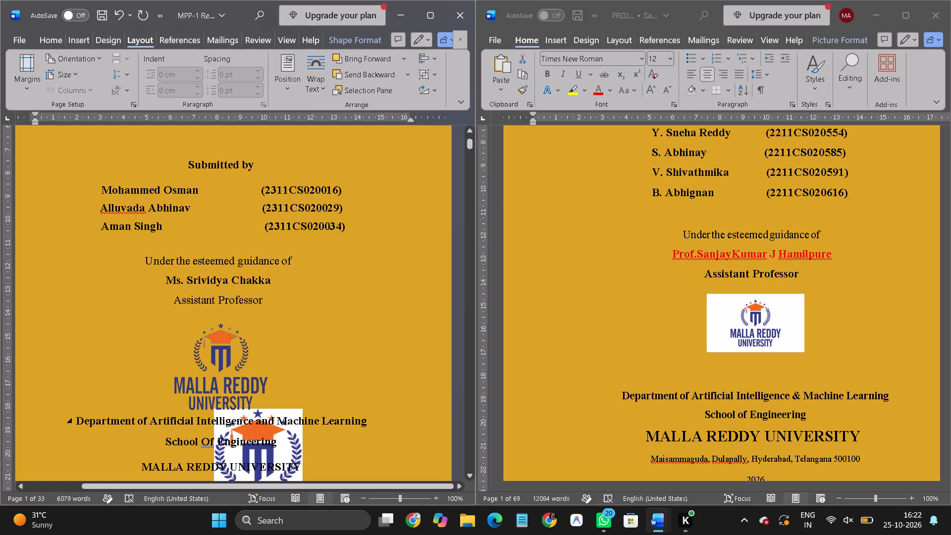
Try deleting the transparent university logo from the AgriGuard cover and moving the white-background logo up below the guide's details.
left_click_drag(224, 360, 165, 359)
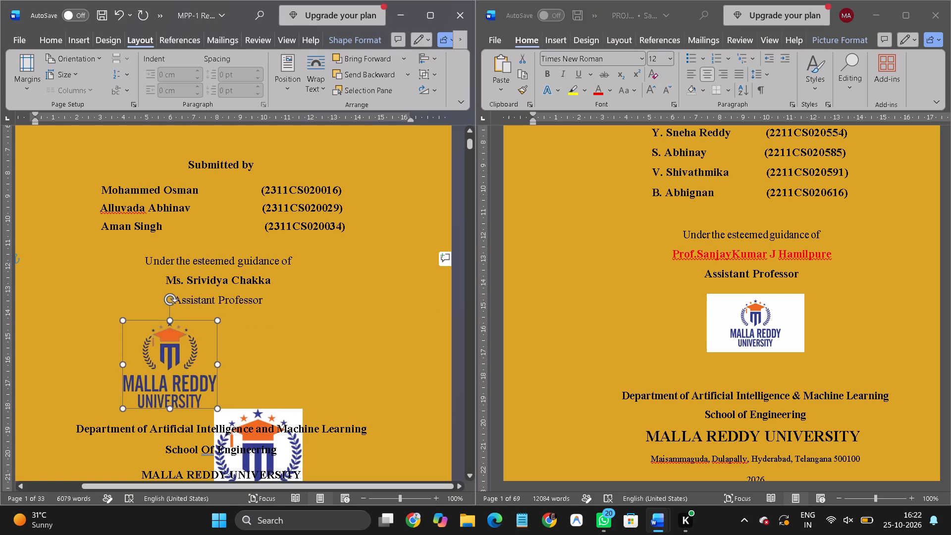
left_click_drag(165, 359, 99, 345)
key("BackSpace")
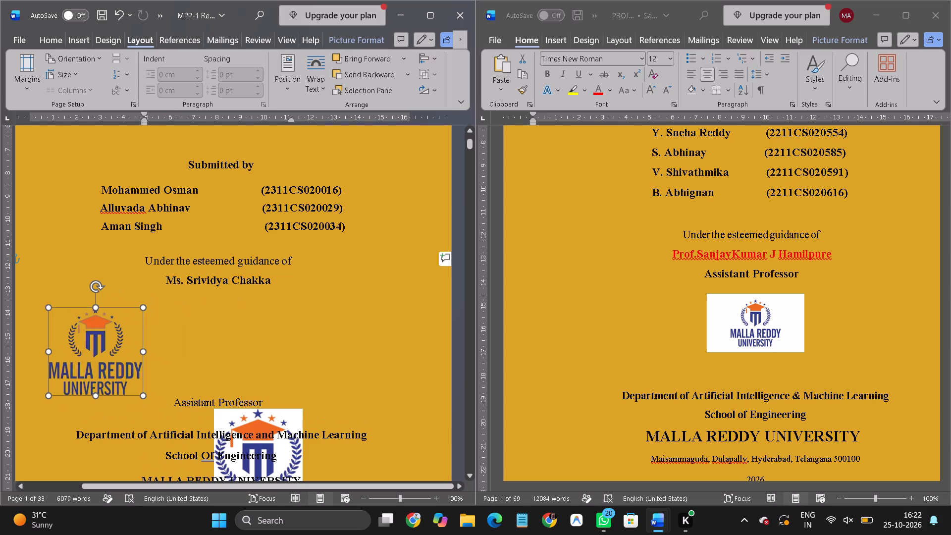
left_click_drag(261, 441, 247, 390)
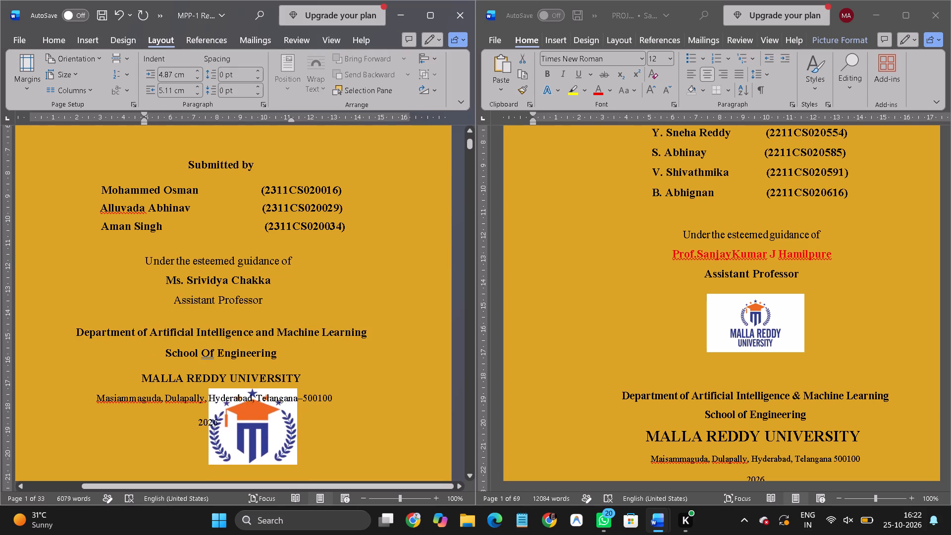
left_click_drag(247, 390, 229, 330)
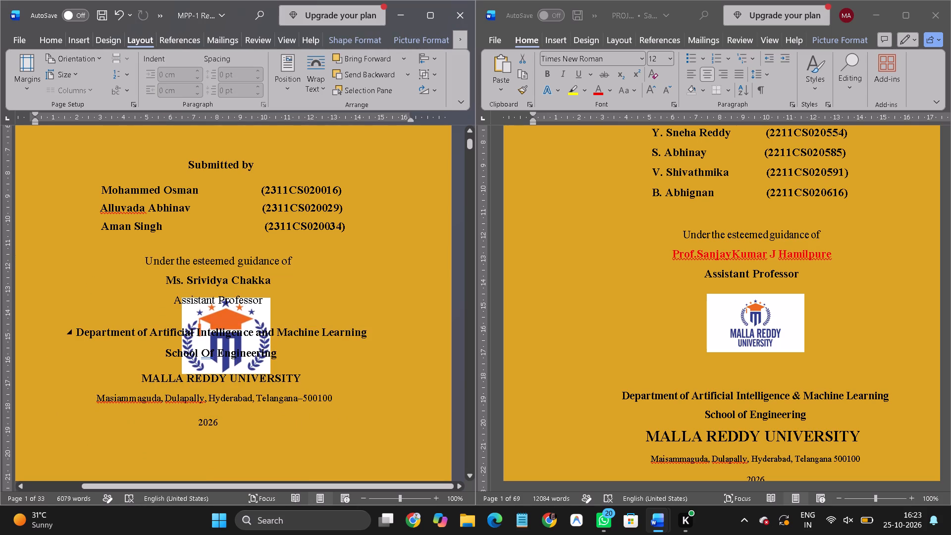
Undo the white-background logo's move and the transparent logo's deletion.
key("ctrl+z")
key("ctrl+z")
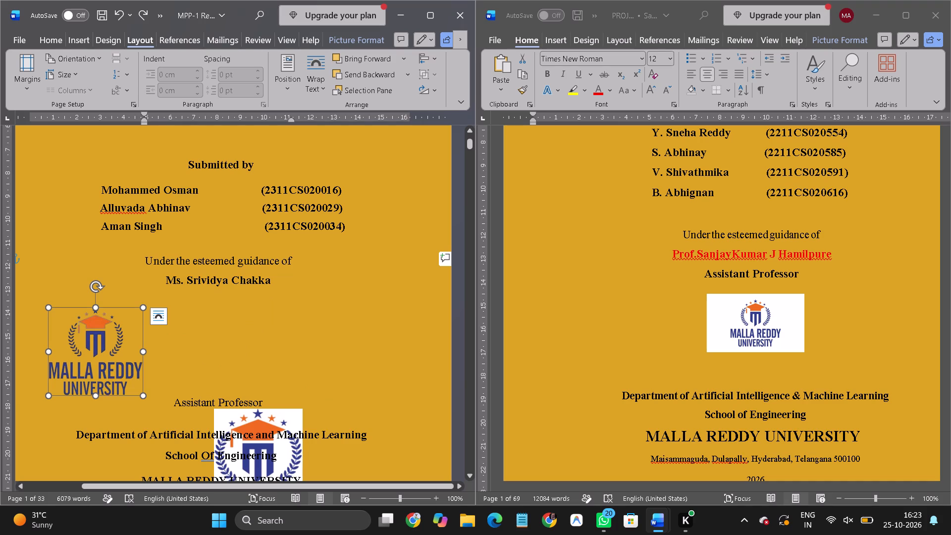
Move the transparent Malla Reddy University logo to the centre of the AgriGuard cover, between the Assistant Professor and department lines.
left_click_drag(119, 353, 229, 332)
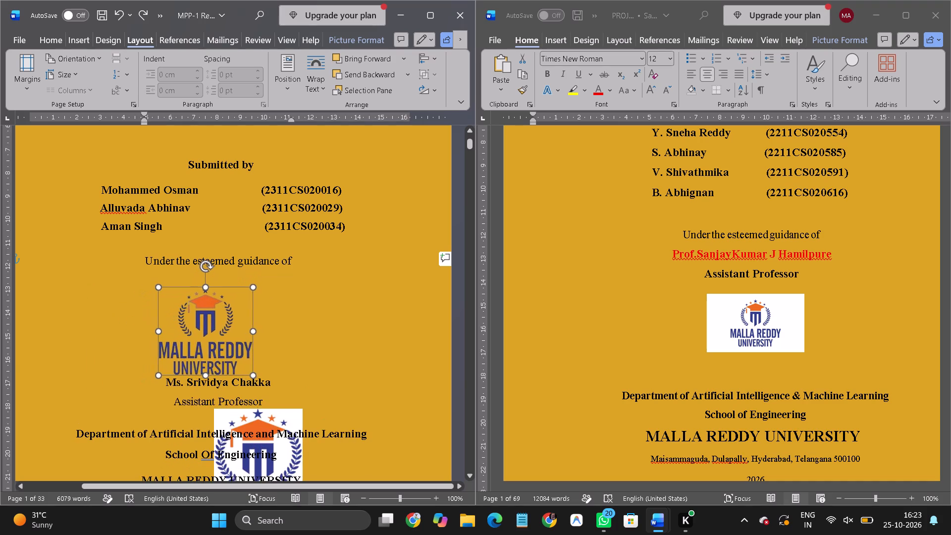
left_click_drag(229, 332, 232, 347)
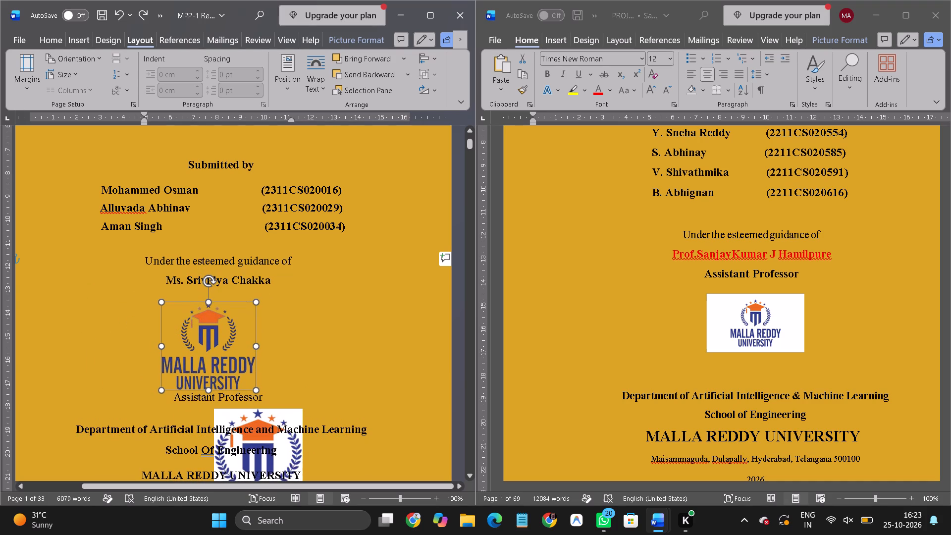
left_click_drag(232, 347, 235, 363)
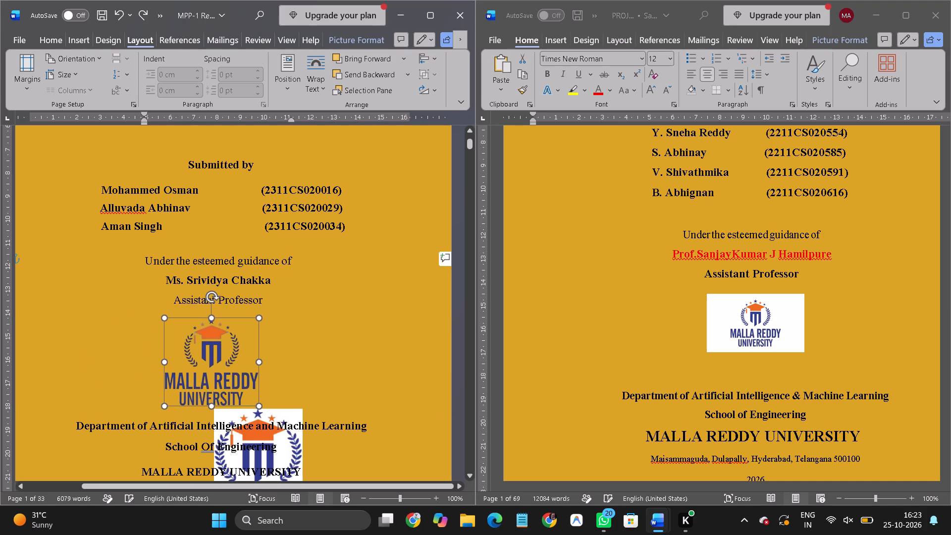
Move the white-background logo up beside the transparent logo, over the right end of the department line.
scroll(398, 344, "down", 1)
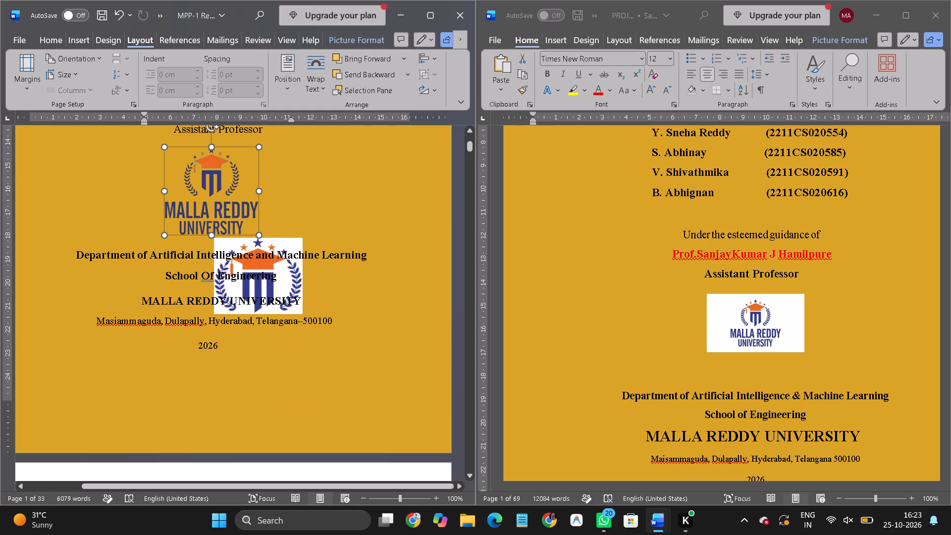
scroll(398, 344, "down", 1)
left_click_drag(288, 294, 356, 244)
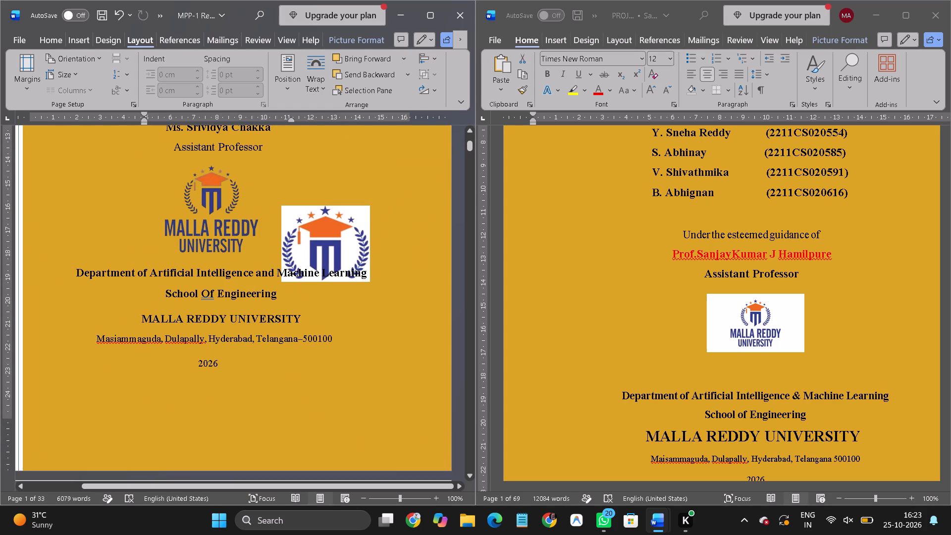
left_click_drag(356, 244, 348, 244)
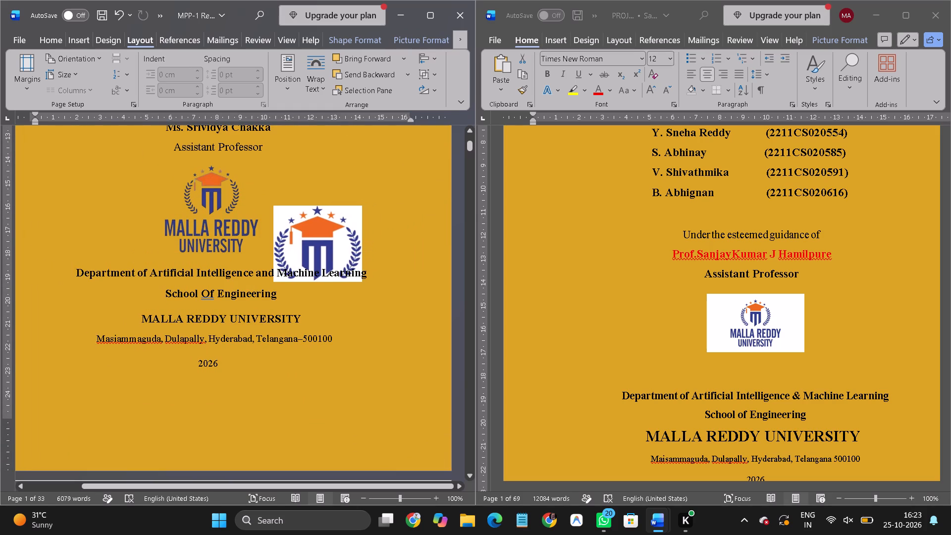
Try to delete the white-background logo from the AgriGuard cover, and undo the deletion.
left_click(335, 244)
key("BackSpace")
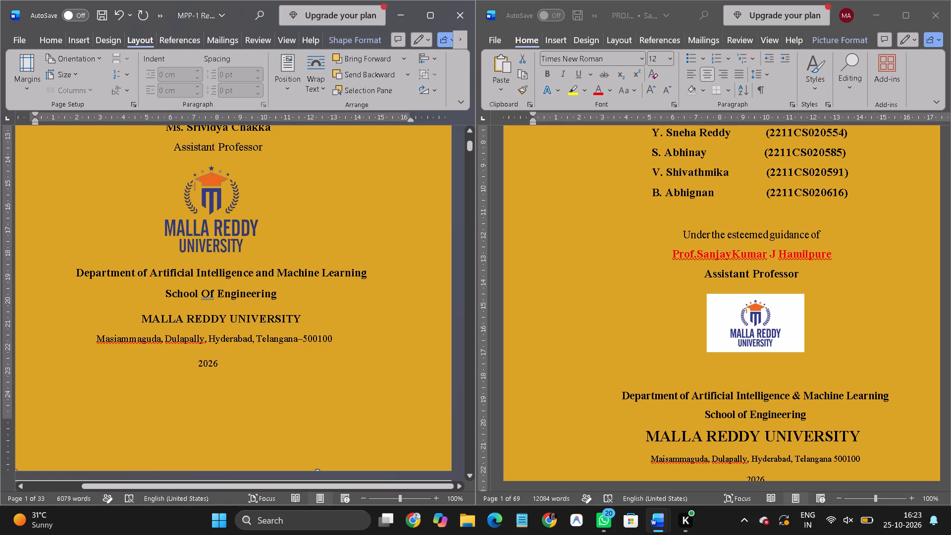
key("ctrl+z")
Enlarge the white-background logo over the department line and delete it from the AgriGuard cover.
scroll(221, 265, "down", 1)
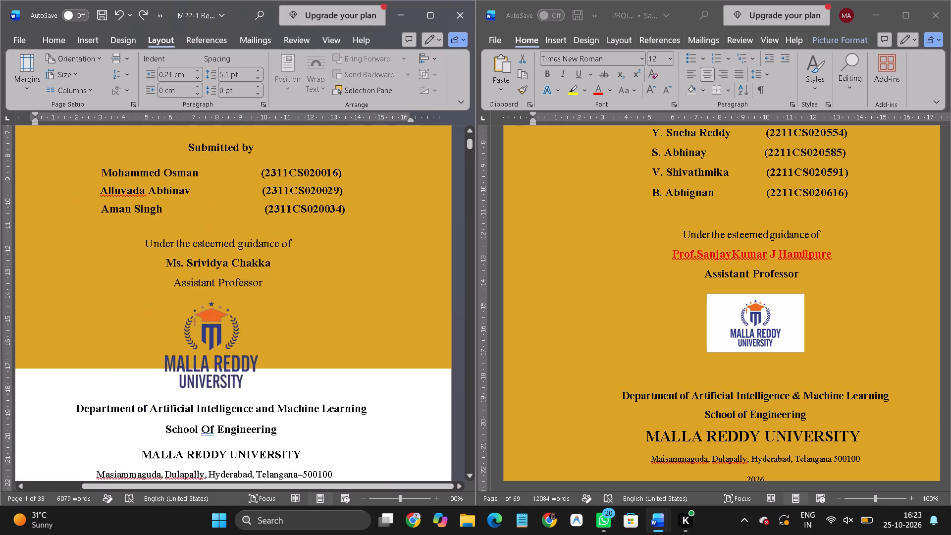
scroll(221, 265, "down", 2)
left_click_drag(312, 204, 305, 208)
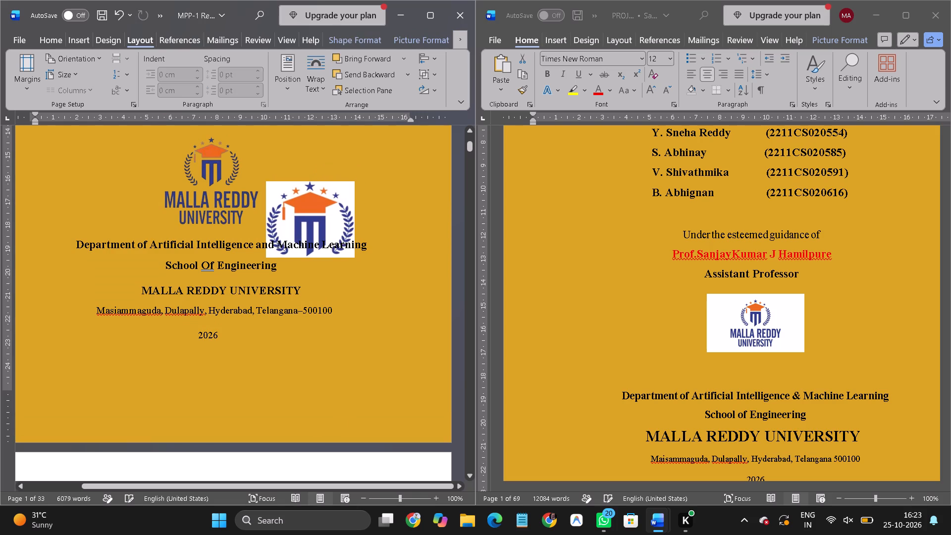
left_click(312, 207)
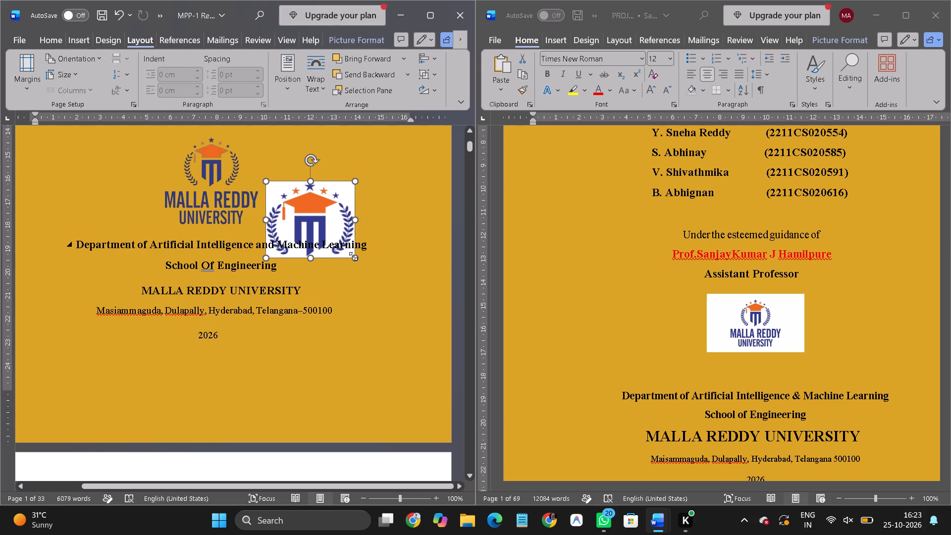
left_click_drag(354, 257, 399, 292)
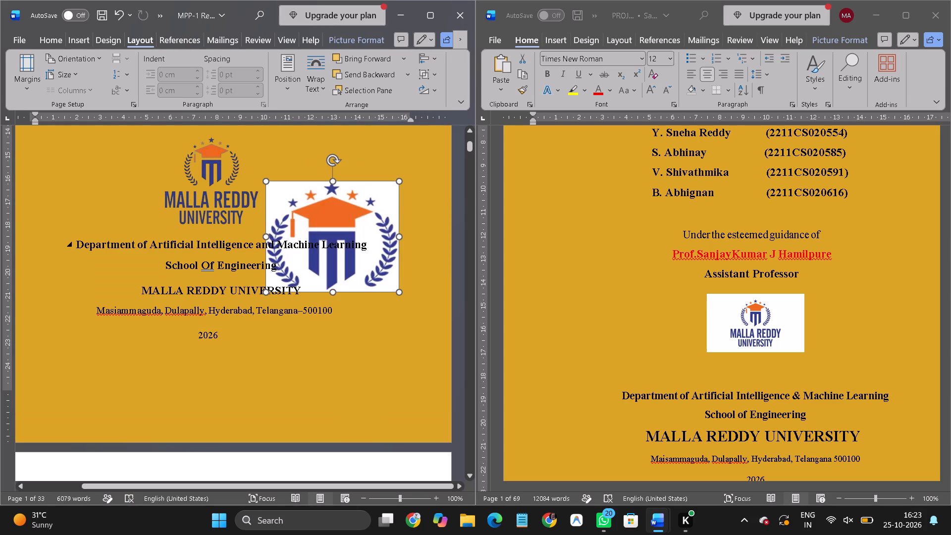
left_click(345, 253)
key("BackSpace")
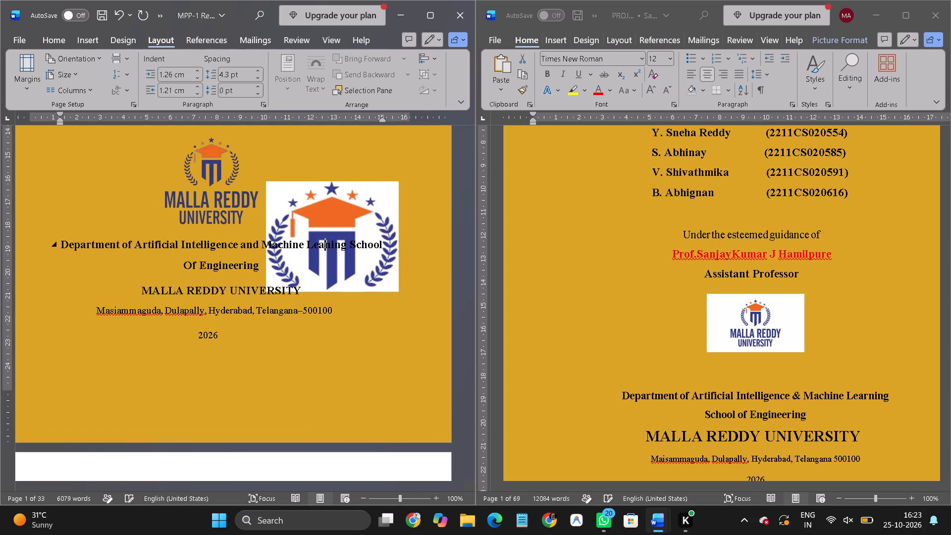
key("ctrl+z")
left_click(362, 211)
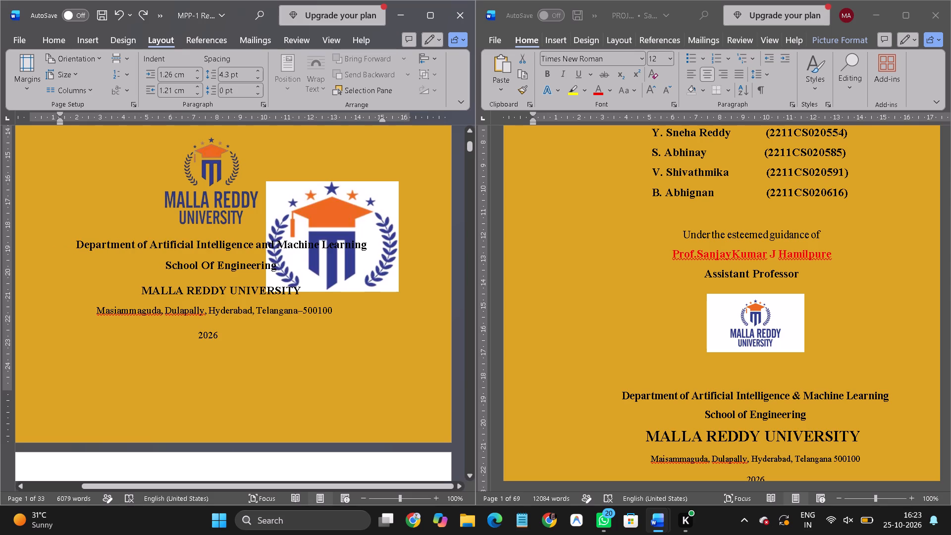
left_click(362, 211)
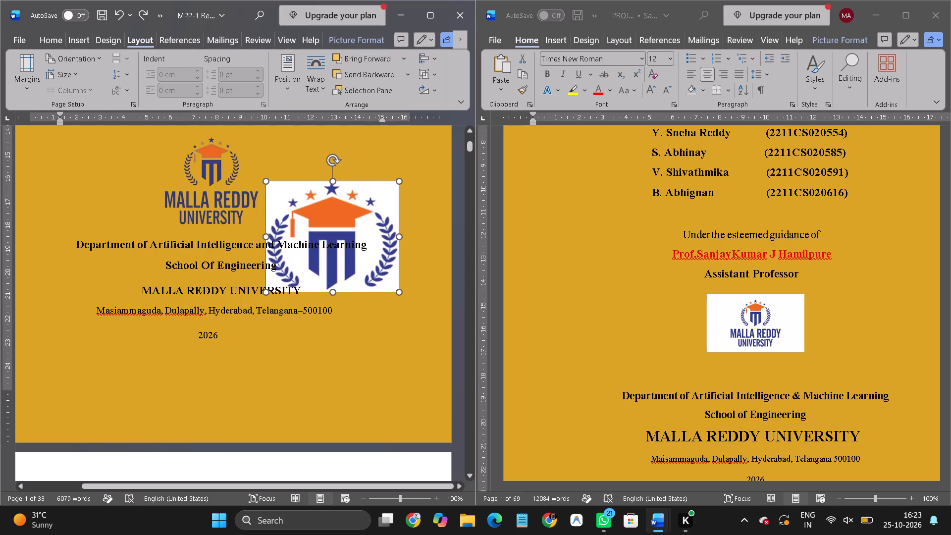
key("BackSpace")
Insert one blank line between the transparent logo and the department line on the AgriGuard cover.
scroll(281, 240, "up", 1)
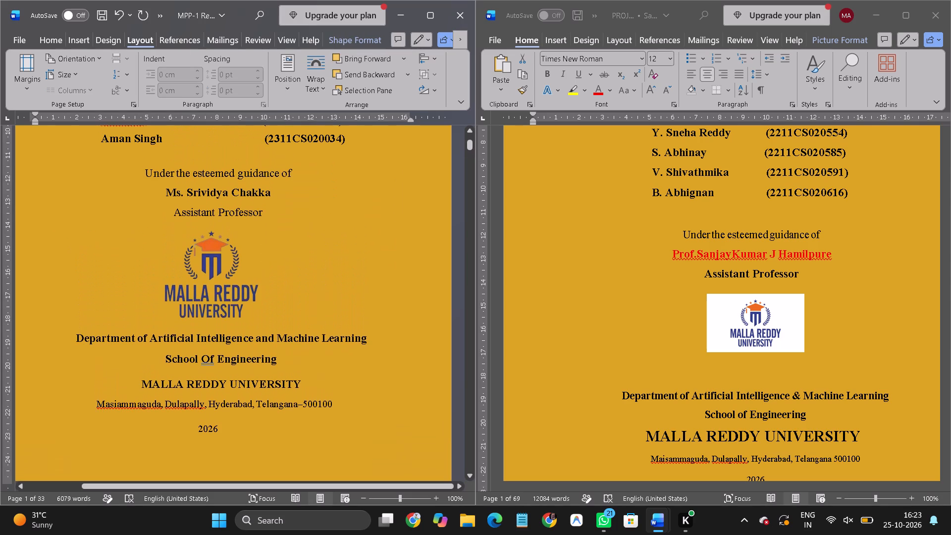
scroll(281, 240, "up", 1)
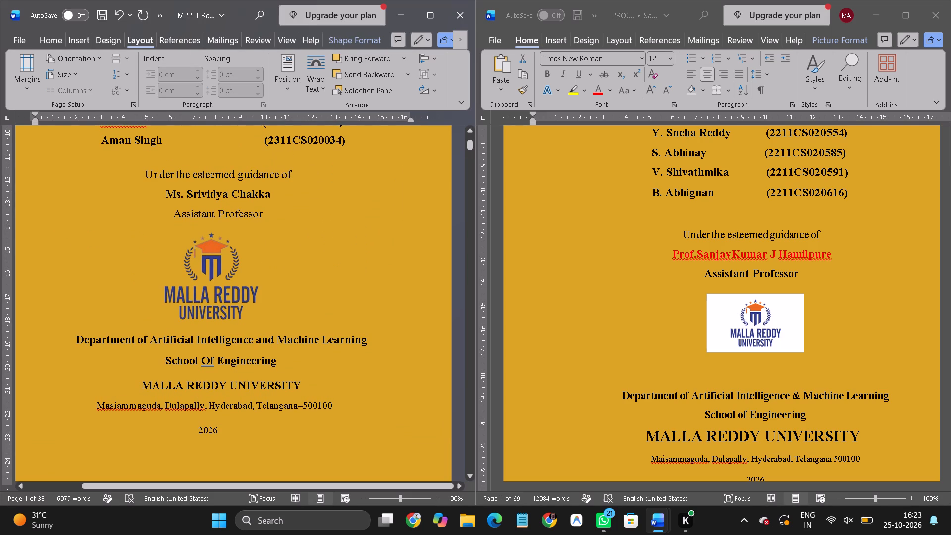
left_click(269, 312)
left_click(253, 344)
key("Up")
key("Up")
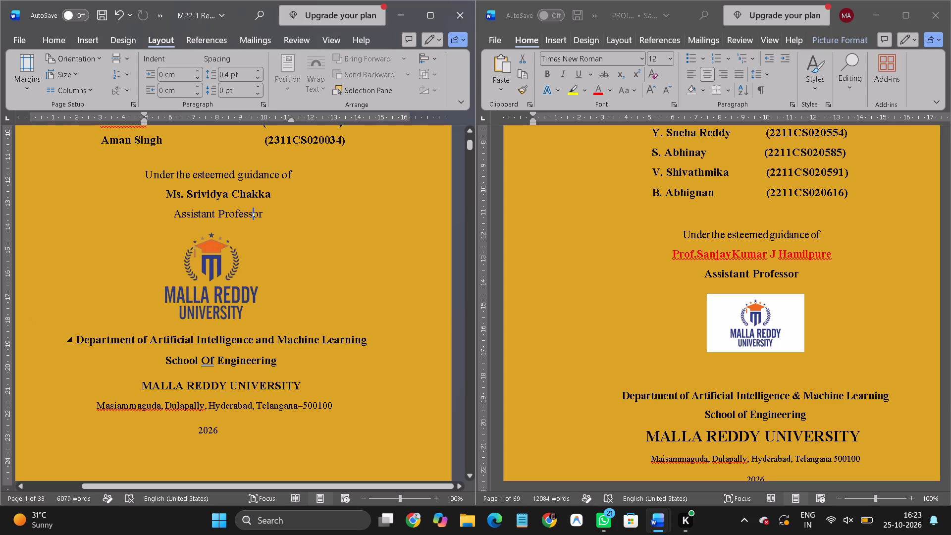
key("Up")
key("Down")
key("Down")
key("Return")
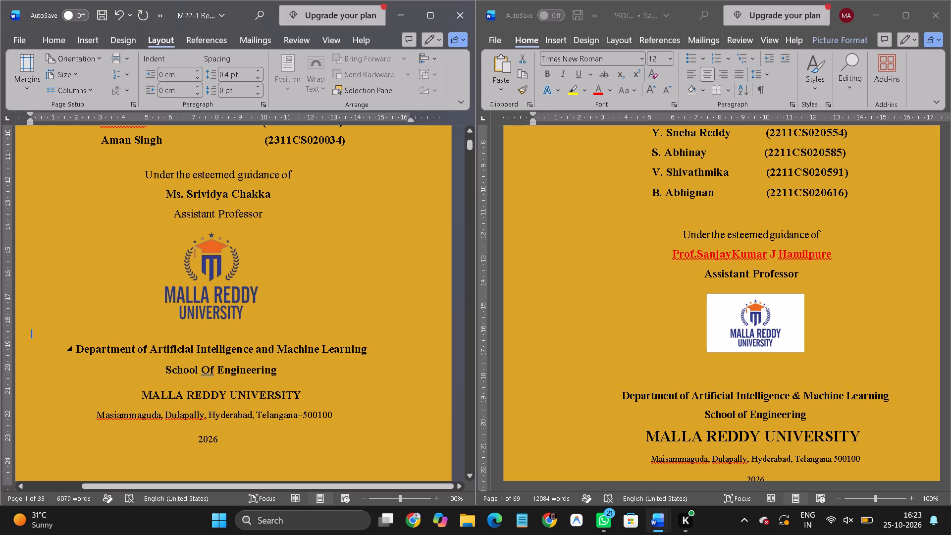
Check the MALLA REDDY UNIVERSITY line's font size in the brain tumor report and select the same line on the AgriGuard cover.
left_click(274, 395)
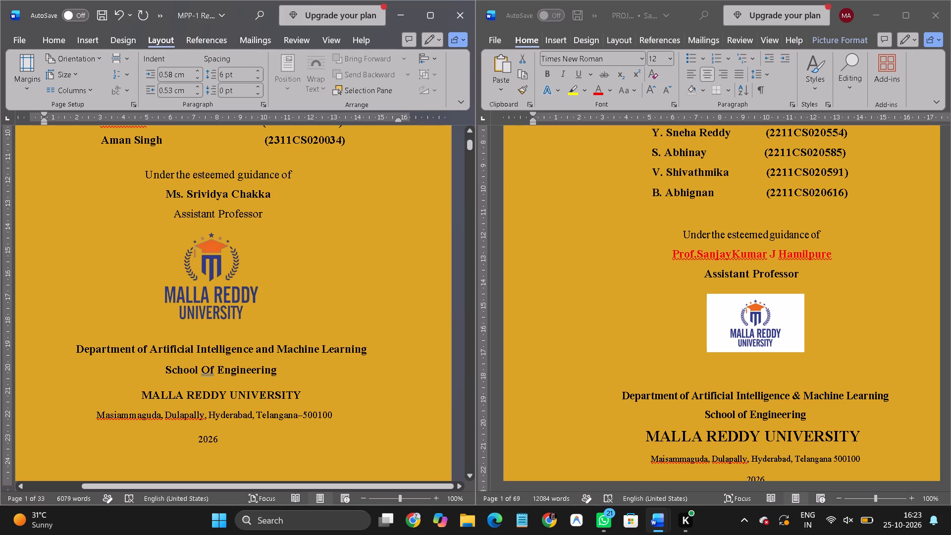
left_click(55, 37)
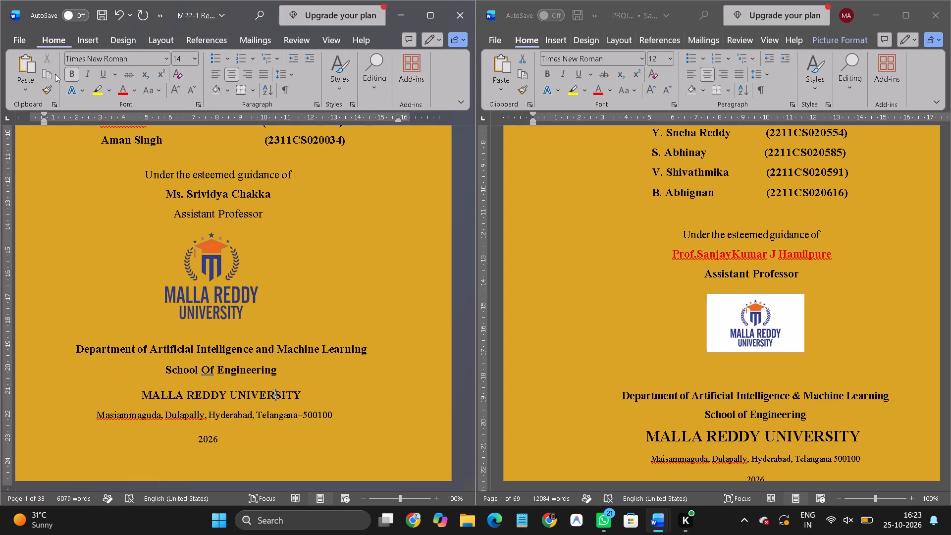
left_click(711, 432)
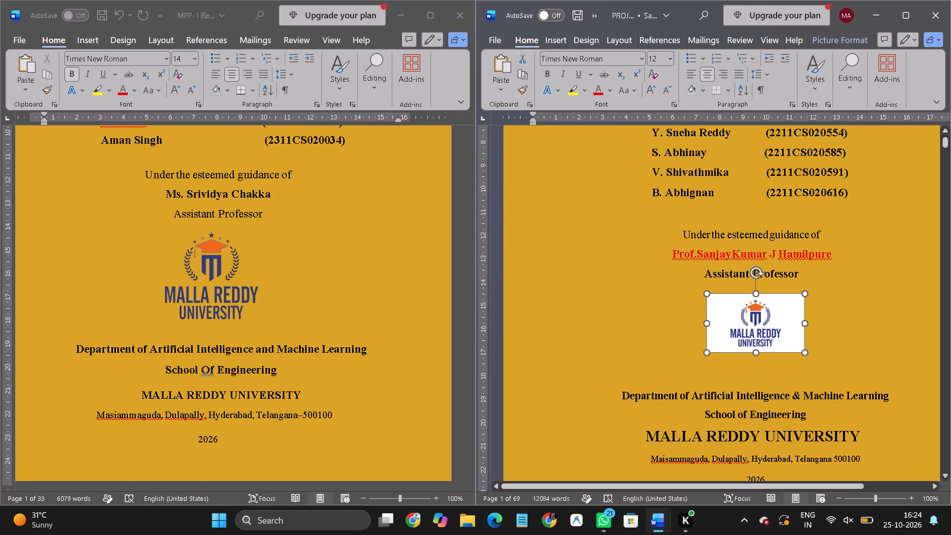
left_click(701, 435)
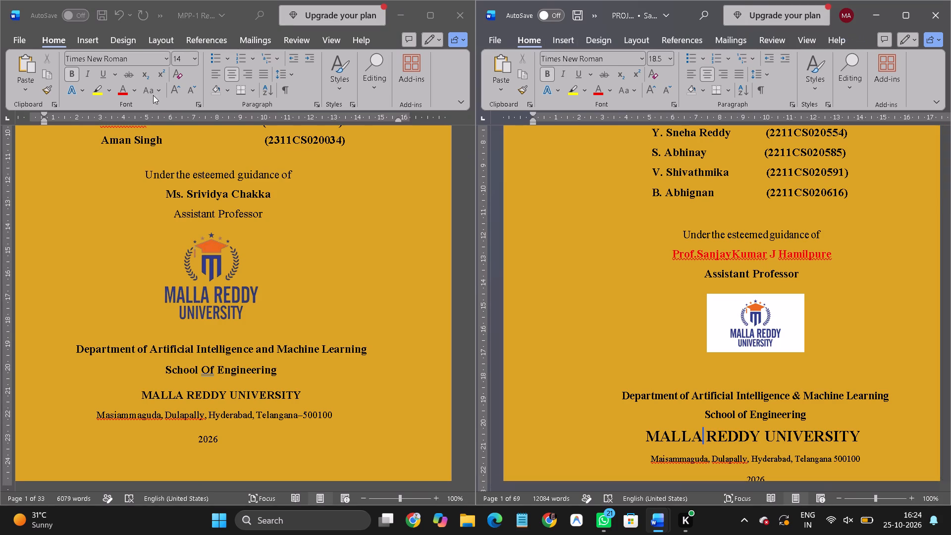
left_click(204, 390)
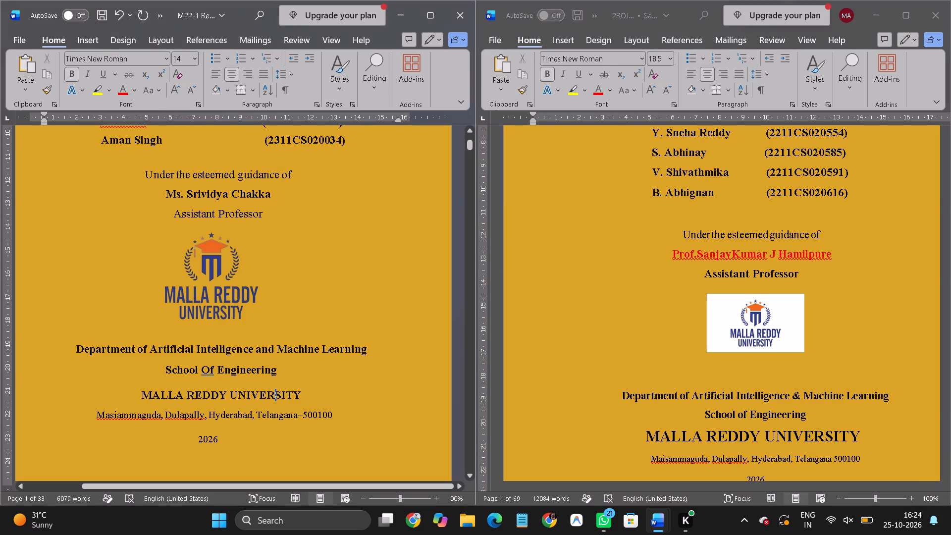
triple_click(219, 392)
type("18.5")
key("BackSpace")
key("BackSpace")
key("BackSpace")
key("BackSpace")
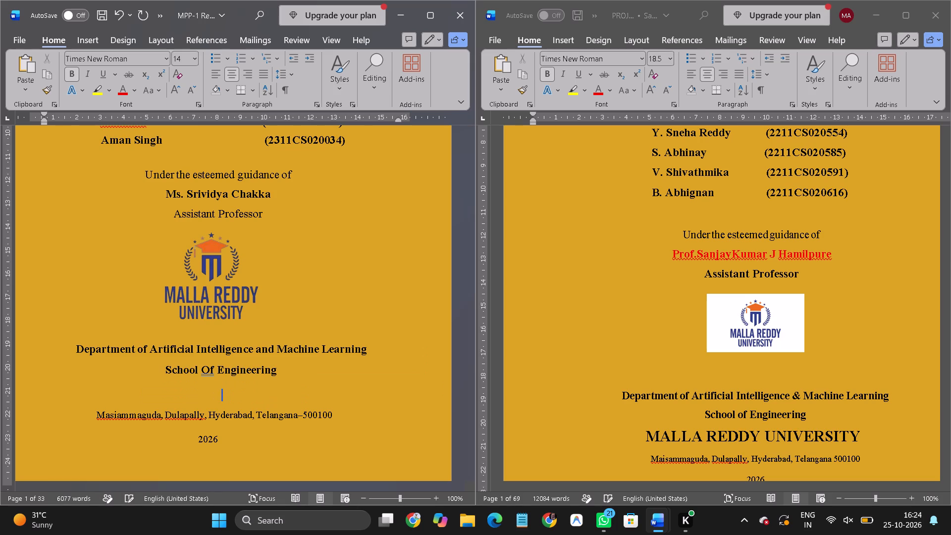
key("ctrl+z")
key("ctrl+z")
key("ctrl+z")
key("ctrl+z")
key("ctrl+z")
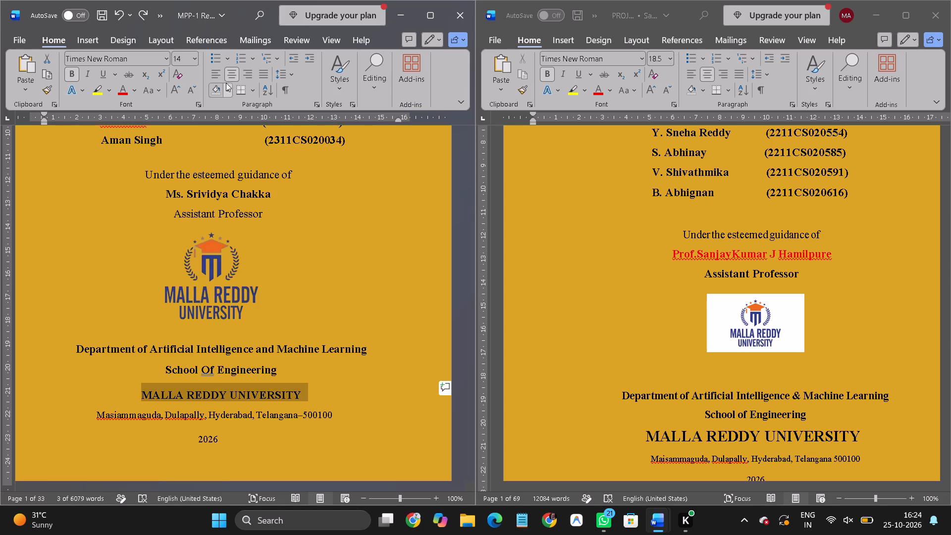
Set the font size of the selected MALLA REDDY UNIVERSITY line on the AgriGuard cover to 18.5.
left_click(183, 59)
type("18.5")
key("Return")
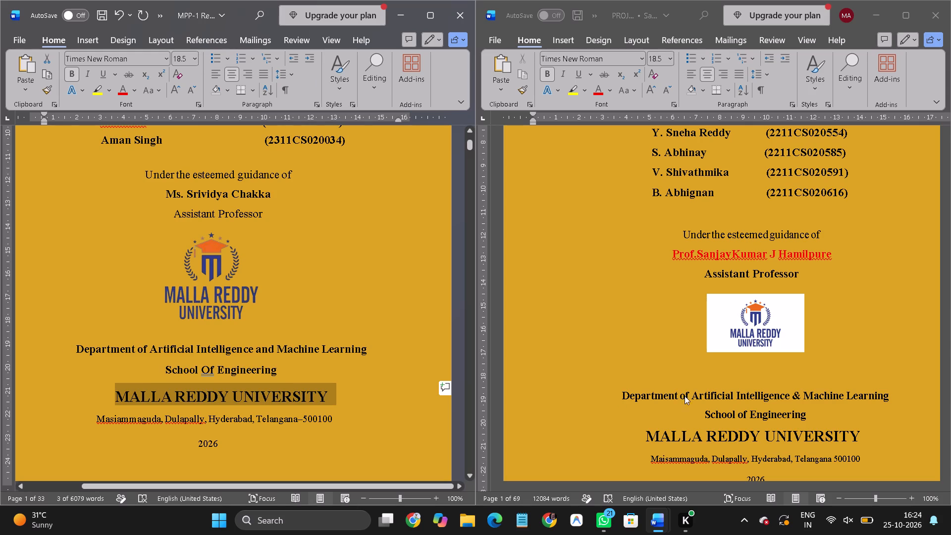
Check the department line's font size in the brain tumor report and set "Intelligence" in the AgriGuard department line to 13.
left_click(703, 394)
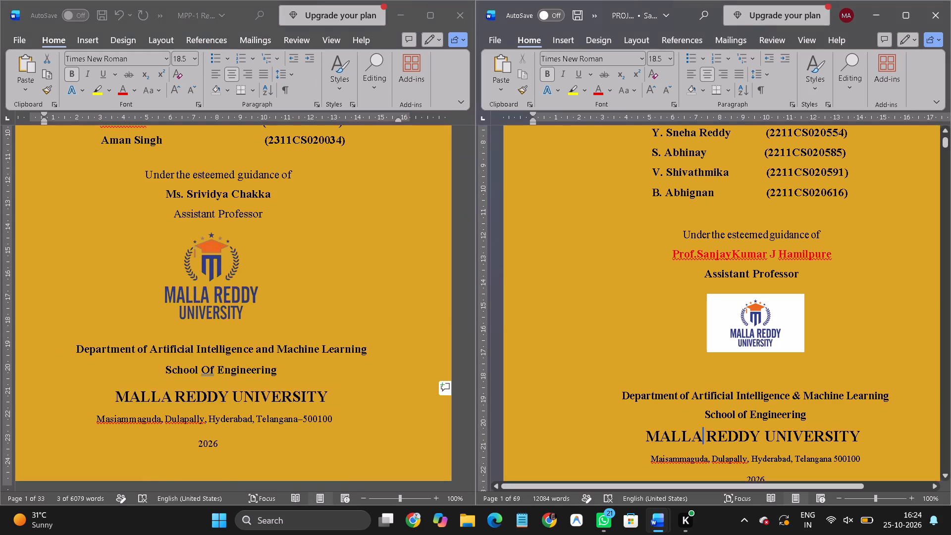
left_click(703, 394)
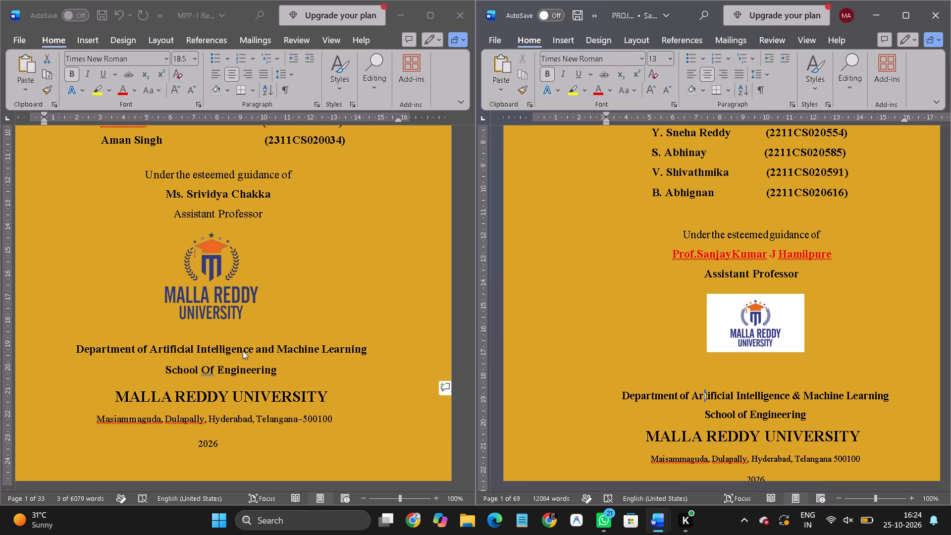
left_click(242, 348)
left_click(242, 348)
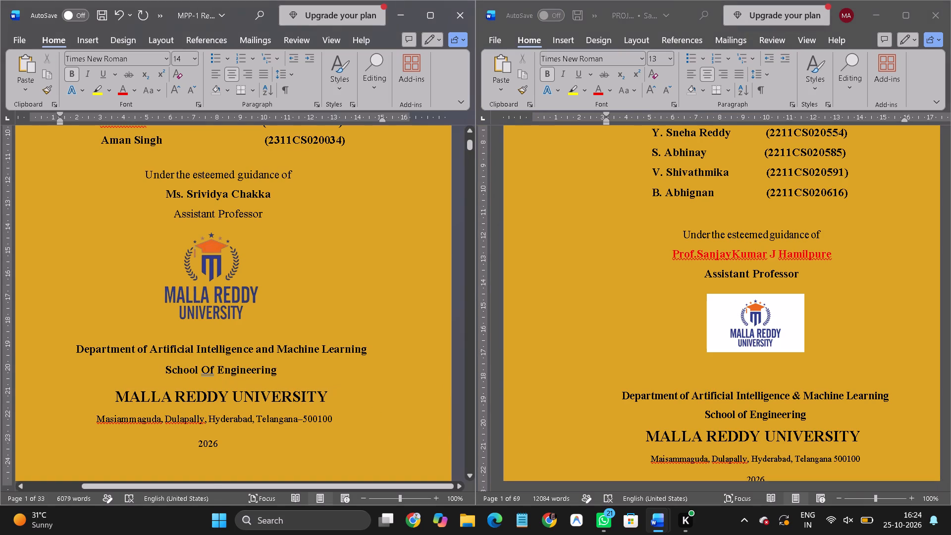
left_click(183, 59)
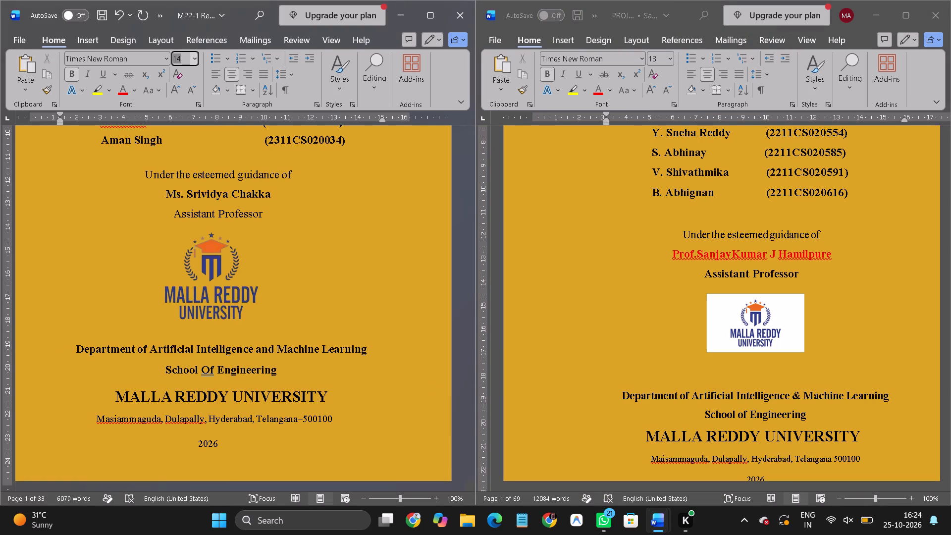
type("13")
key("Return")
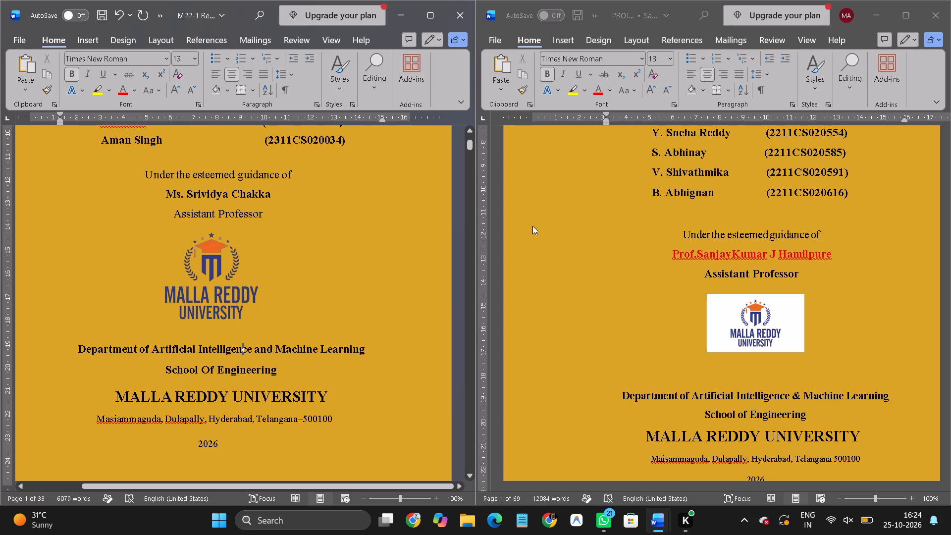
Apply the standard red font colour to the guide's name line in the brain tumor report.
left_click(736, 252)
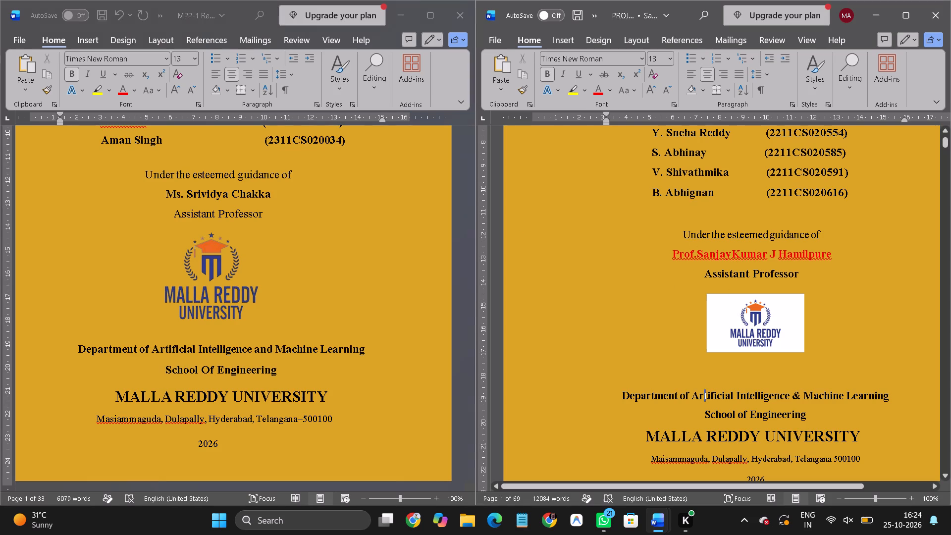
left_click(736, 252)
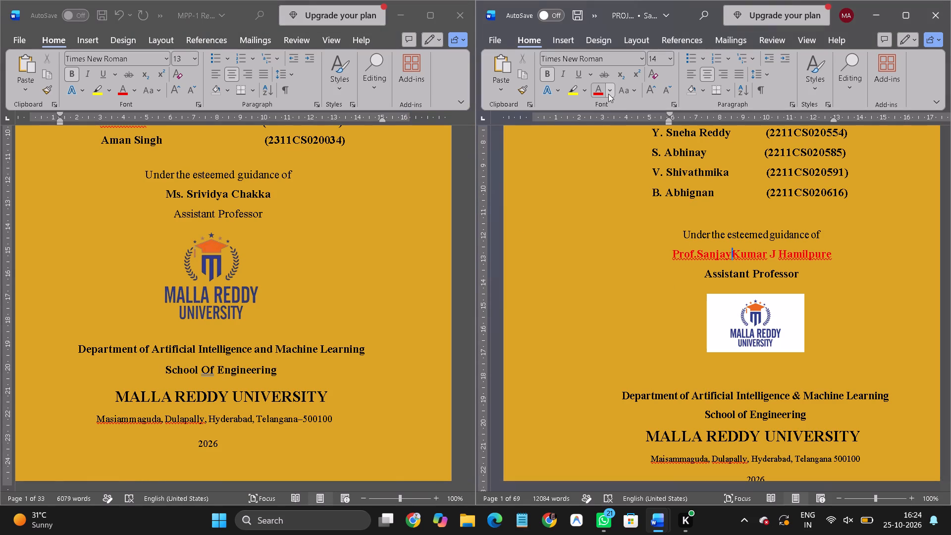
left_click(608, 93)
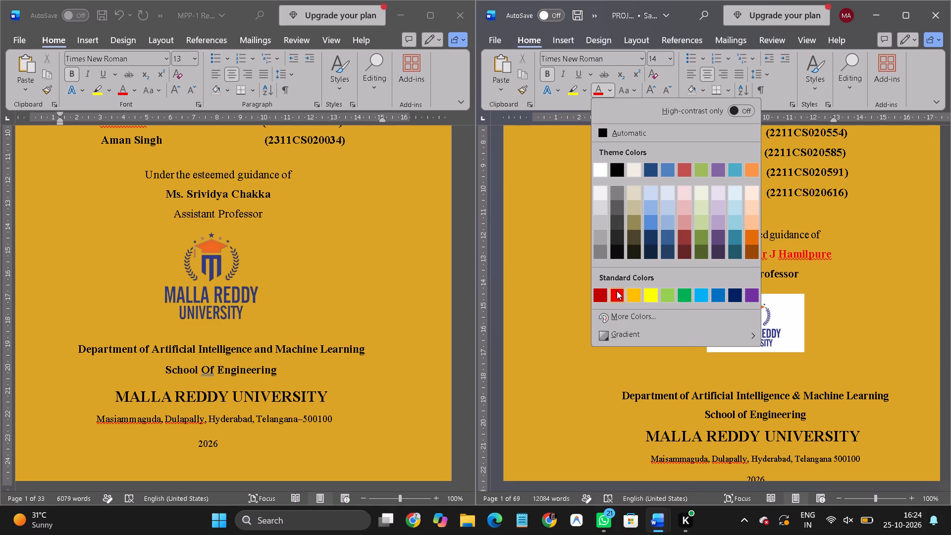
left_click(617, 291)
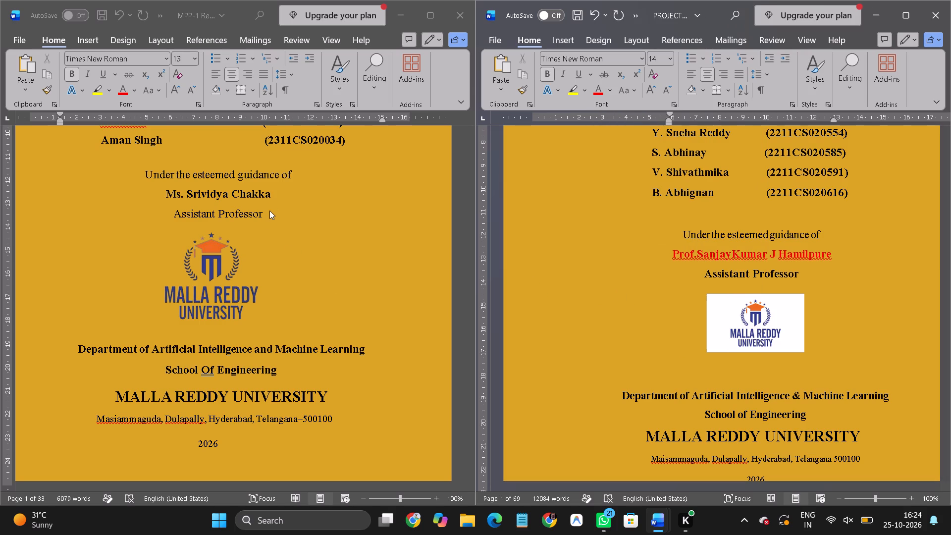
Colour the guide's full name red on the AgriGuard cover, above the Assistant Professor line.
left_click_drag(271, 190, 171, 191)
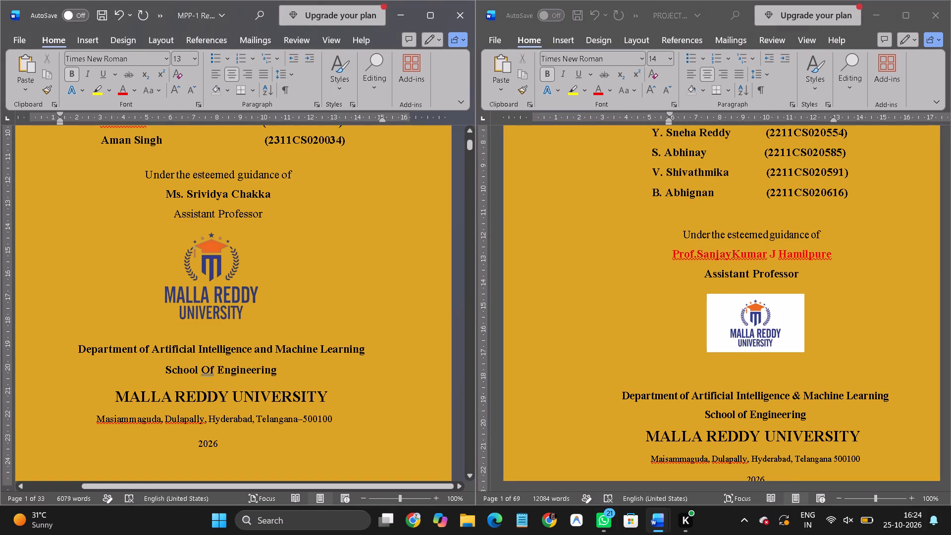
left_click_drag(171, 191, 171, 191)
left_click_drag(171, 191, 248, 195)
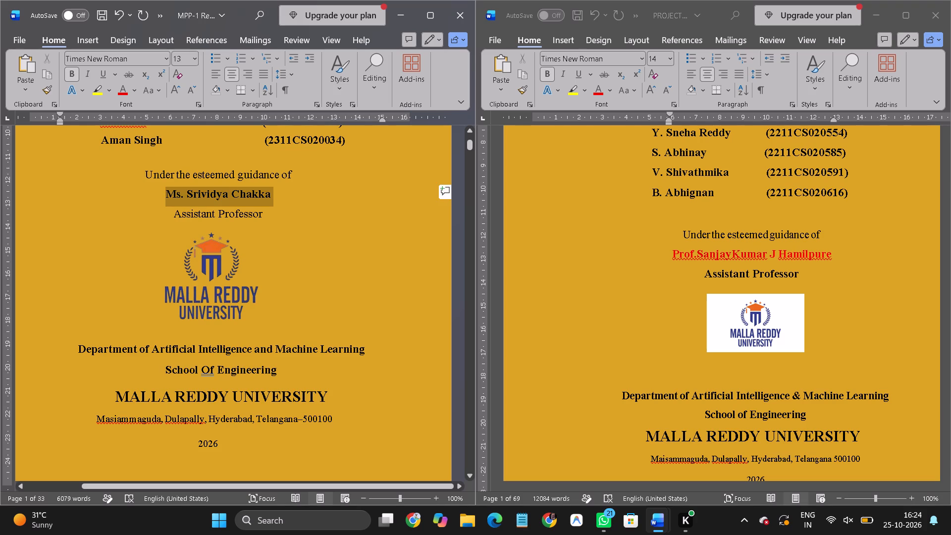
left_click_drag(248, 195, 263, 194)
left_click(123, 89)
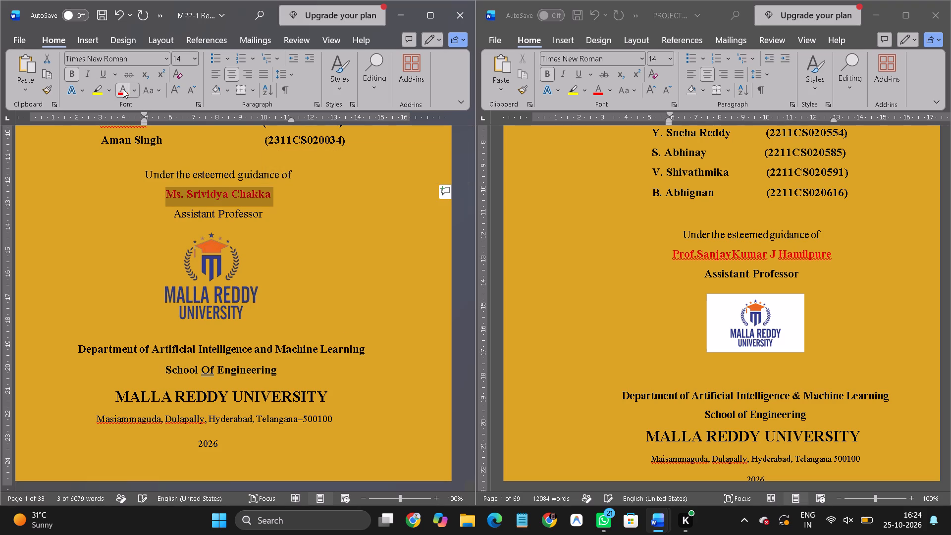
Move the university logo on the AgriGuard cover slightly to the right so it sits centred beneath the Assistant Professor line.
left_click(354, 288)
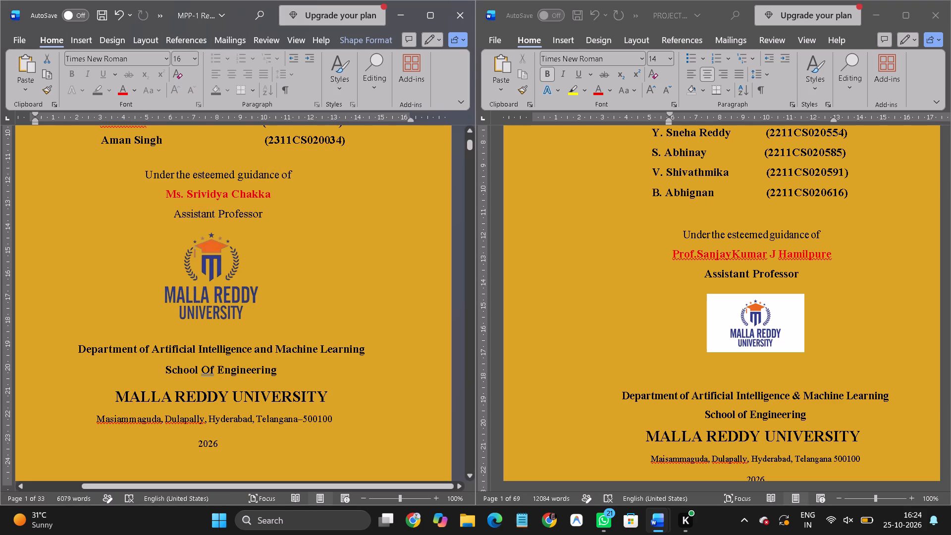
double_click(256, 215)
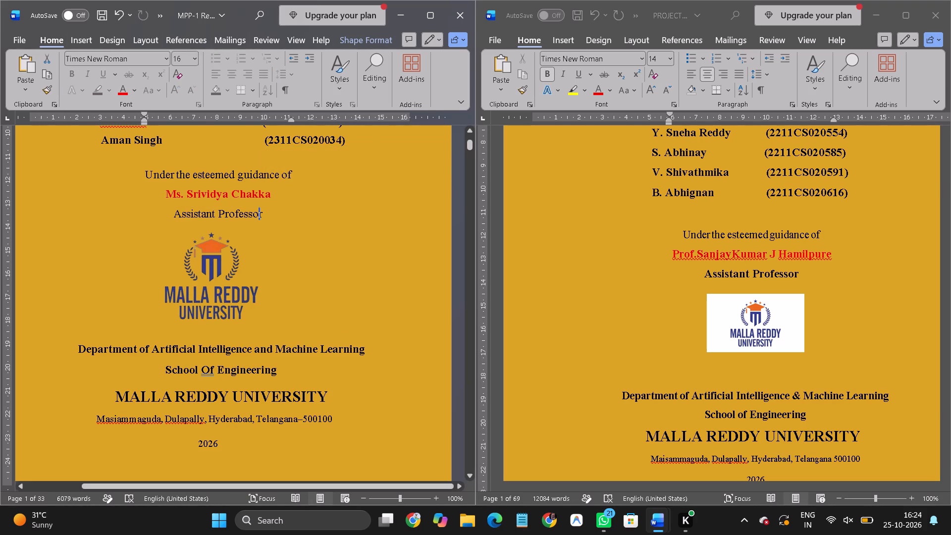
triple_click(256, 215)
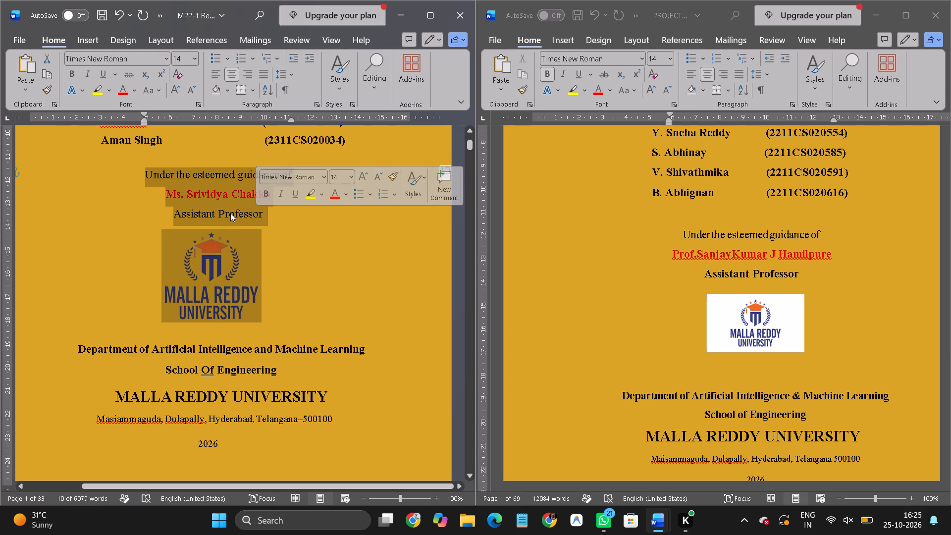
left_click(229, 213)
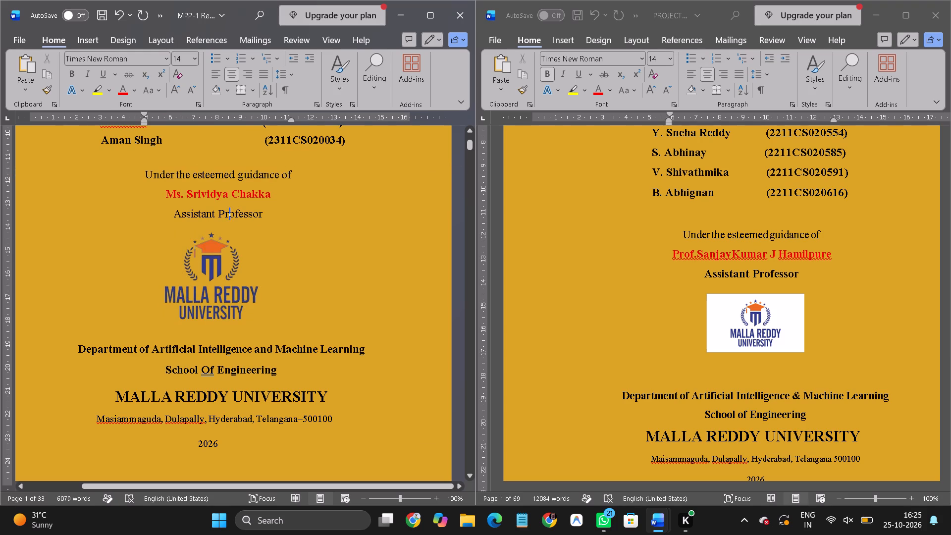
left_click_drag(214, 271, 221, 271)
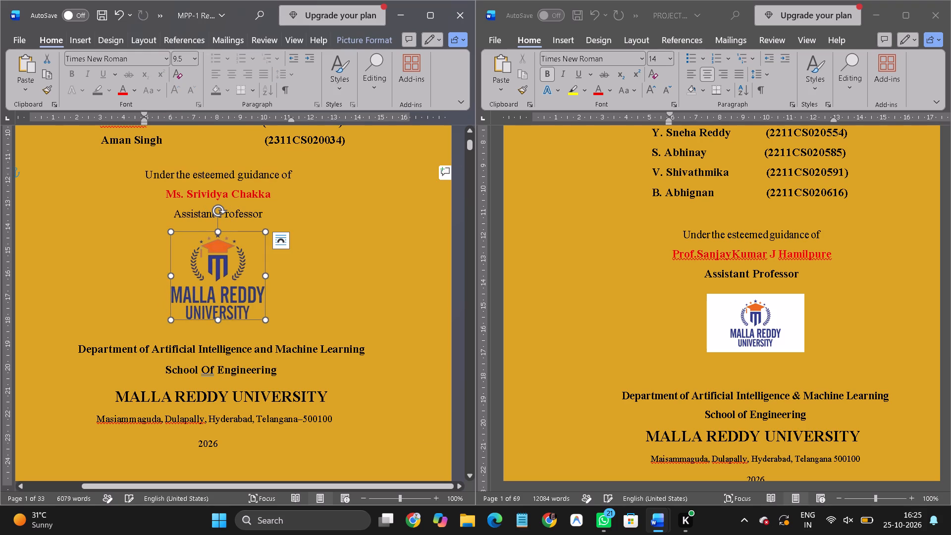
Make the Assistant Professor line on the AgriGuard cover bold and compare it with the same line in the brain tumor report.
left_click(251, 217)
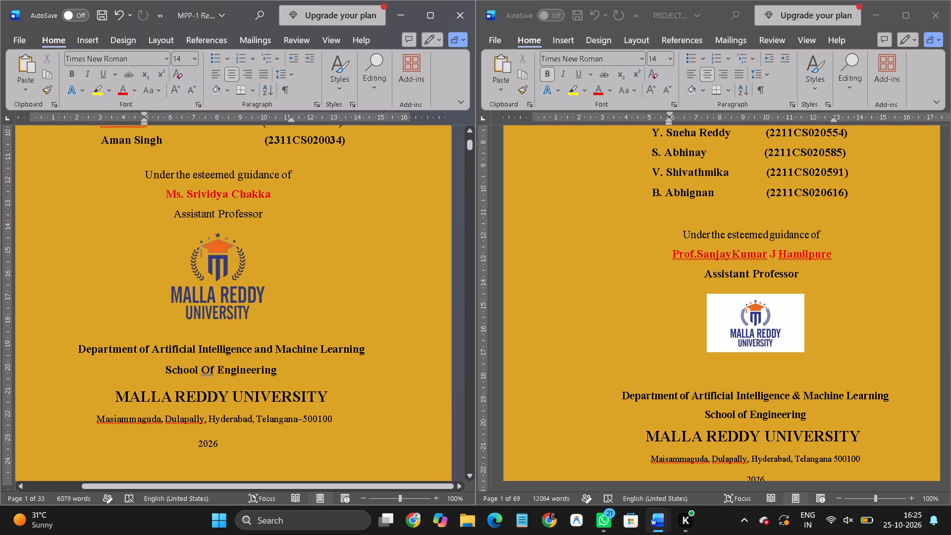
left_click_drag(264, 214, 186, 209)
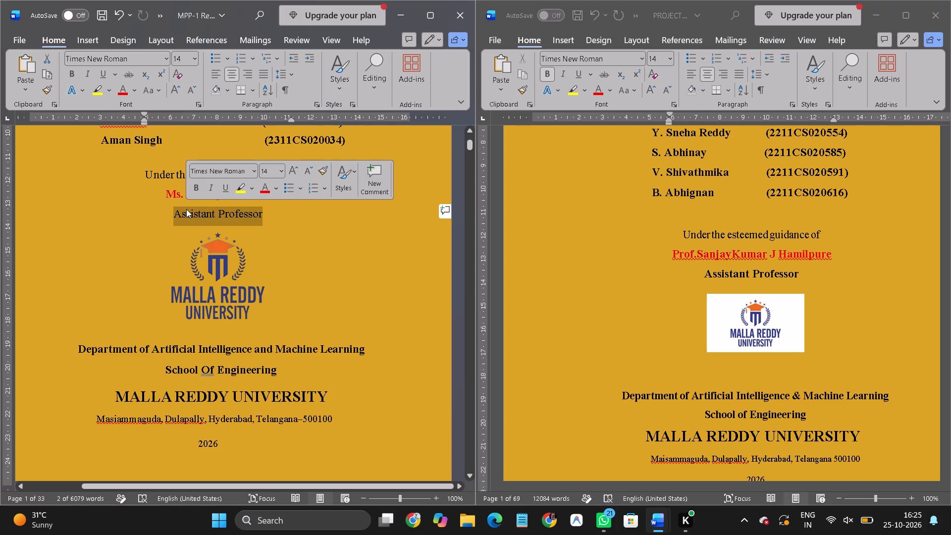
key("ctrl+b")
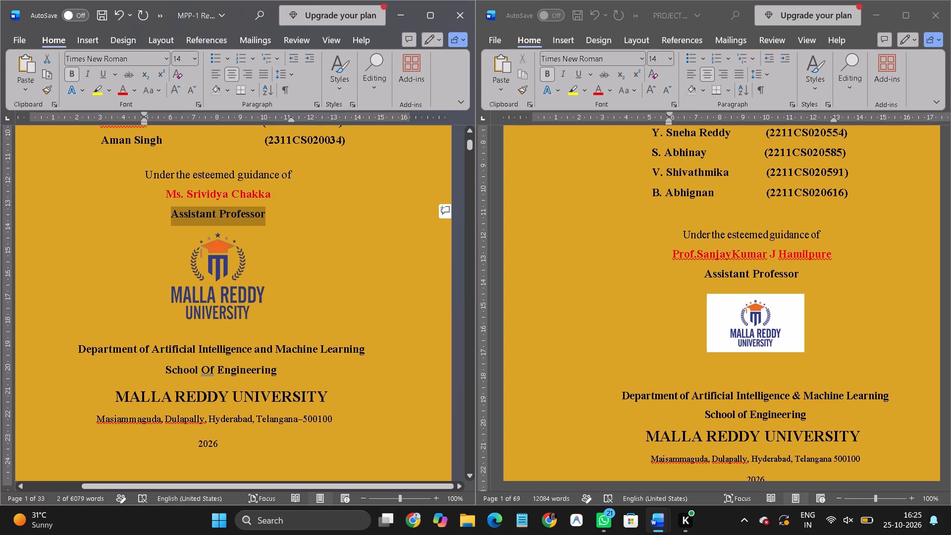
left_click(298, 263)
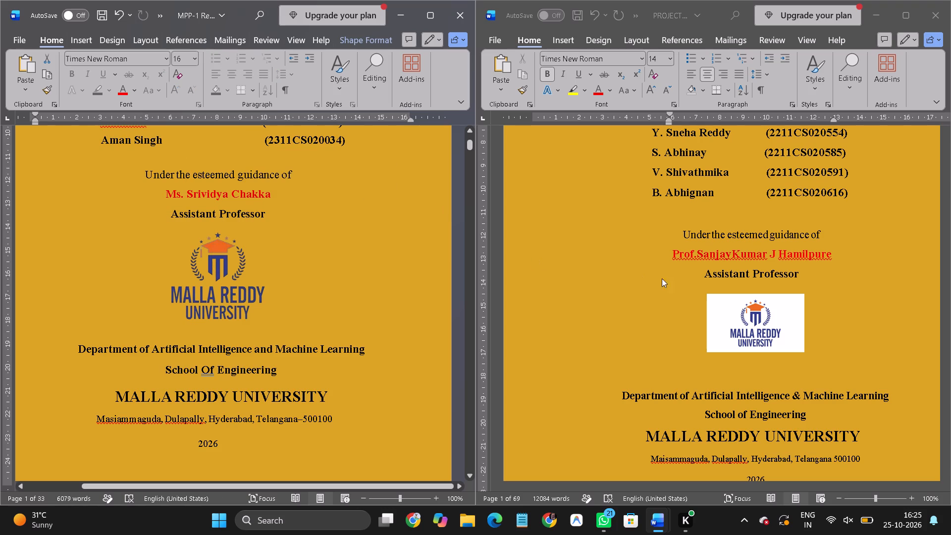
left_click(733, 272)
left_click(733, 272)
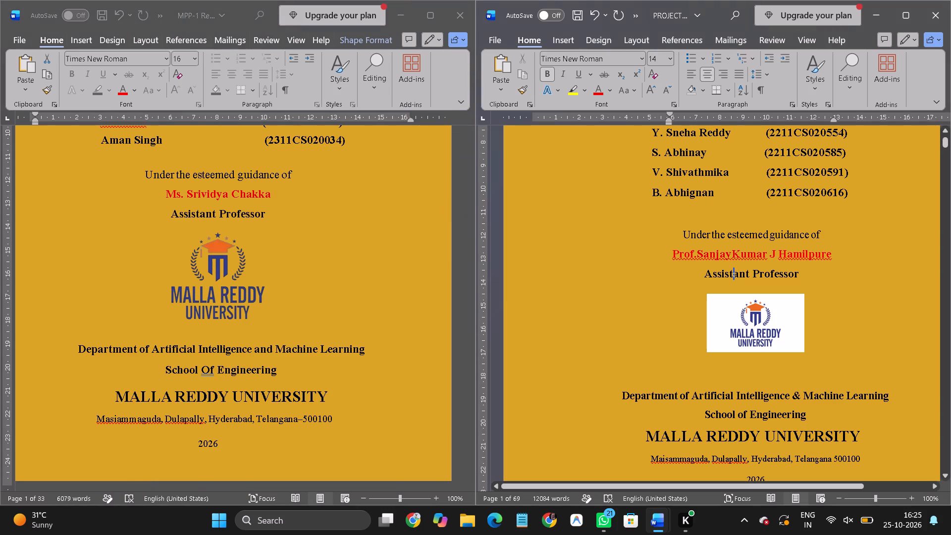
left_click(217, 214)
left_click(208, 214)
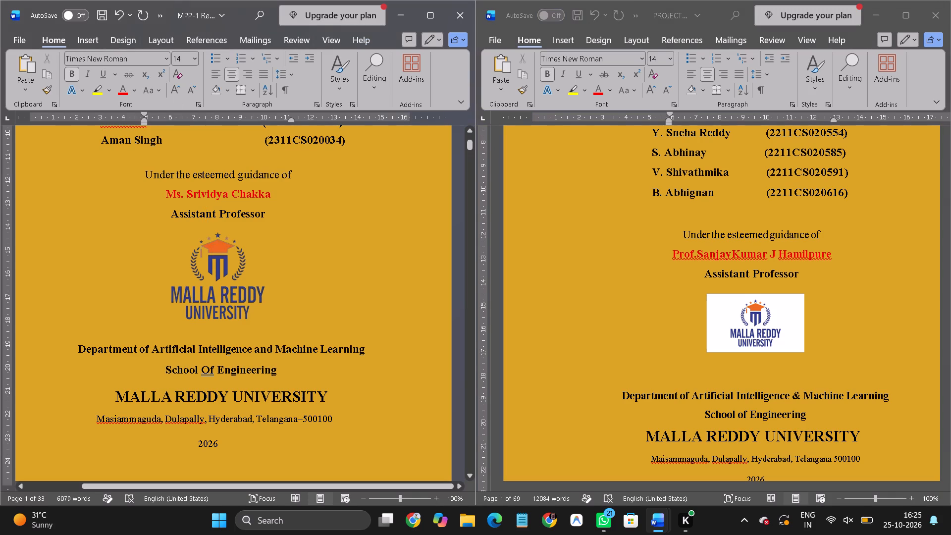
Insert a blank line after the last student's row on the AgriGuard cover, above the guidance line.
left_click(346, 139)
key("Return")
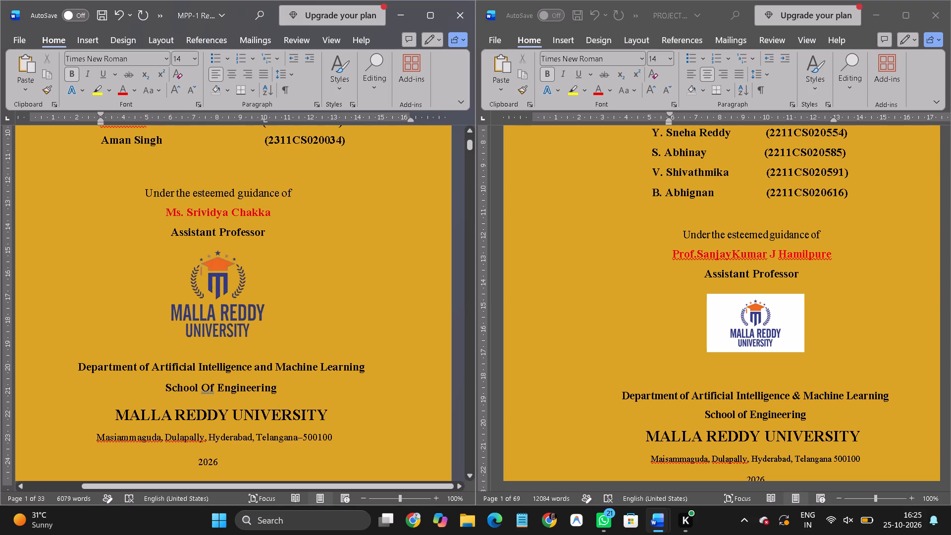
Extend the gold background rectangle to the left and bottom edges of the AgriGuard cover page.
scroll(308, 252, "down", 2)
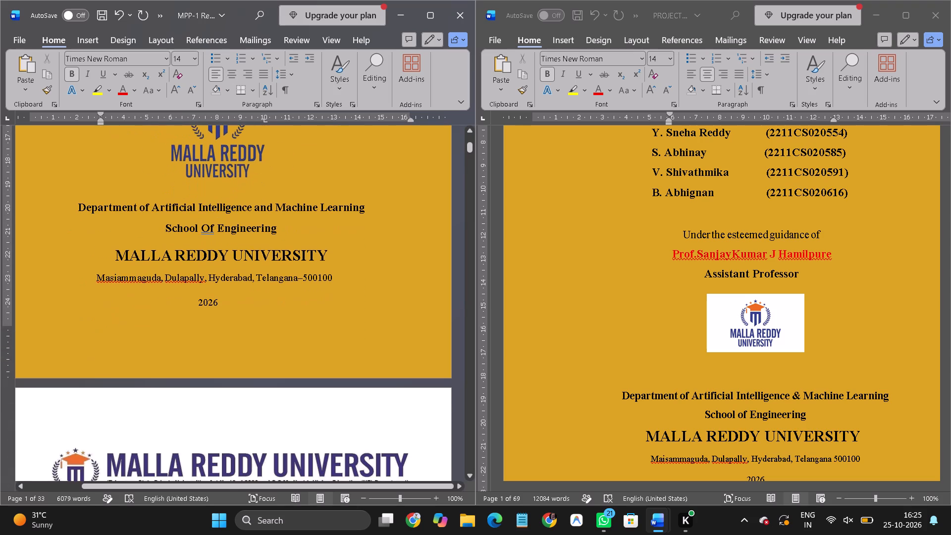
scroll(228, 322, "right", 1)
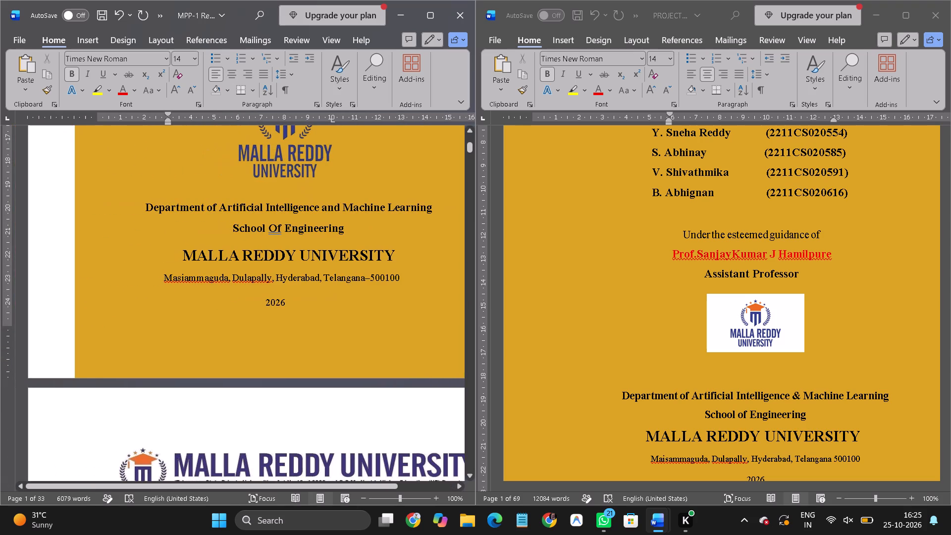
scroll(228, 322, "right", 1)
scroll(81, 331, "up", 4)
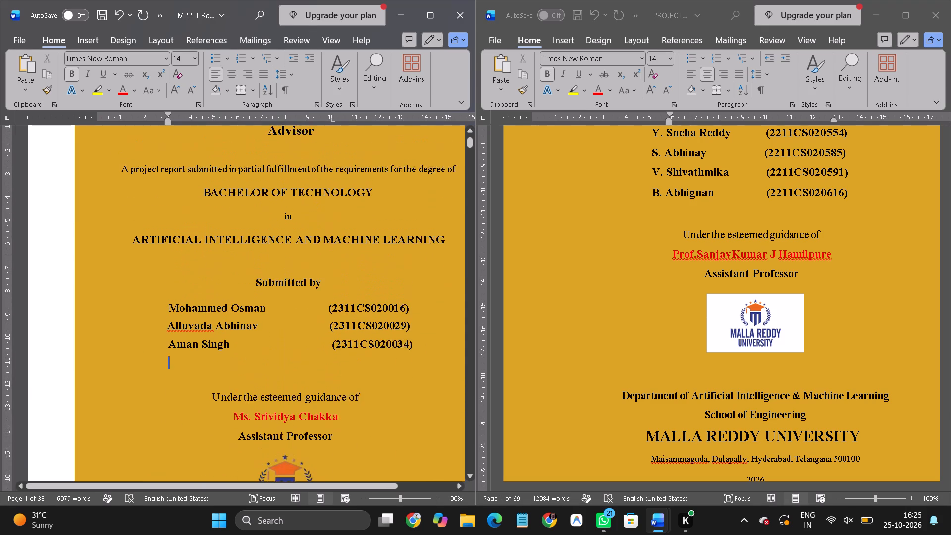
scroll(81, 331, "up", 2)
left_click_drag(85, 336, 71, 336)
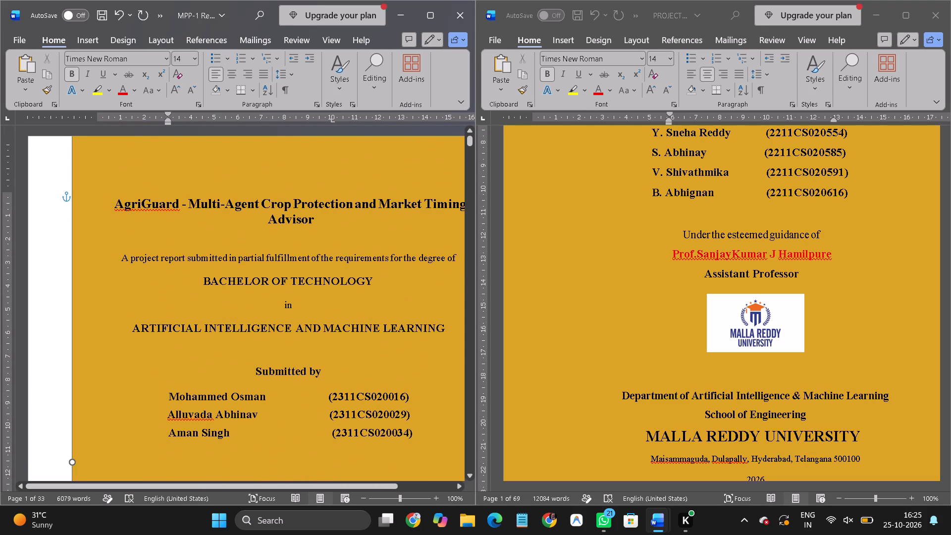
left_click_drag(71, 336, 35, 329)
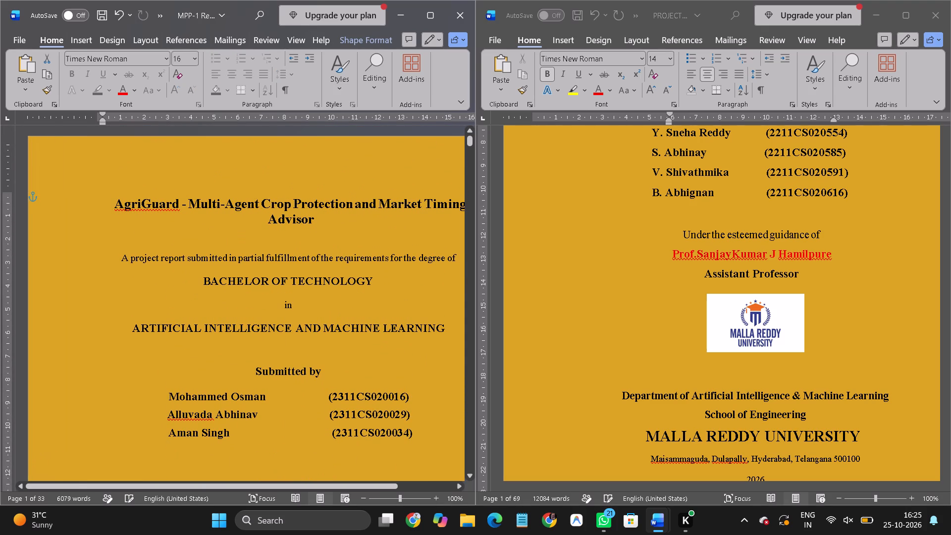
scroll(111, 318, "left", 1)
scroll(111, 318, "down", 3)
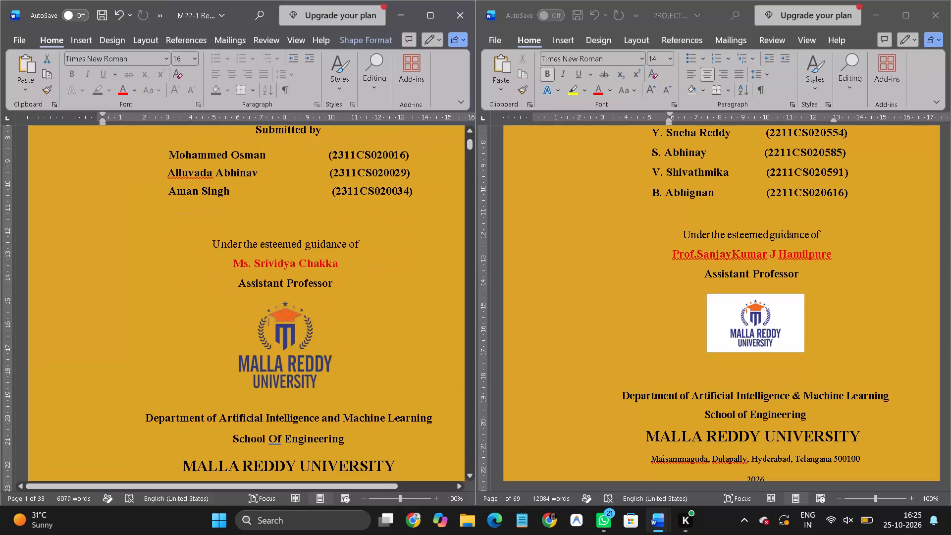
scroll(111, 318, "down", 2)
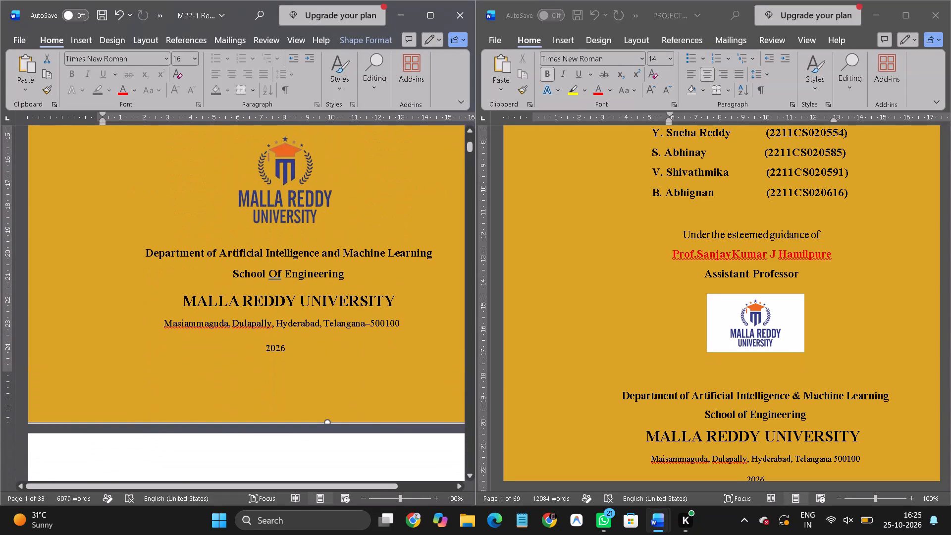
left_click_drag(328, 422, 328, 428)
Compare both covers at 80% zoom and check the font size of the brain tumor report's title.
scroll(329, 393, "up", 4)
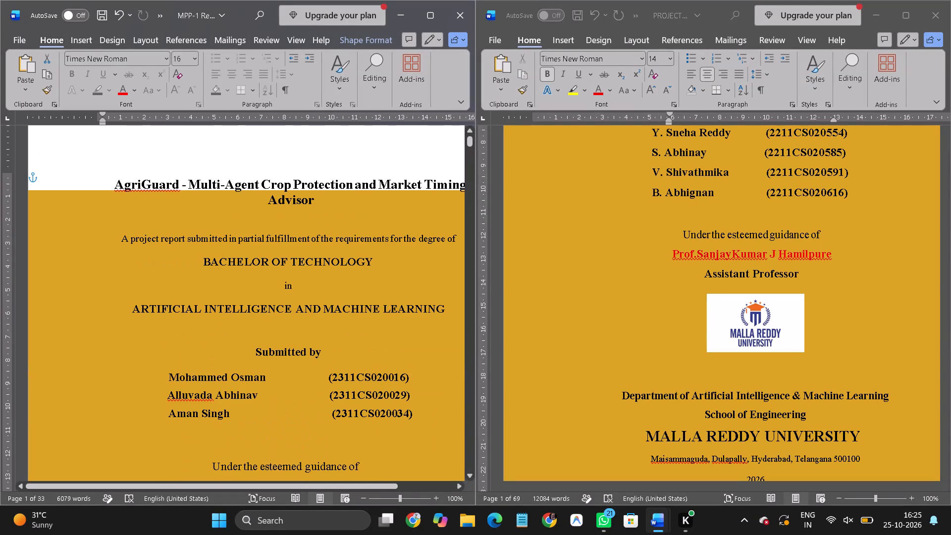
scroll(329, 393, "up", 1)
scroll(329, 393, "down", 2, "ctrl")
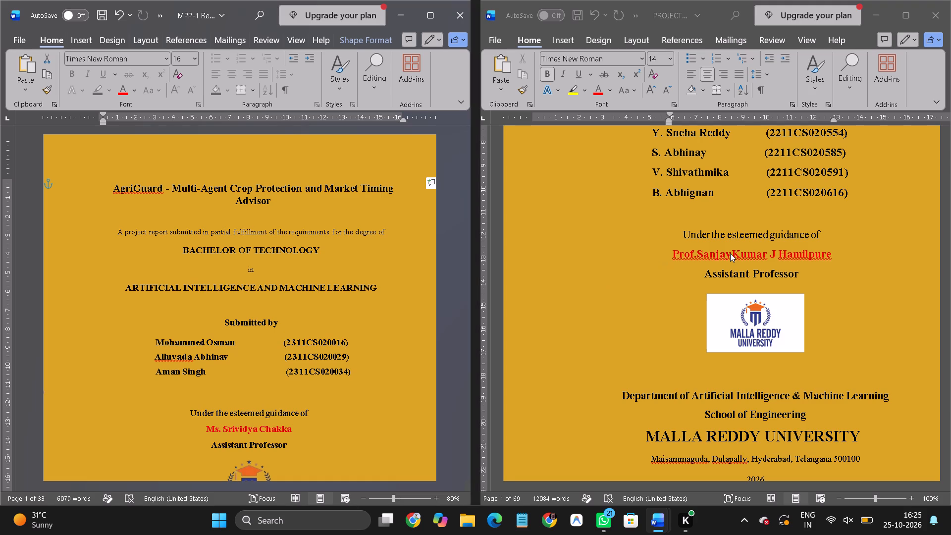
scroll(730, 253, "down", 2, "ctrl")
scroll(730, 253, "up", 2)
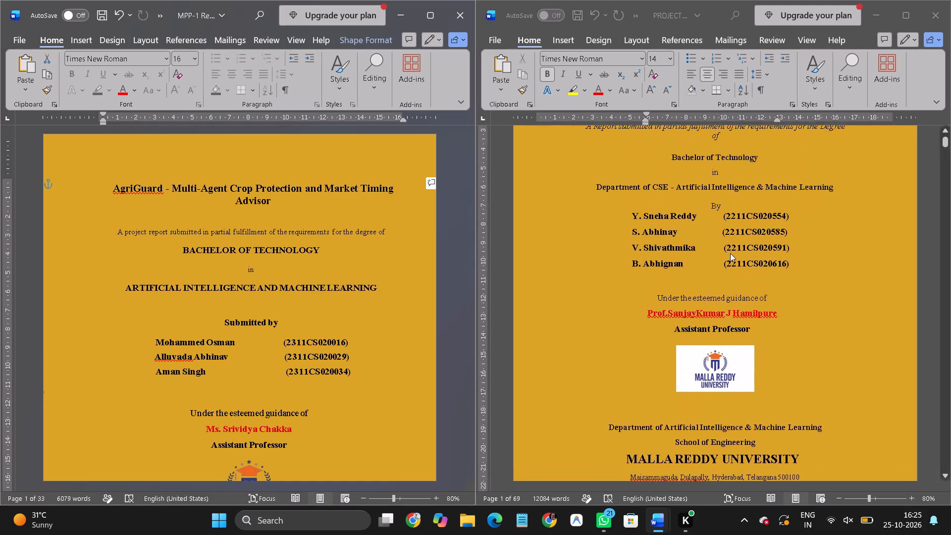
scroll(730, 253, "up", 3)
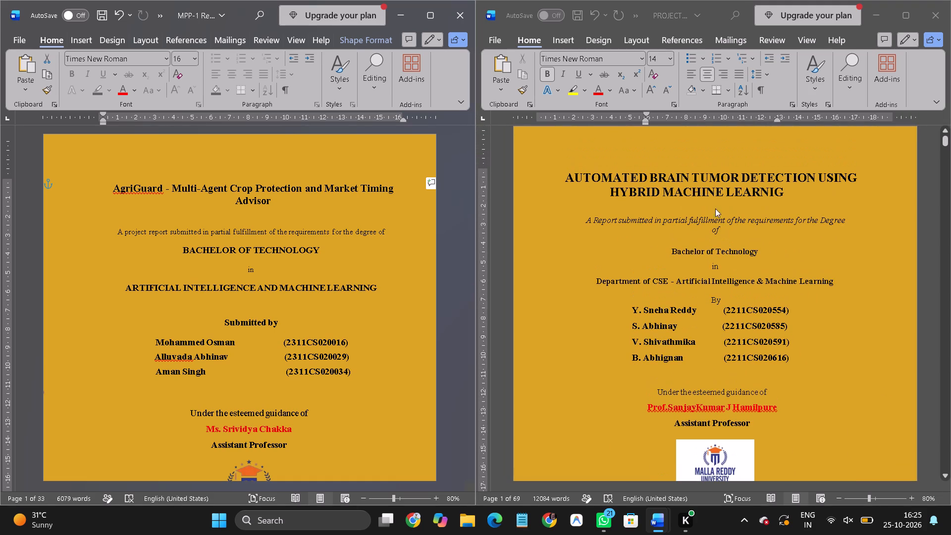
left_click(704, 194)
left_click(698, 197)
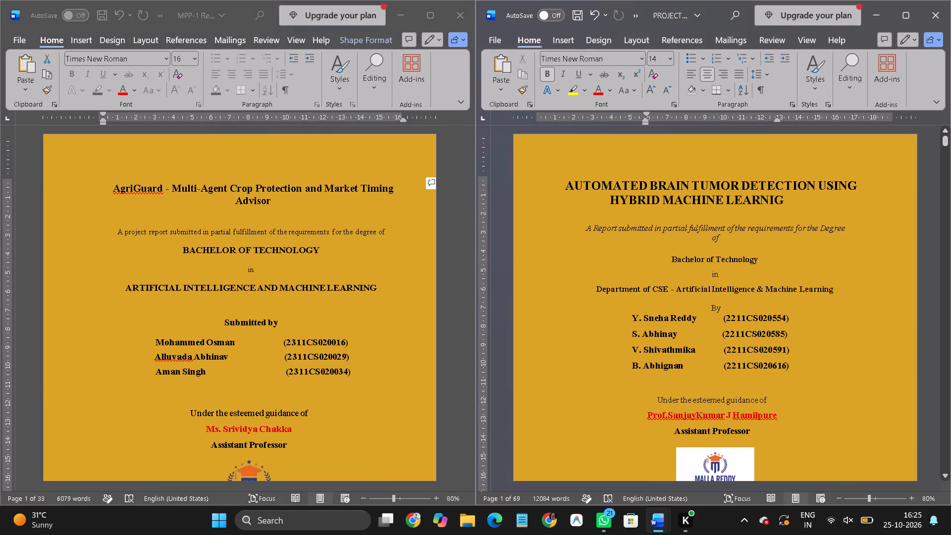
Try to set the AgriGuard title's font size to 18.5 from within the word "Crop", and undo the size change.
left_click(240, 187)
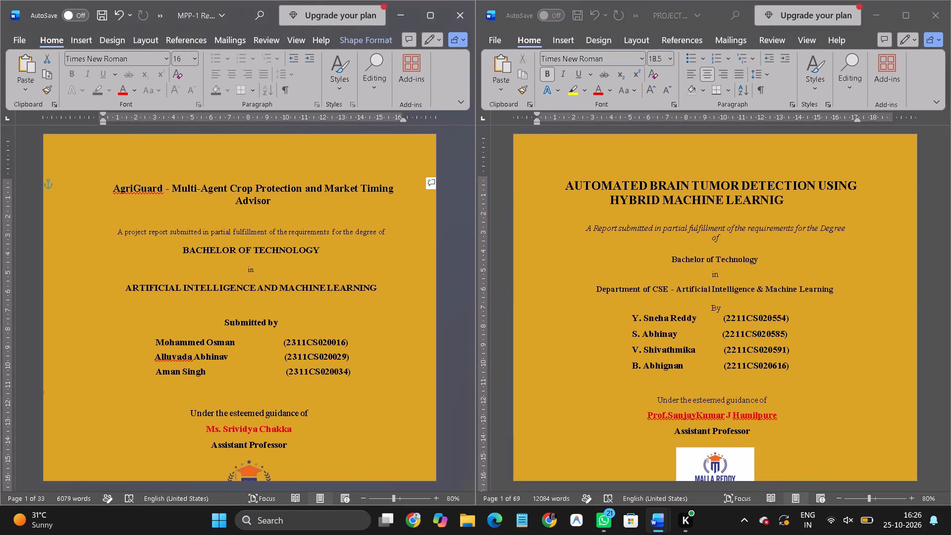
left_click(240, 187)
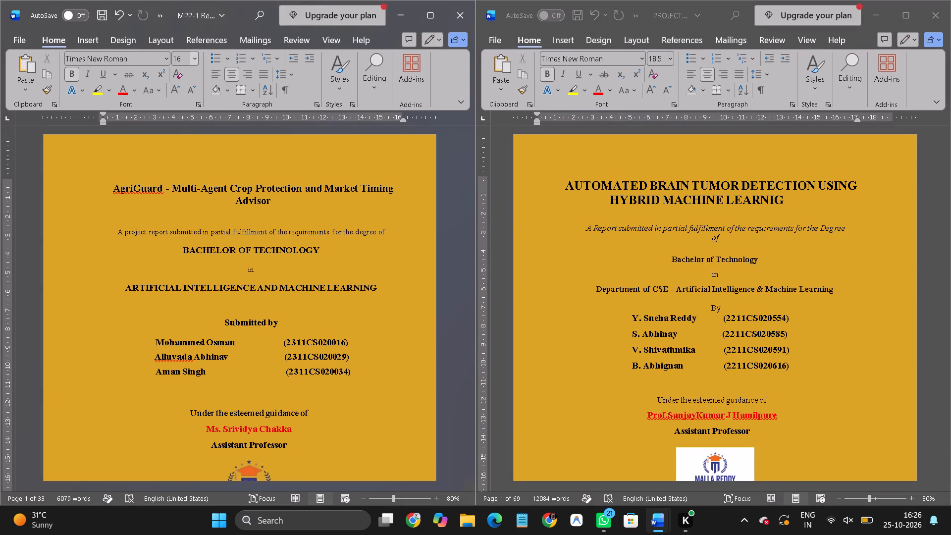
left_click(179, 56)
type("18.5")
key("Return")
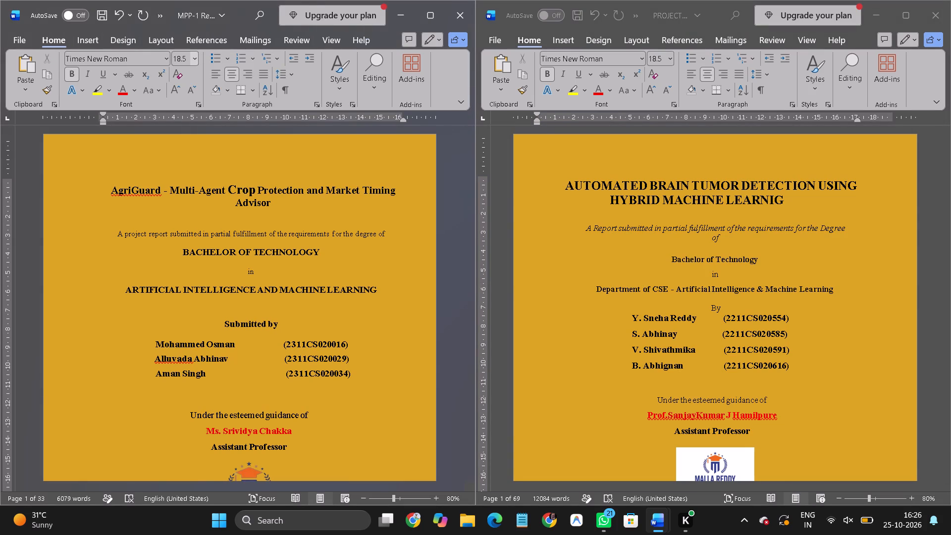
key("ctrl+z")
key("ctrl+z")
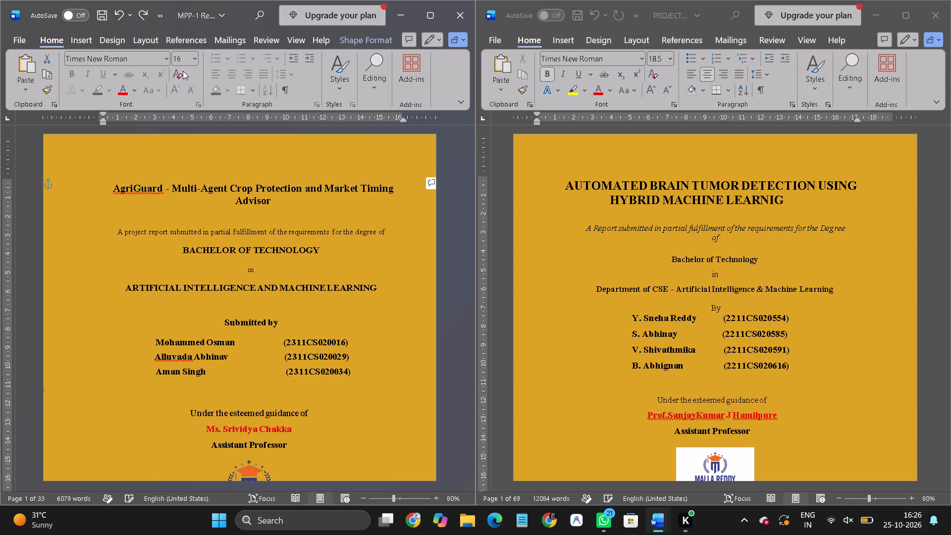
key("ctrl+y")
Select the full two-line AgriGuard title and increase its font size to 18.
left_click_drag(276, 201, 123, 186)
left_click(123, 186)
left_click_drag(115, 186, 152, 188)
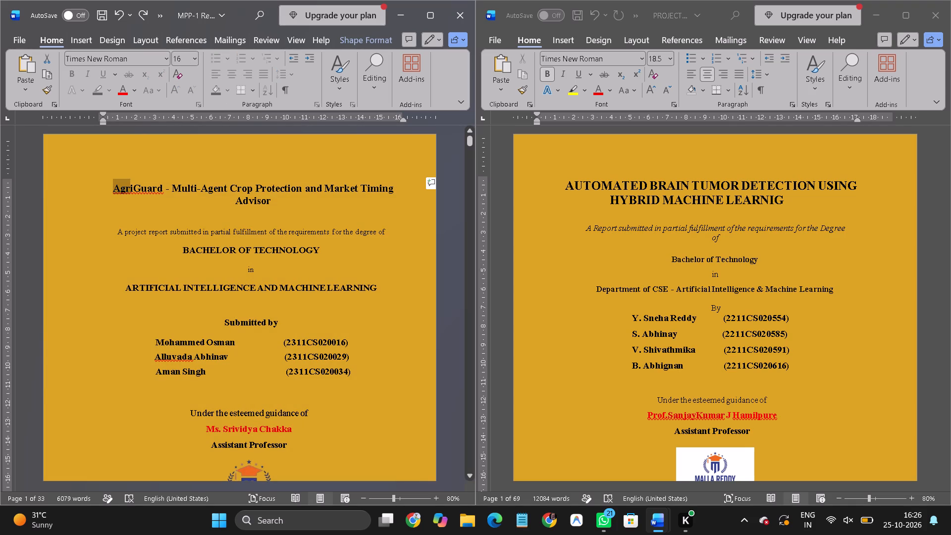
left_click_drag(152, 188, 269, 201)
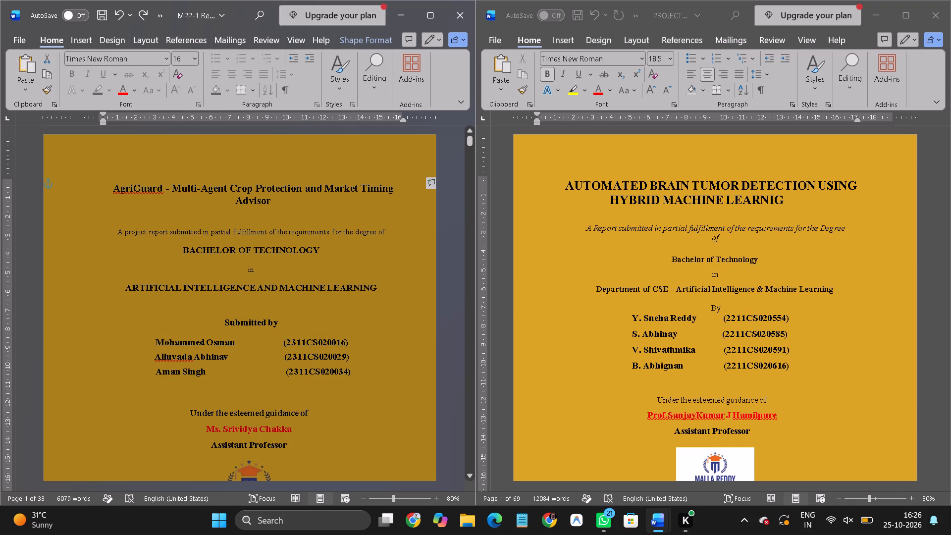
left_click_drag(269, 201, 267, 200)
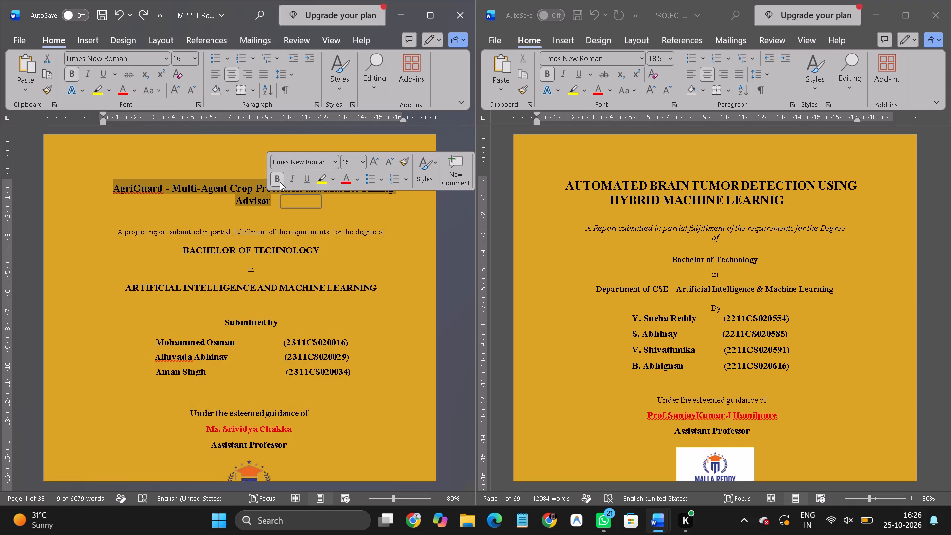
left_click(177, 96)
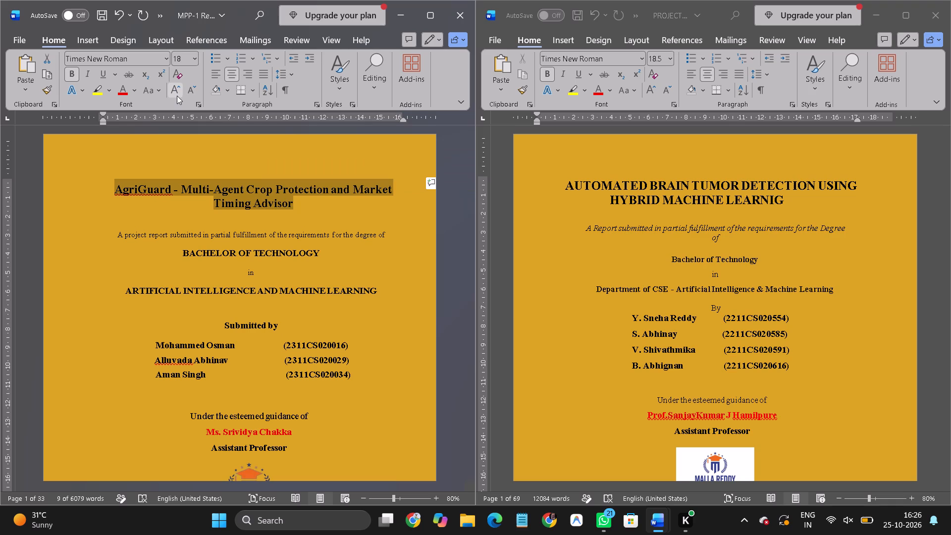
Set the font size of the selected AgriGuard title to 18.5.
left_click(181, 58)
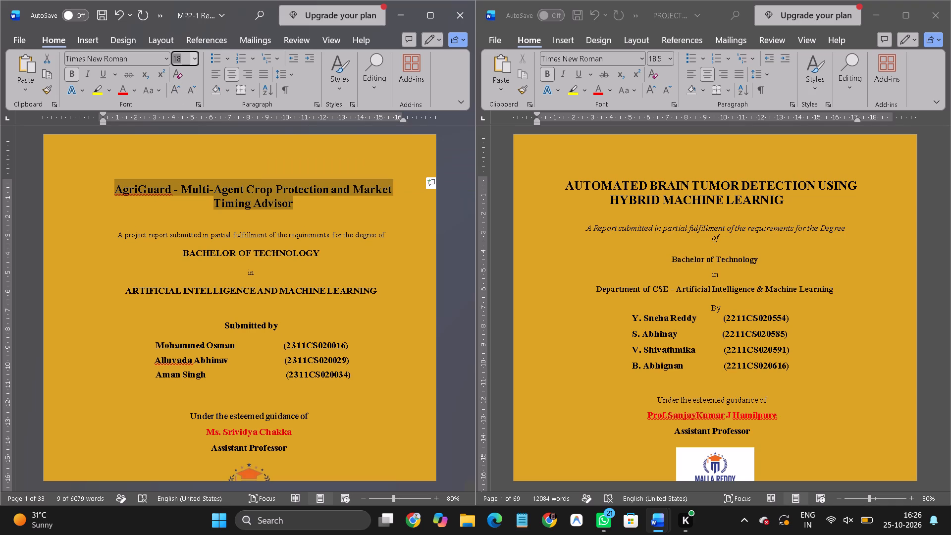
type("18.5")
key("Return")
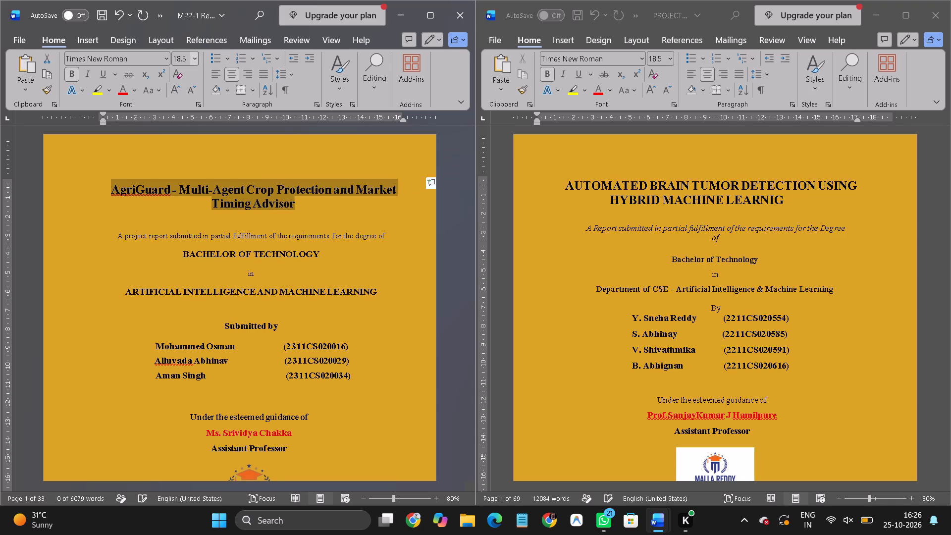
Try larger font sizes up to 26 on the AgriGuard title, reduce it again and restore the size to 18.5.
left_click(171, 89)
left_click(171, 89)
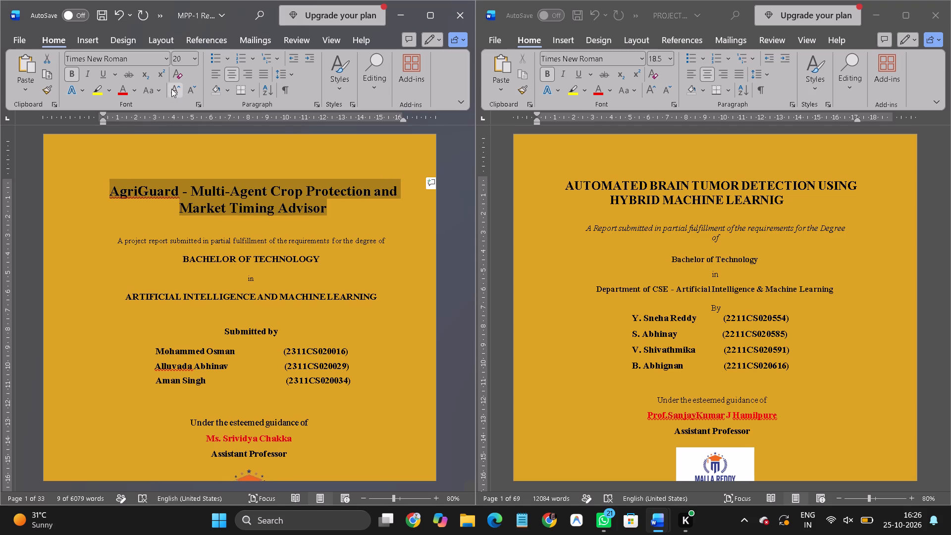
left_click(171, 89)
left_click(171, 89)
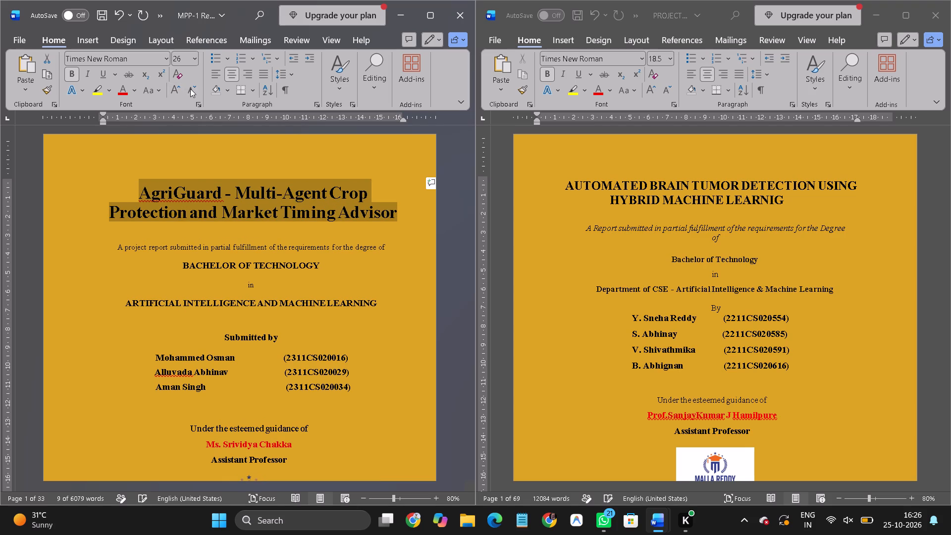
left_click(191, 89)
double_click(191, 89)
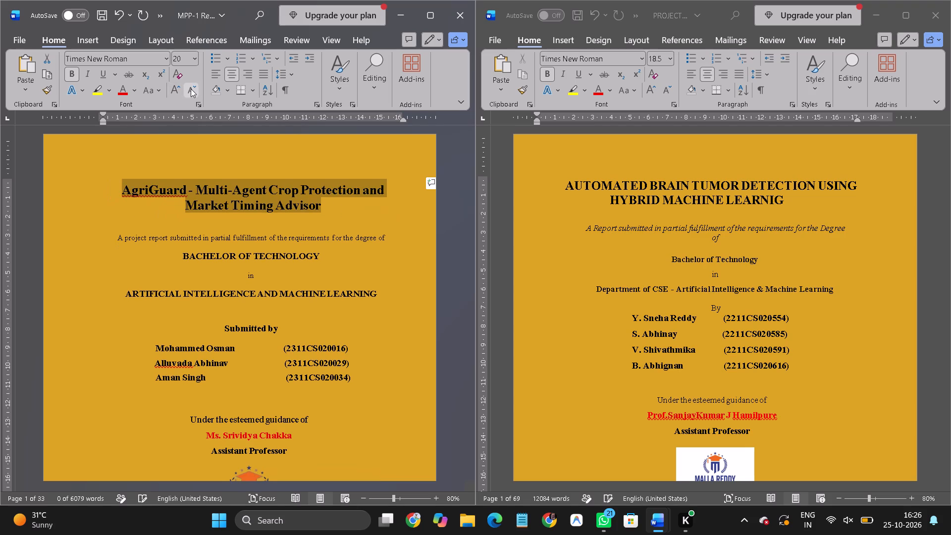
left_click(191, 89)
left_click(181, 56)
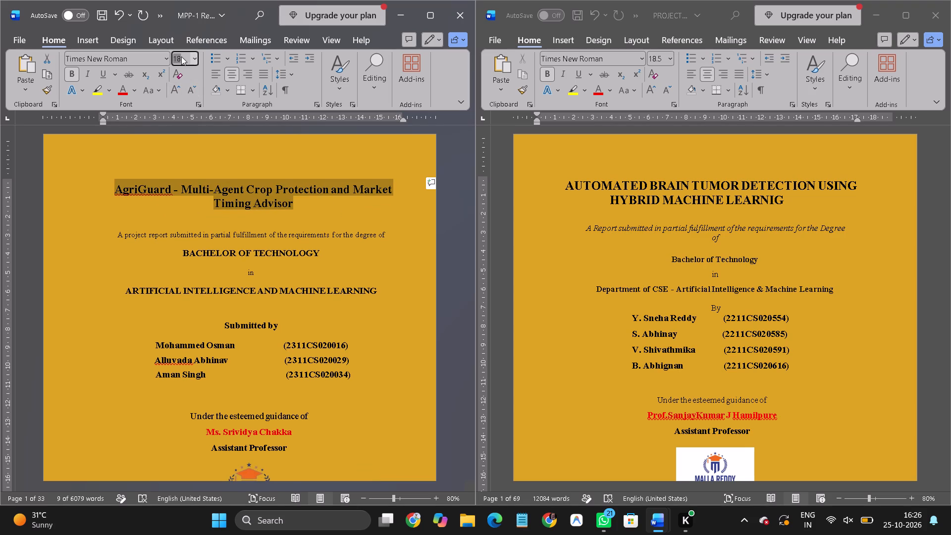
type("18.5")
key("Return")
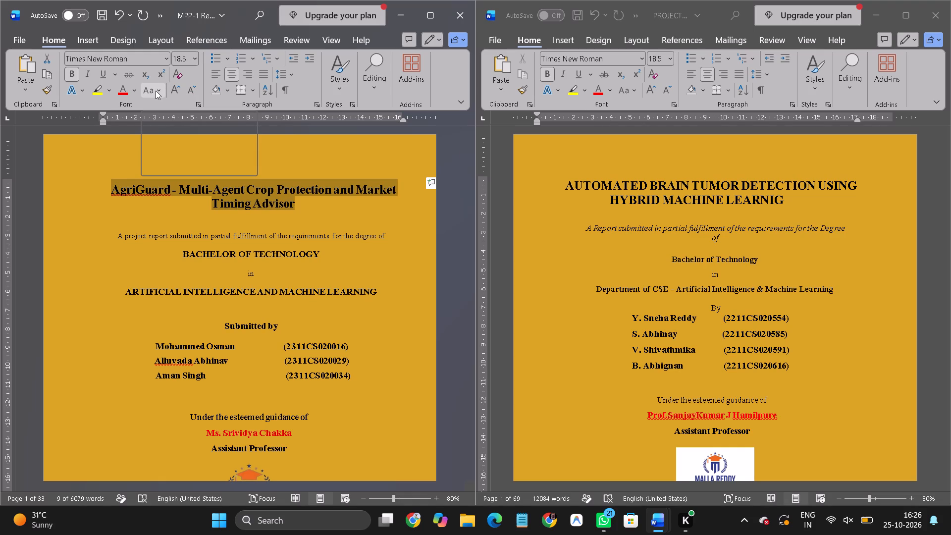
Convert the AgriGuard title to uppercase.
left_click(156, 91)
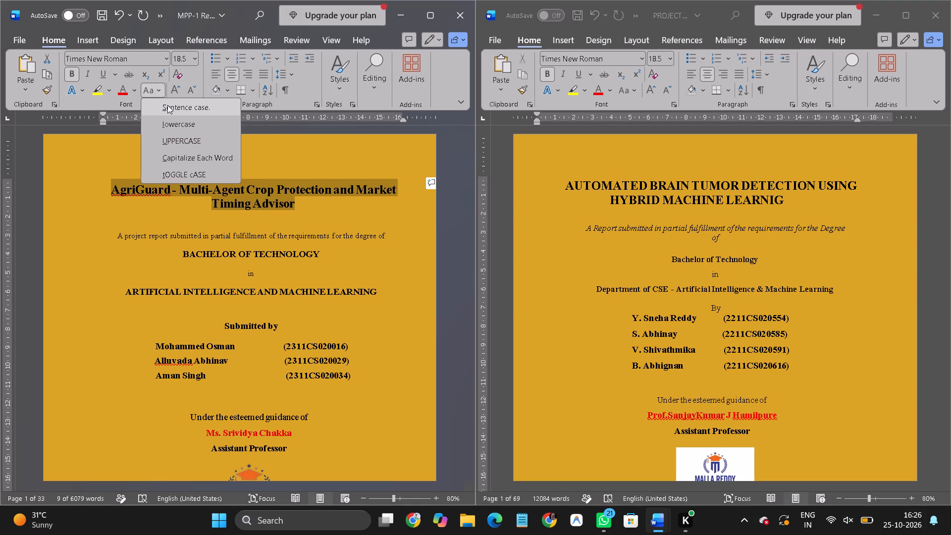
left_click(180, 137)
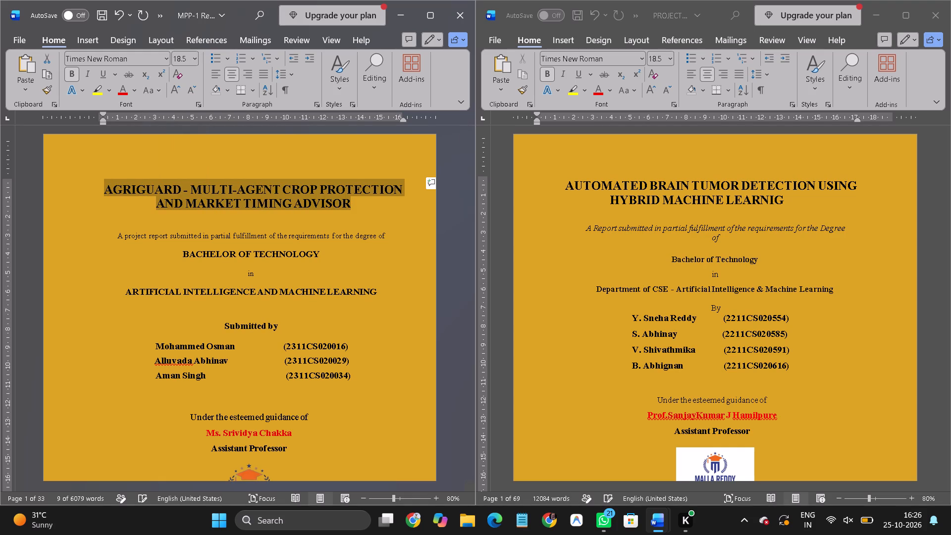
Replace the AgriGuard cover's "A project report submitted" line with the italic "A Report submitted in partial fulfillment" text copied from the brain tumor report.
left_click(203, 232)
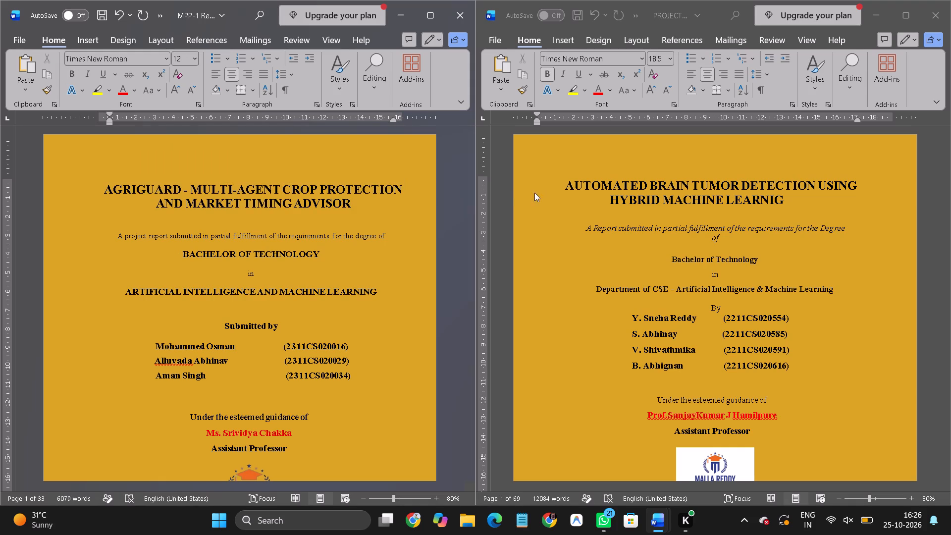
left_click(587, 227)
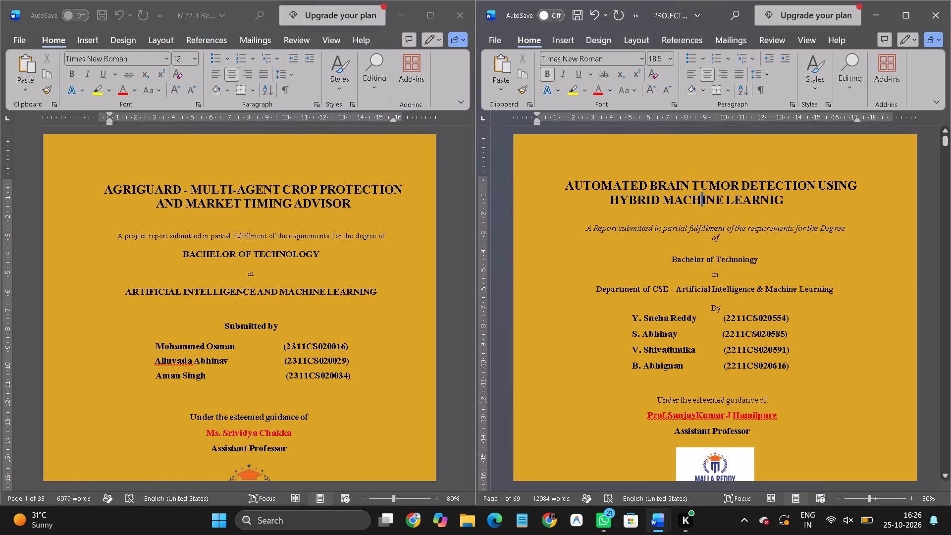
left_click_drag(587, 227, 738, 234)
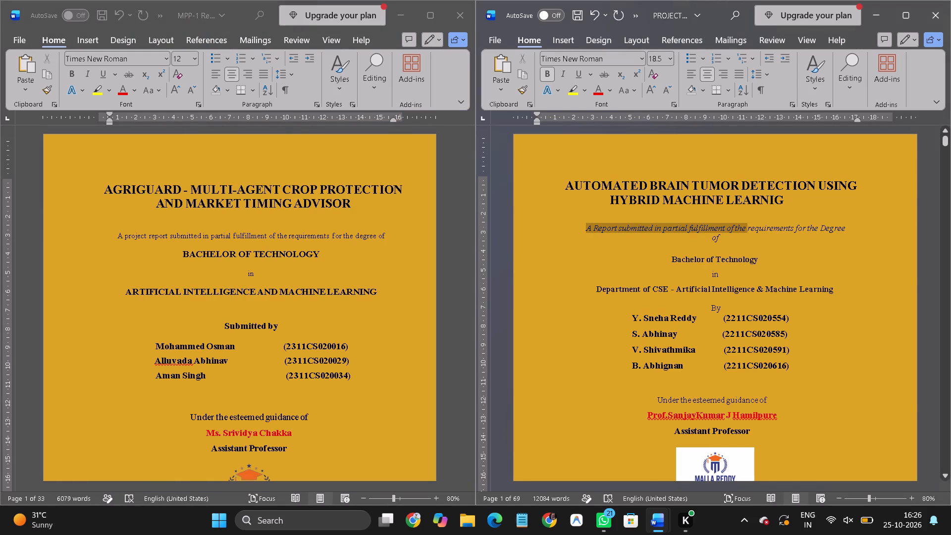
left_click_drag(738, 234, 727, 240)
key("ctrl+c")
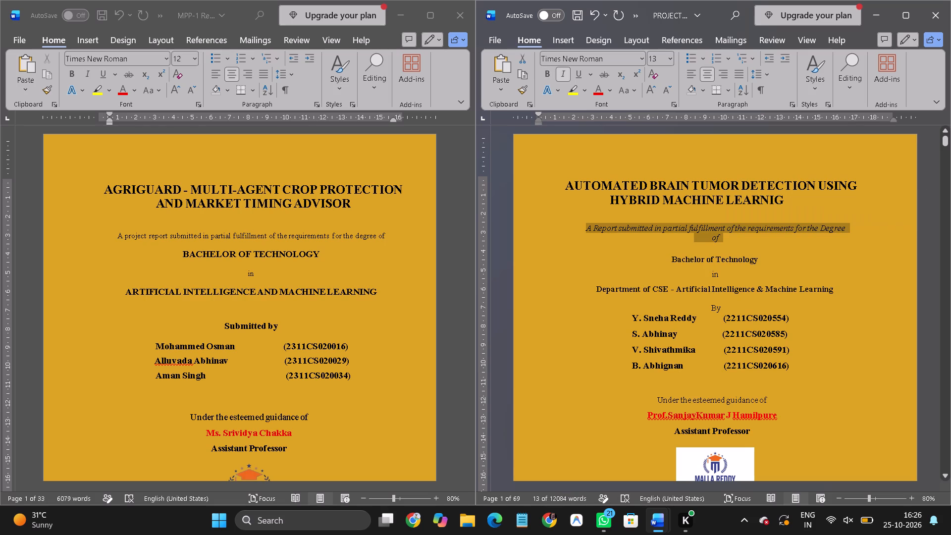
left_click(381, 234)
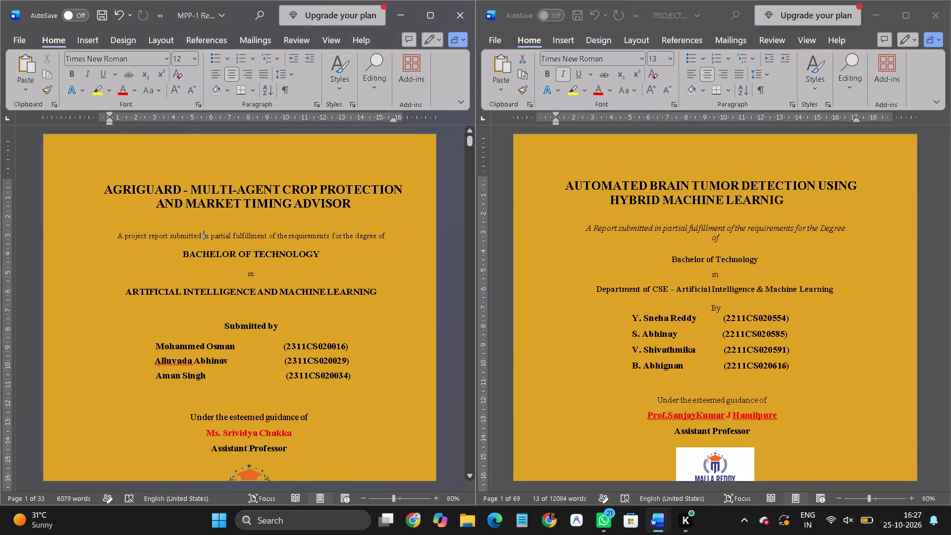
triple_click(381, 234)
key("ctrl+v")
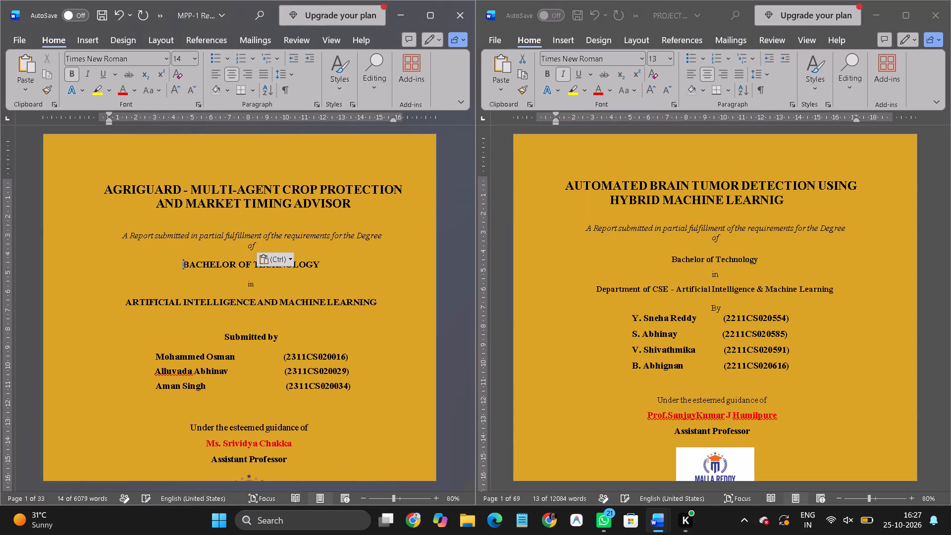
Set the AgriGuard cover's "BACHELOR OF TECHNOLOGY" line to font size 13, matching the brain tumor report's degree line.
left_click(314, 266)
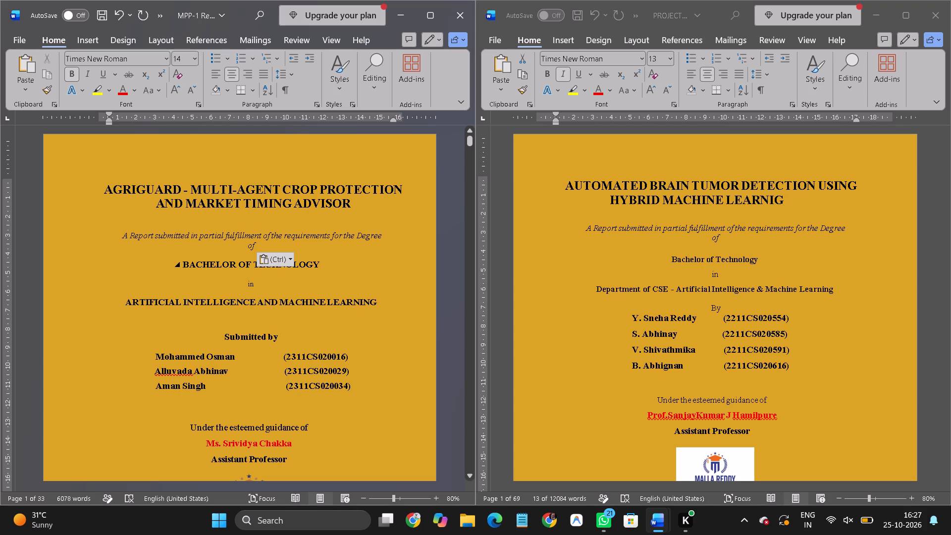
left_click(723, 257)
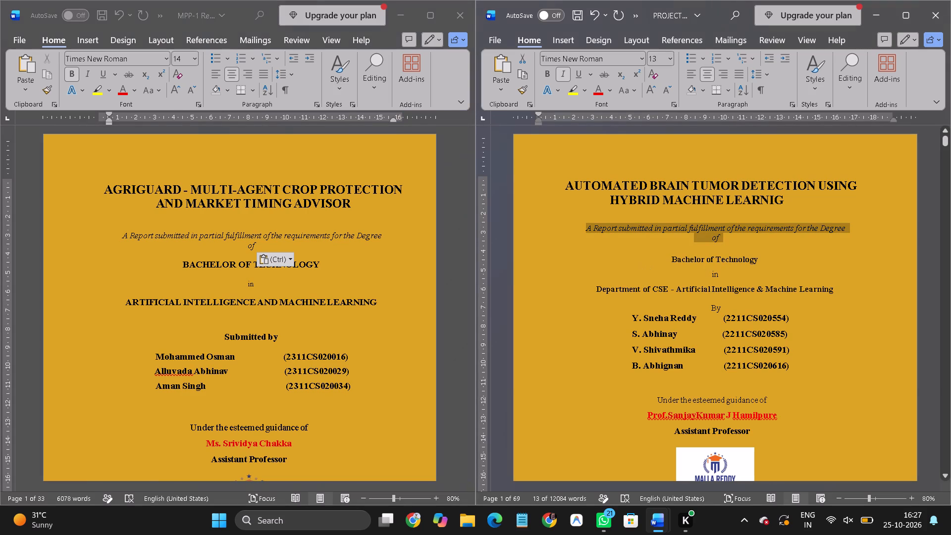
left_click(723, 257)
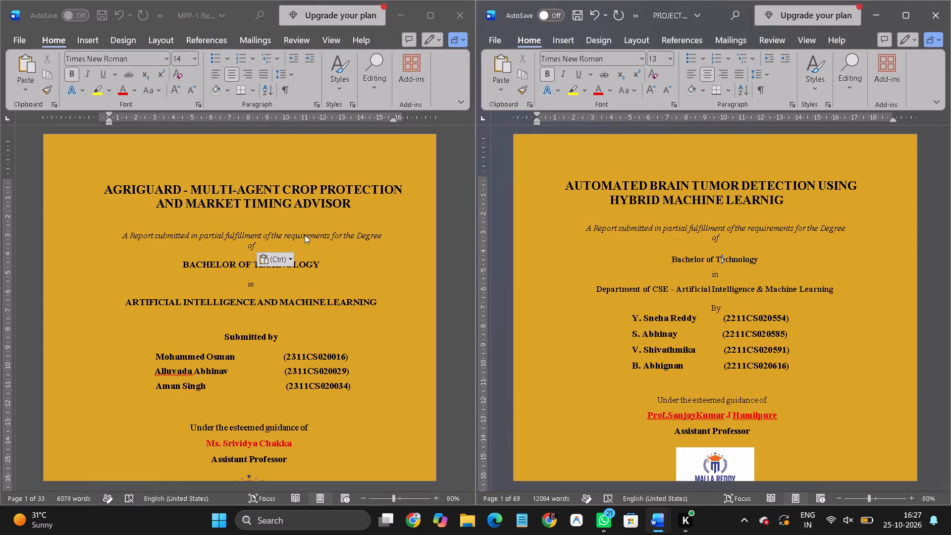
left_click(199, 267)
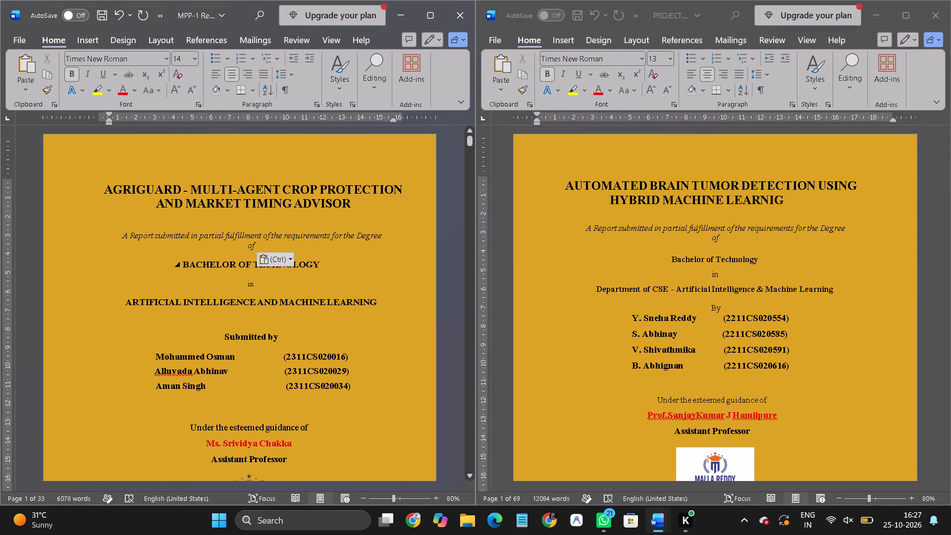
double_click(201, 264)
triple_click(201, 264)
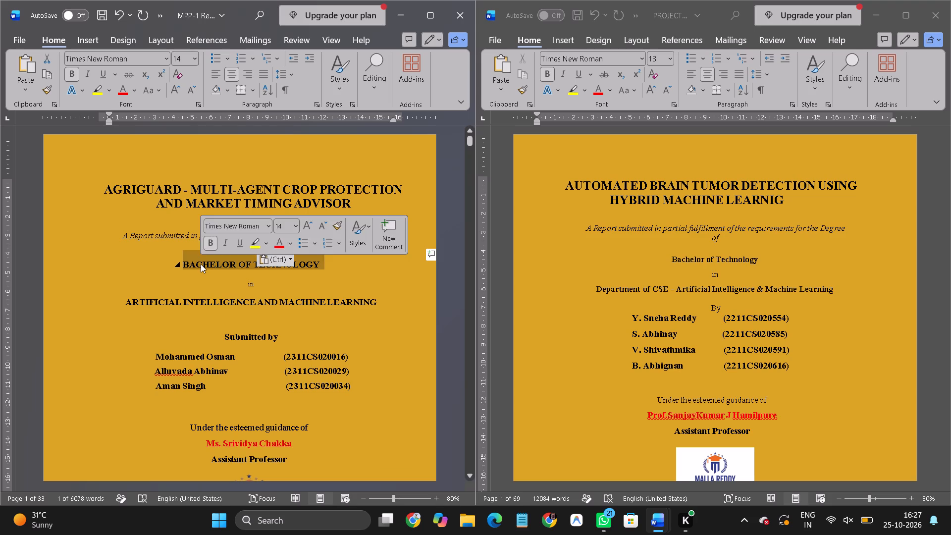
left_click(179, 57)
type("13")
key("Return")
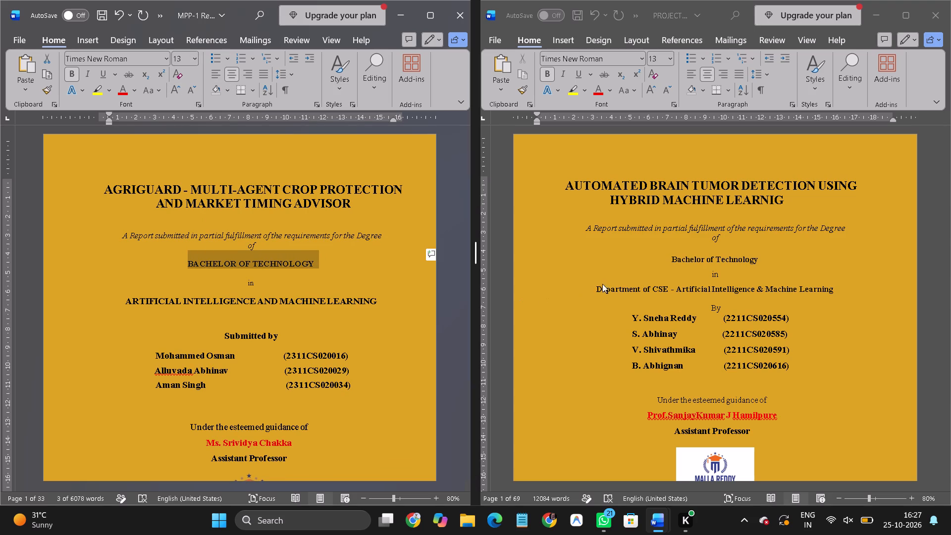
Replace the AgriGuard branch line with "Department of CSE - Artificial Intelligence & Machine Learning" copied from the brain tumor report.
left_click_drag(597, 288, 642, 286)
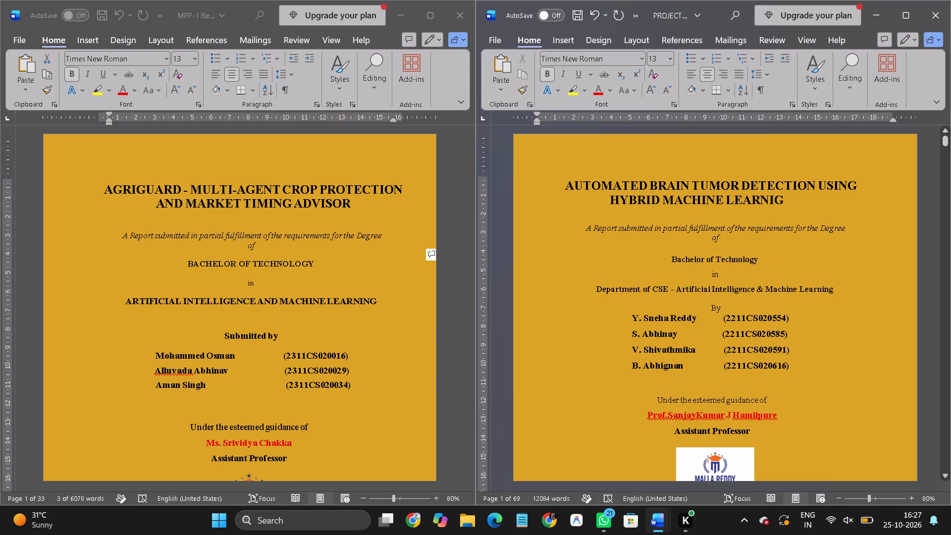
left_click_drag(642, 286, 641, 288)
triple_click(641, 288)
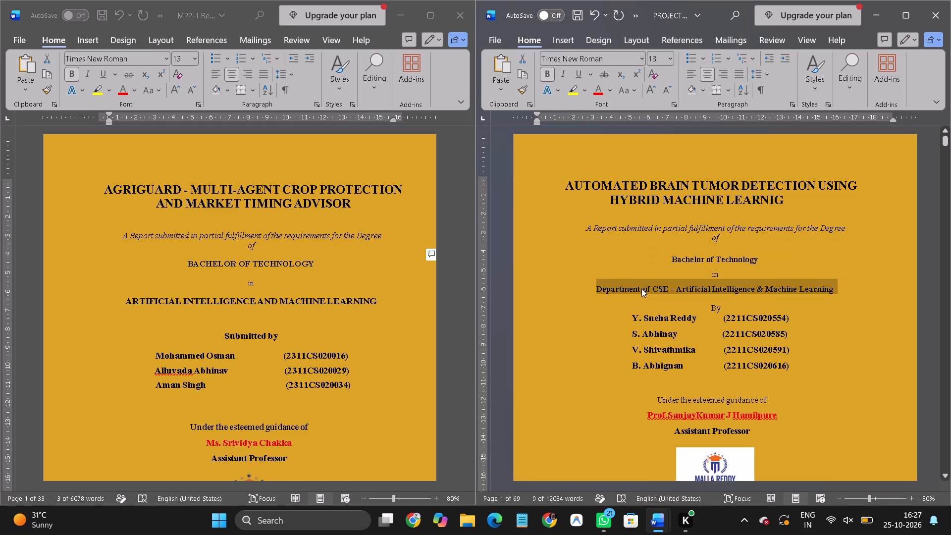
key("ctrl+c")
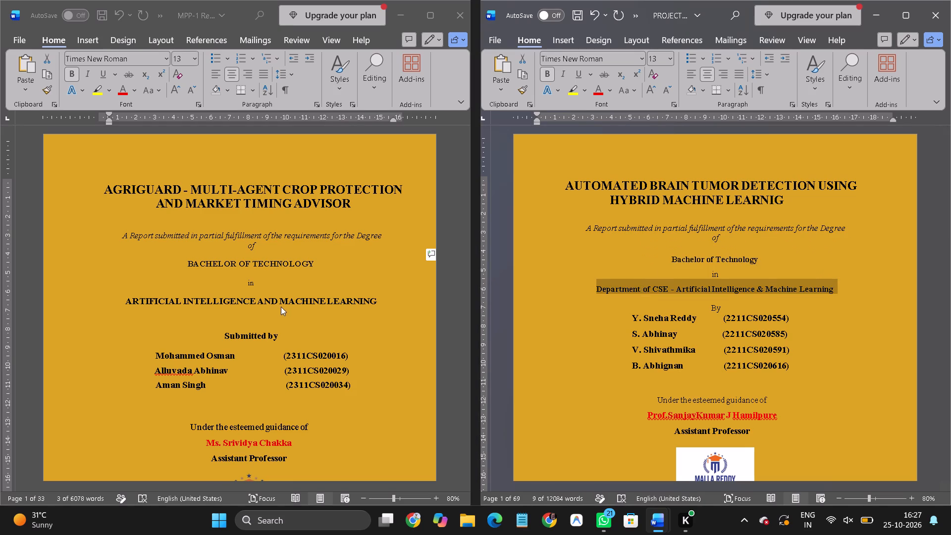
triple_click(278, 301)
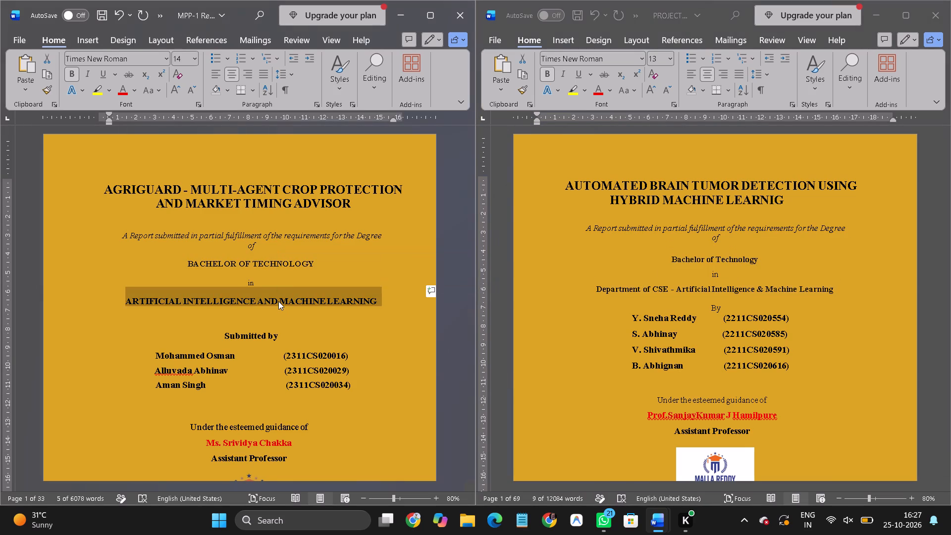
key("ctrl+v")
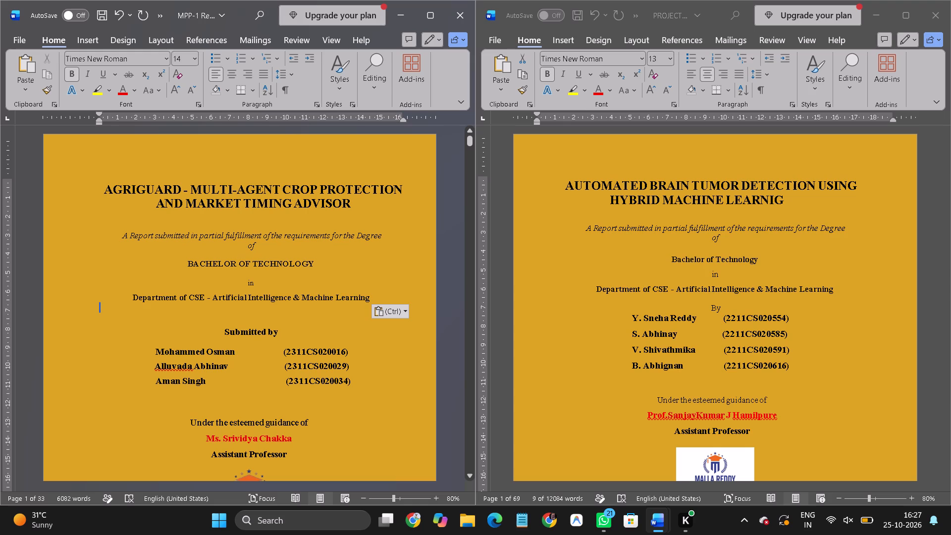
Shorten "Submitted by" on the AgriGuard cover to "by" and remove the blank line above it.
left_click(266, 330)
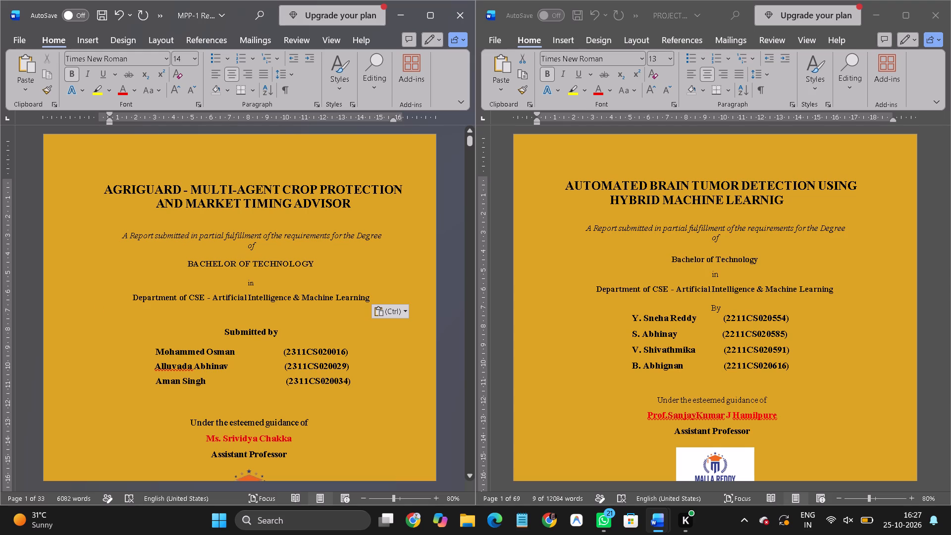
key("BackSpace")
key("BackSpace")
key("BackSpace")
key("BackSpace")
key("BackSpace")
key("BackSpace")
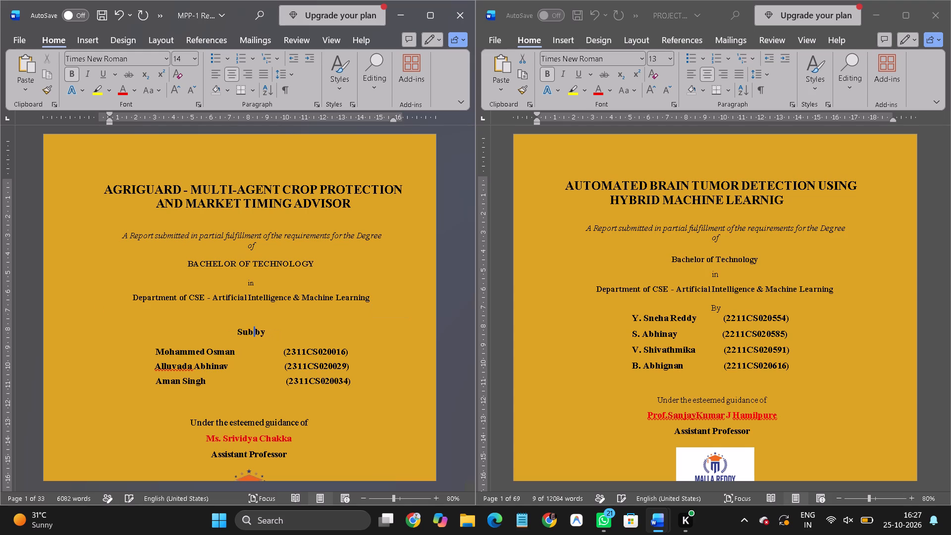
key("BackSpace")
key("BackSpace")
key("BackSpace")
key("BackSpace")
key("BackSpace")
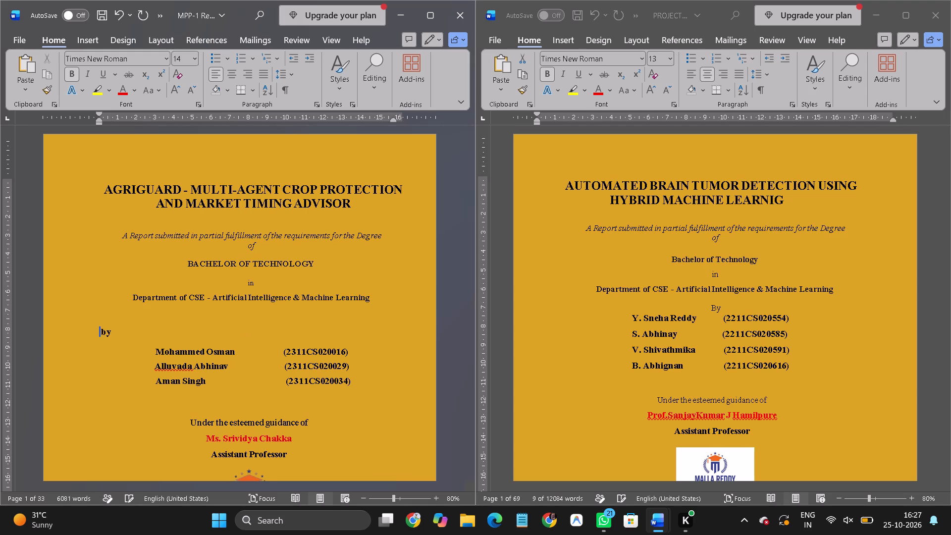
key("BackSpace")
Indent the "by" line until it sits centred beneath the department line.
key("Tab")
key("Tab")
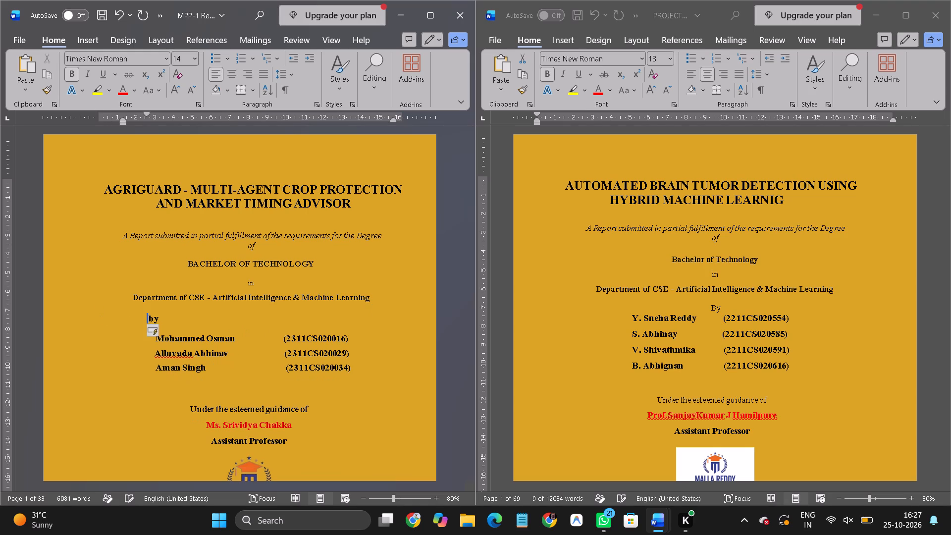
key("Tab")
key("Tab")
key("Tab")
key("Tab")
key("Tab")
key("Tab")
key("BackSpace")
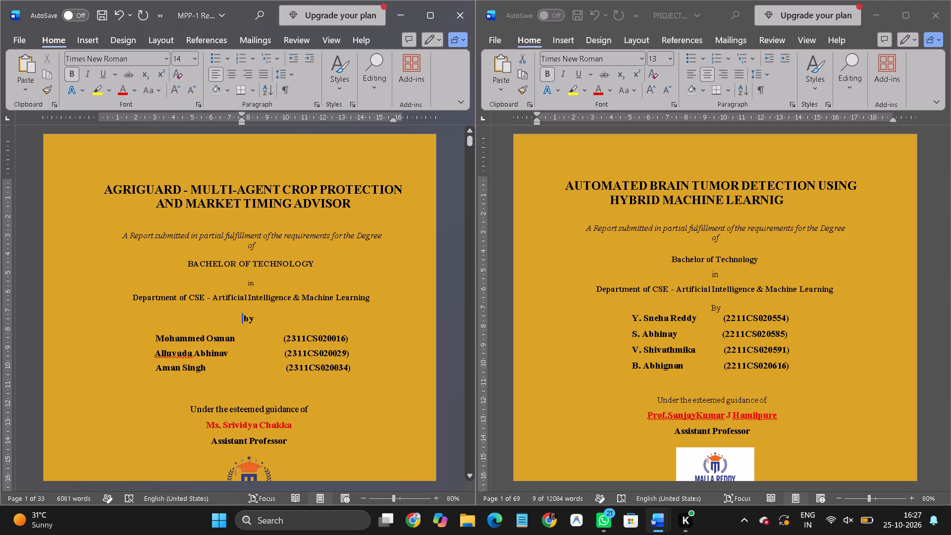
Change the capitalisation of "by" above the student names so it reads "By".
left_click_drag(254, 316, 243, 316)
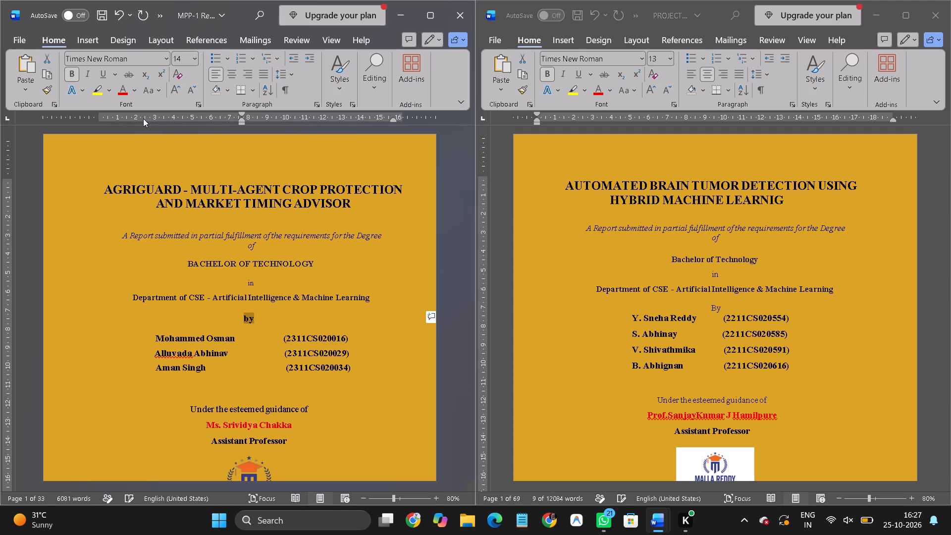
left_click(155, 93)
left_click(168, 133)
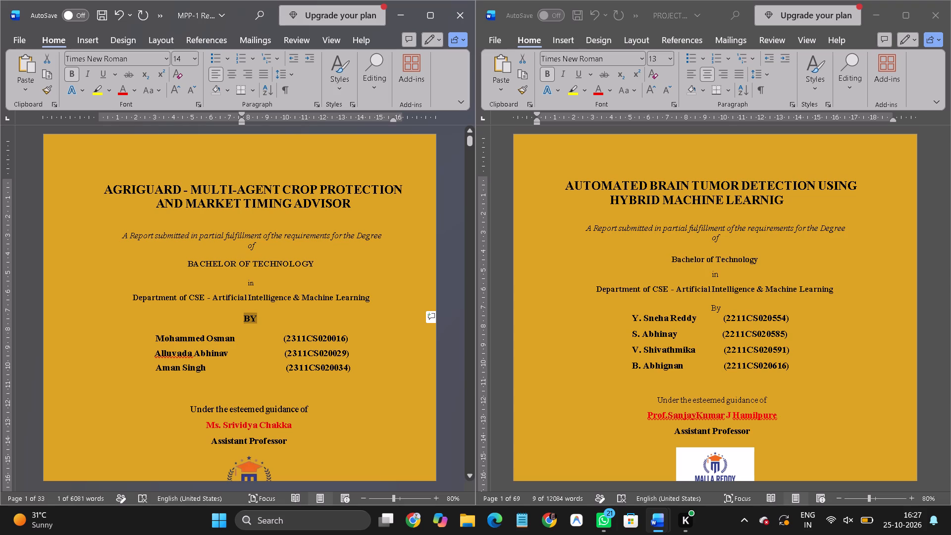
left_click(257, 318)
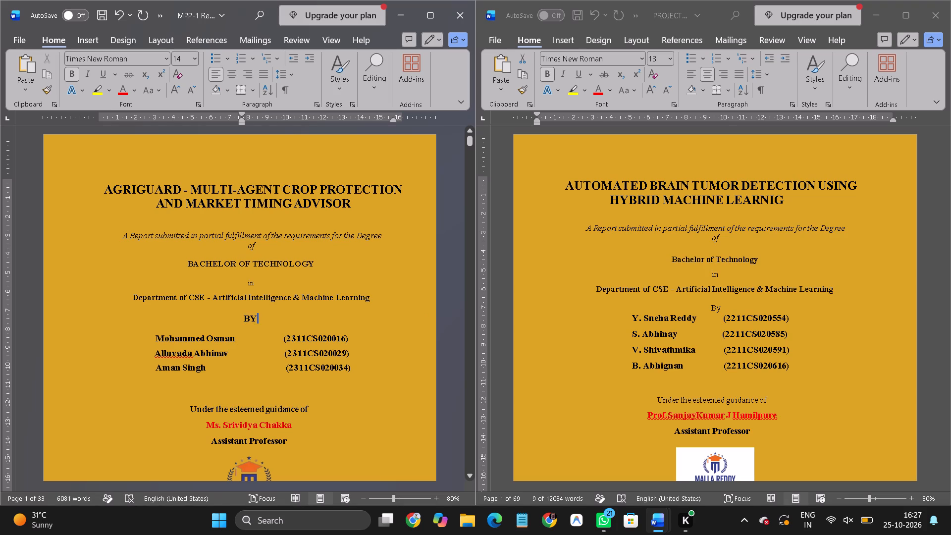
key("BackSpace")
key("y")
Remove the bold from the word "By" above the student names on the AgriGuard cover.
double_click(249, 320)
key("ctrl+b")
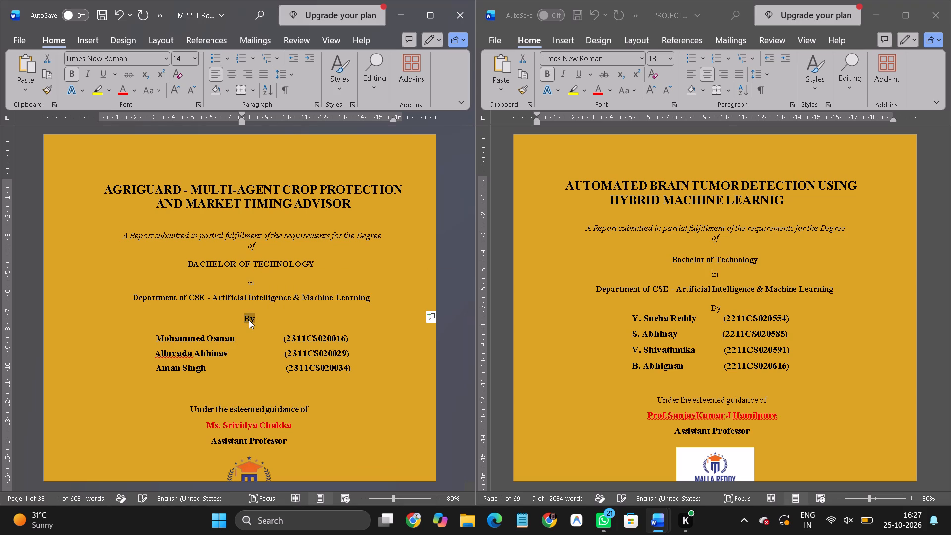
left_click(261, 322)
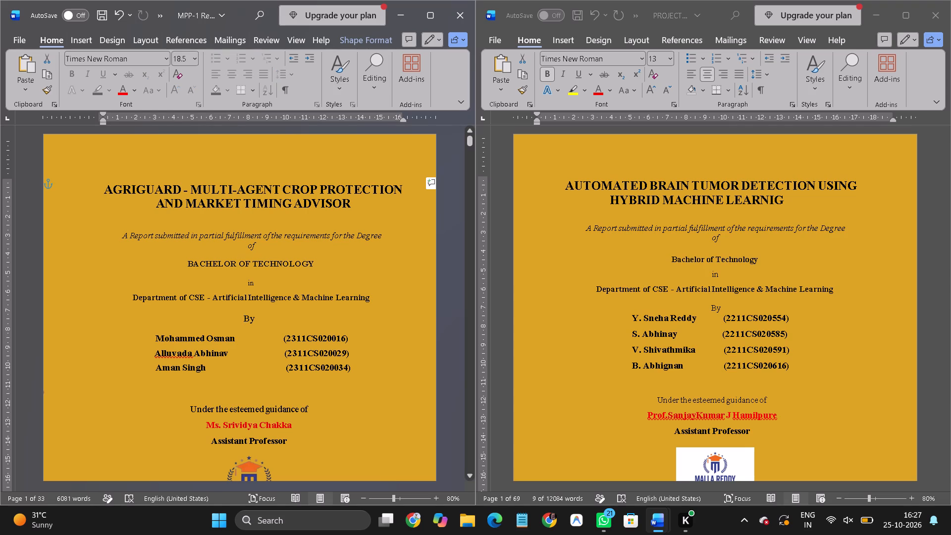
Remove the bold from the department and "School Of Engineering" lines beneath the AgriGuard cover logo and set them to 13 pt.
scroll(289, 398, "down", 1)
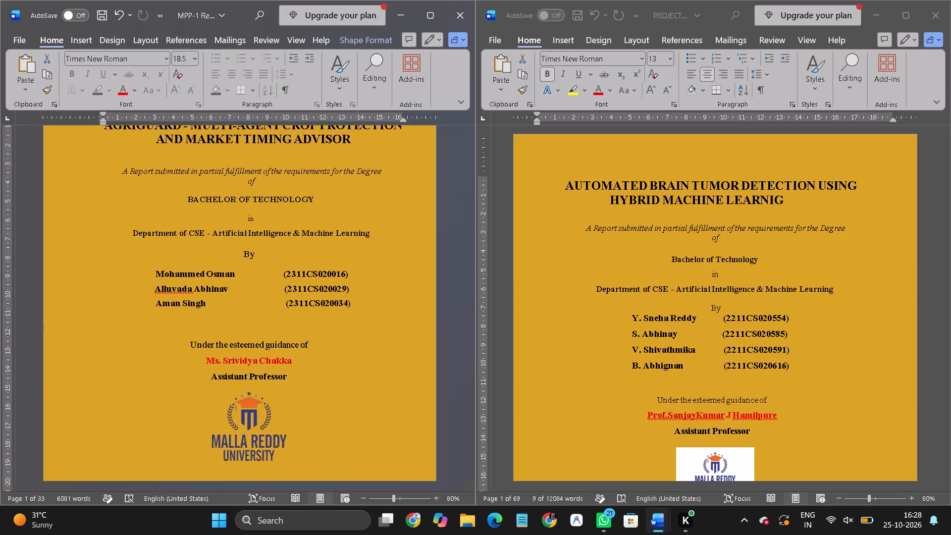
scroll(289, 398, "down", 2)
scroll(662, 355, "down", 2)
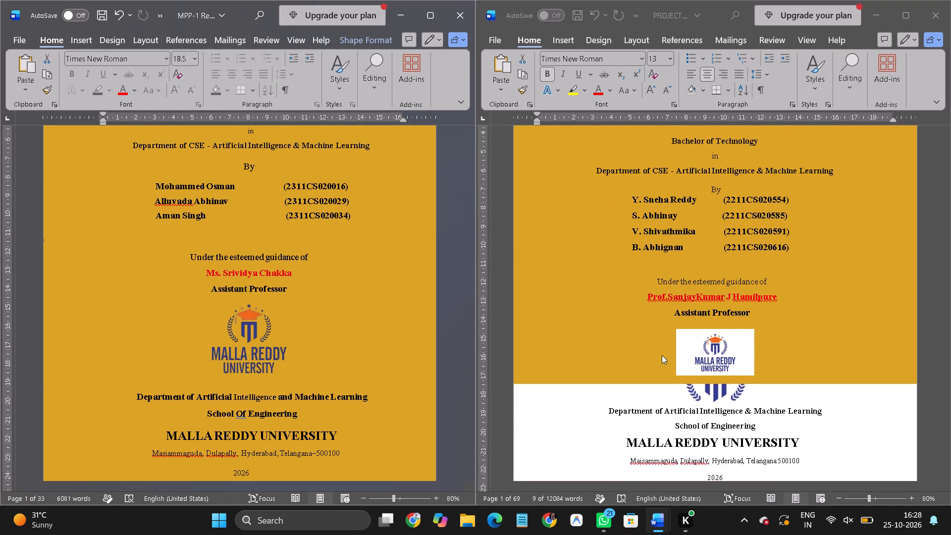
scroll(662, 355, "down", 2)
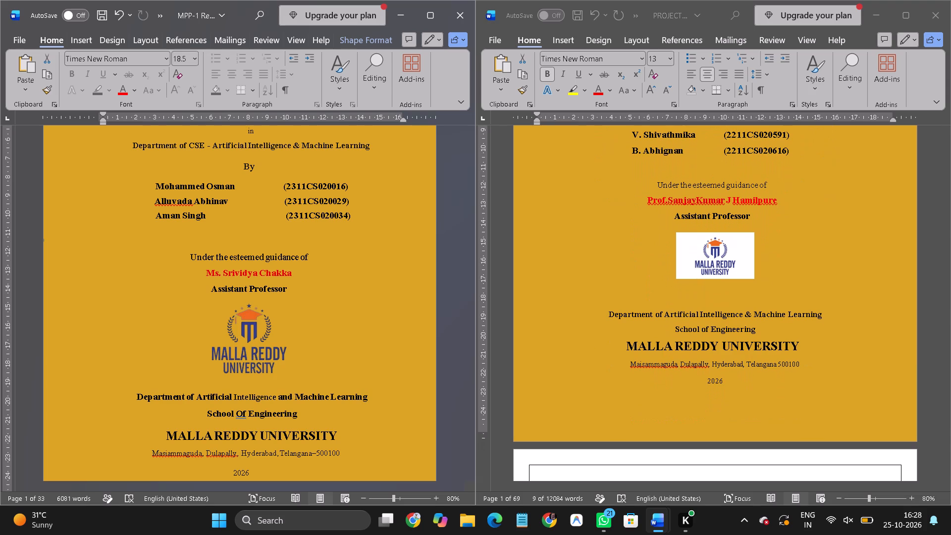
scroll(370, 344, "down", 1)
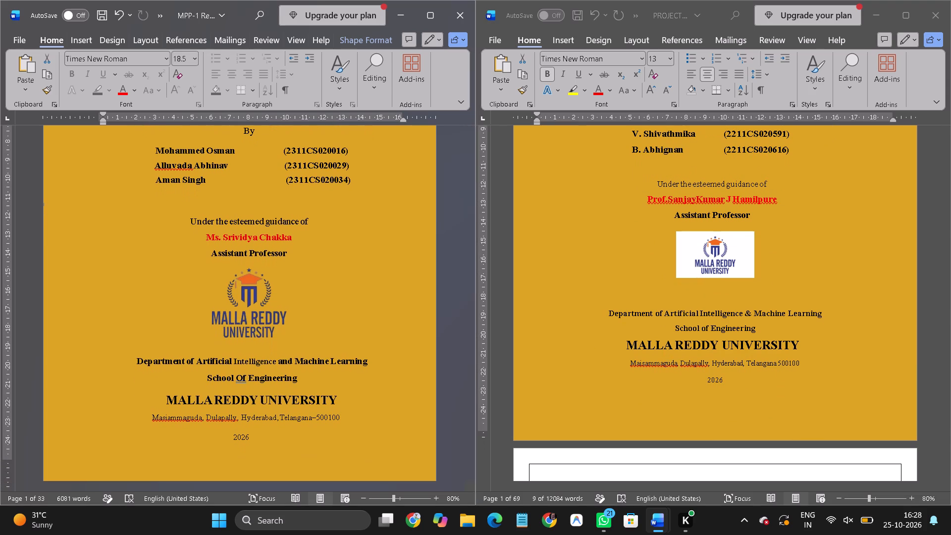
scroll(370, 344, "down", 1)
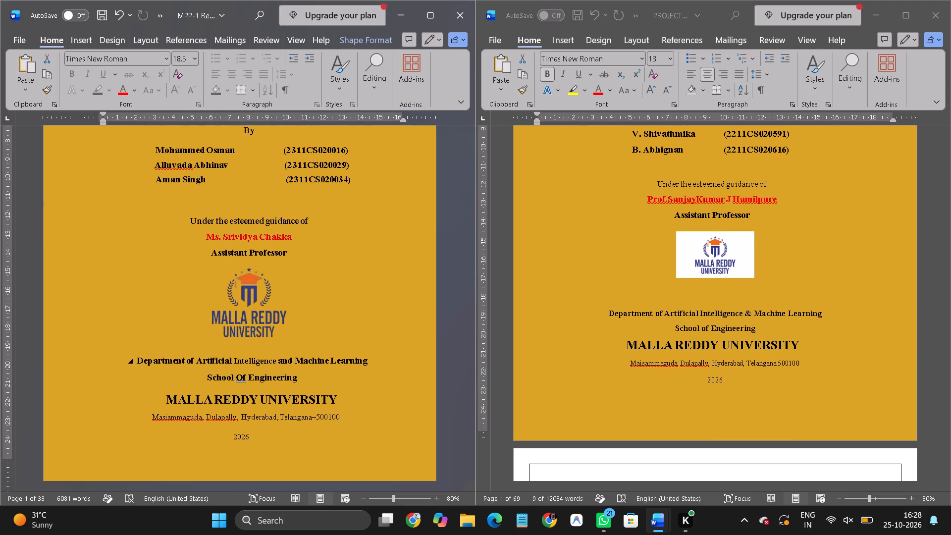
left_click_drag(299, 380, 163, 361)
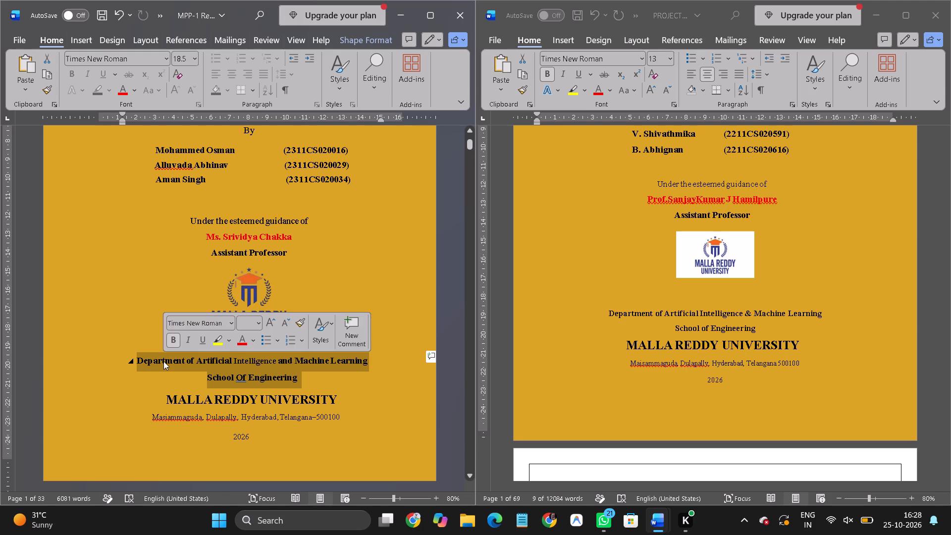
key("ctrl+b")
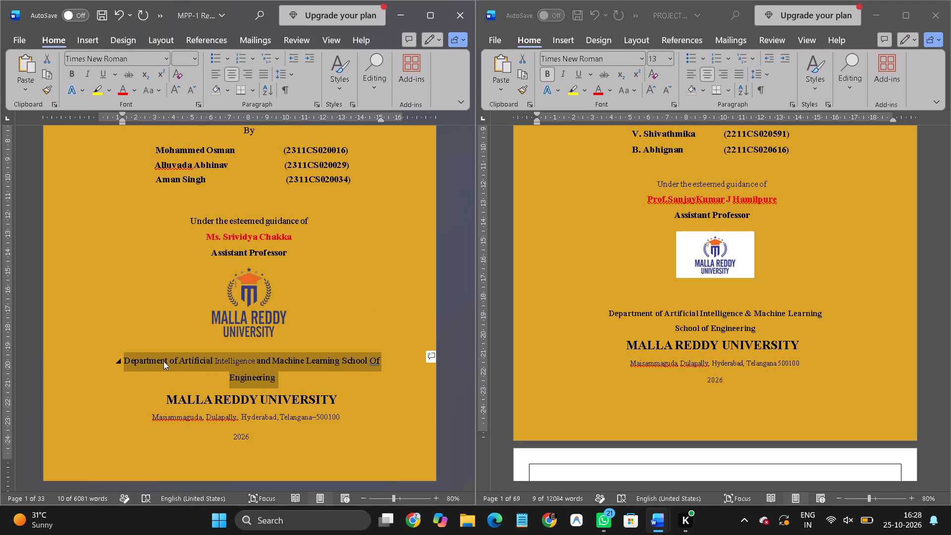
left_click(179, 56)
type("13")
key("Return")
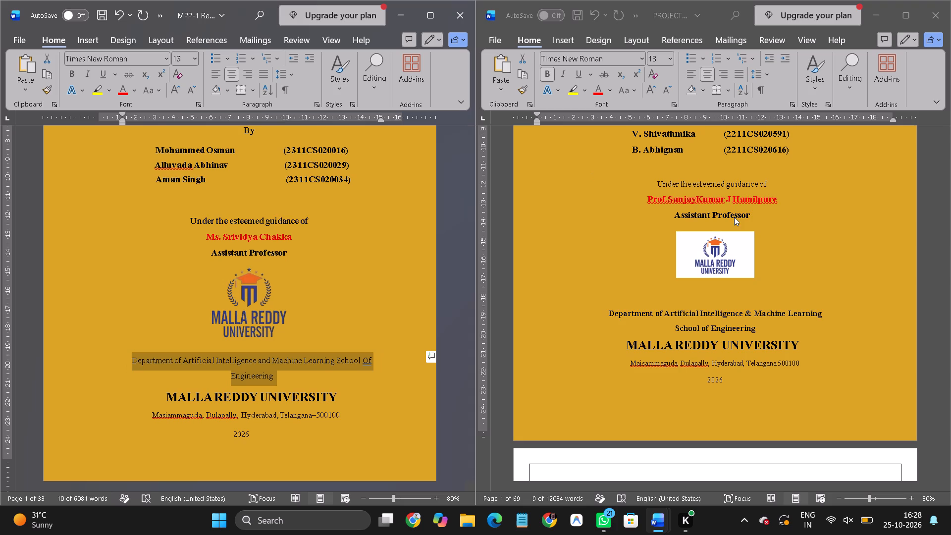
Bold the whole department and "School Of Engineering" text beneath the AgriGuard cover logo, following the brain tumor report.
left_click(684, 312)
left_click(684, 312)
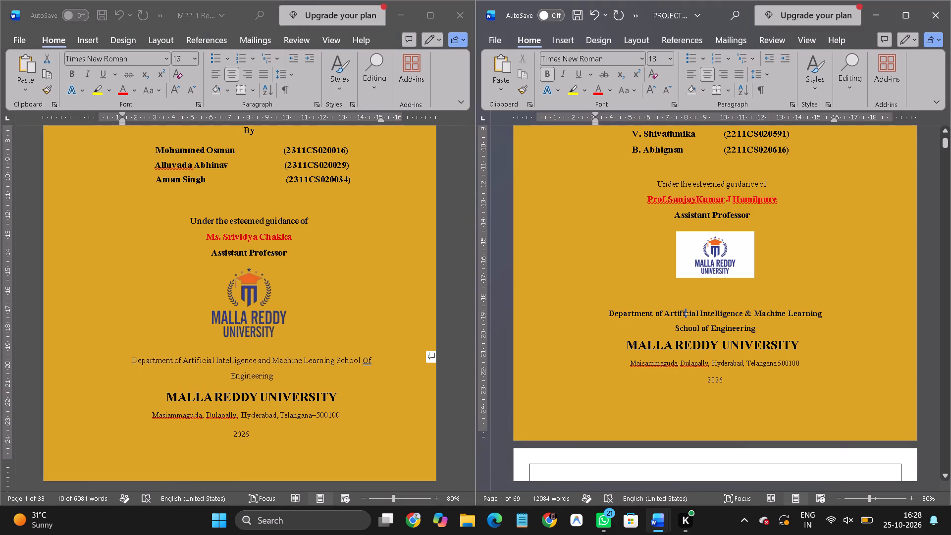
left_click(291, 360)
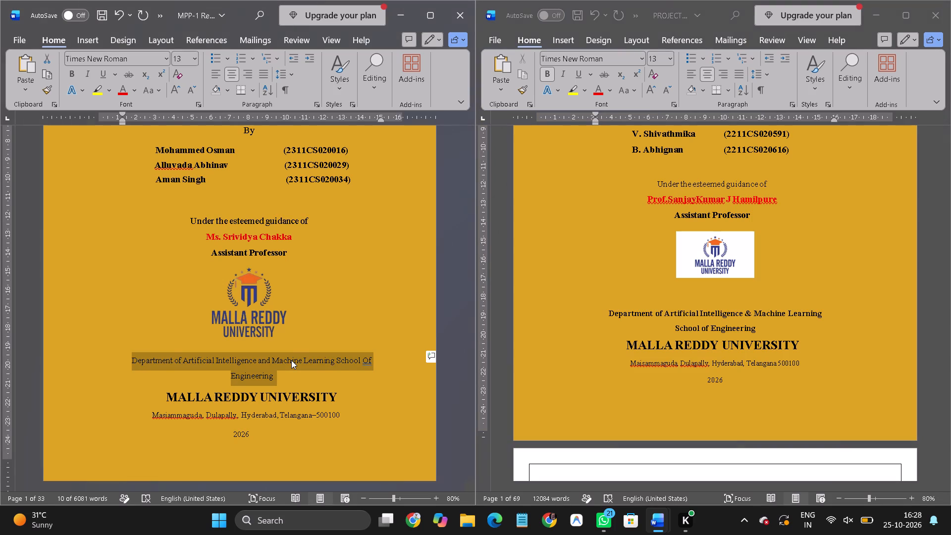
key("ctrl+b")
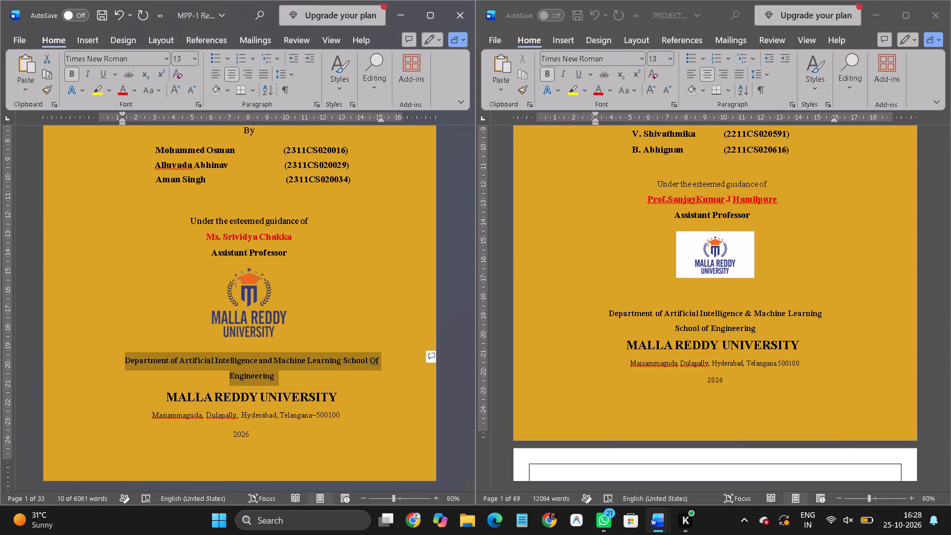
left_click(369, 404)
Compare the certificate pages of the AgriGuard and brain tumor reports, examining the header, wording and signature block.
scroll(369, 404, "down", 3)
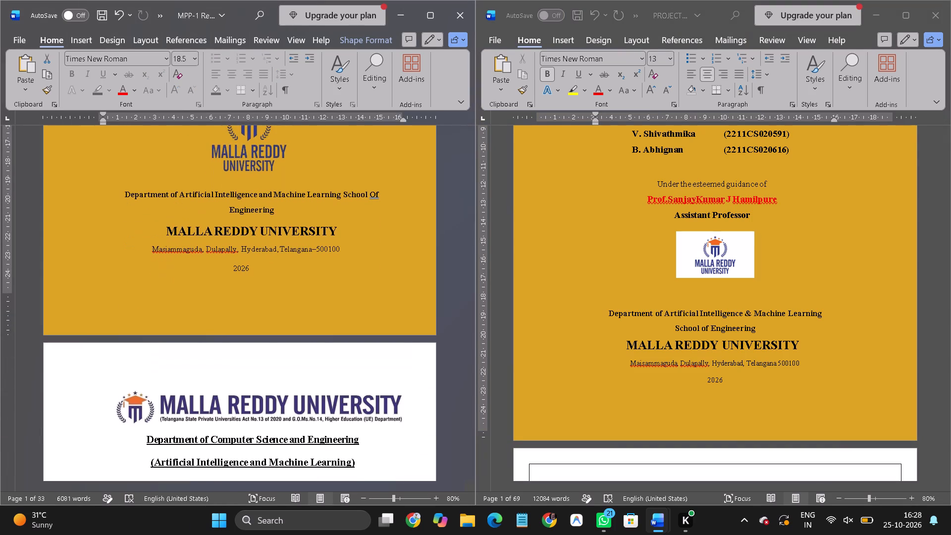
scroll(369, 404, "down", 2)
scroll(587, 398, "down", 2)
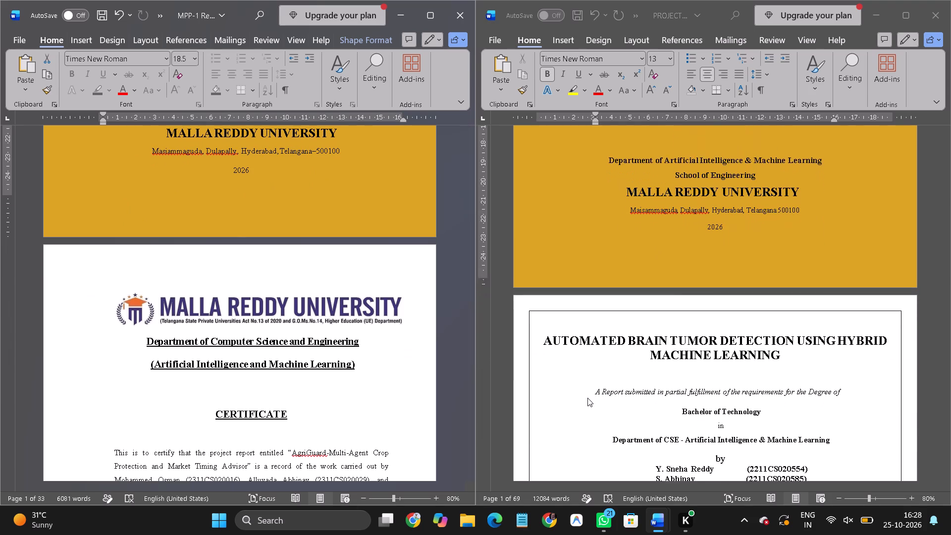
scroll(587, 398, "down", 4)
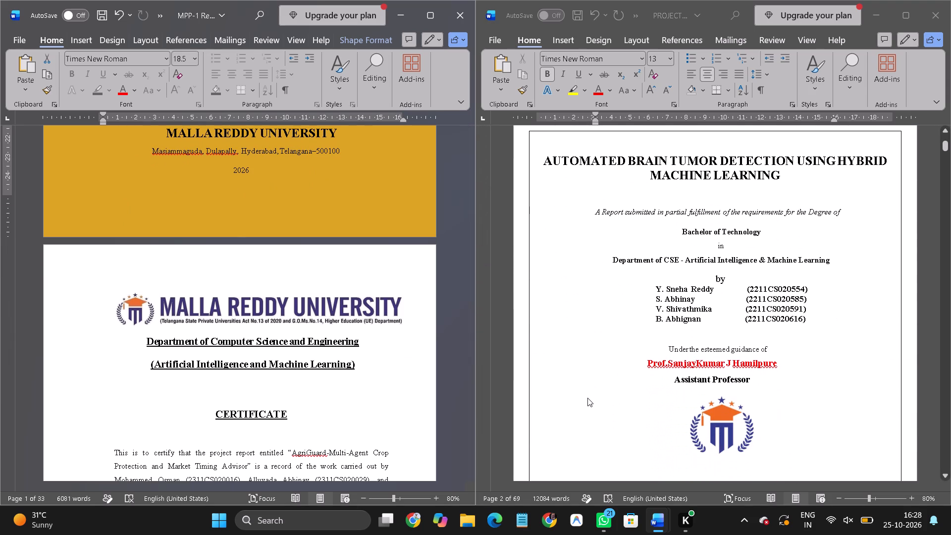
scroll(587, 398, "down", 6)
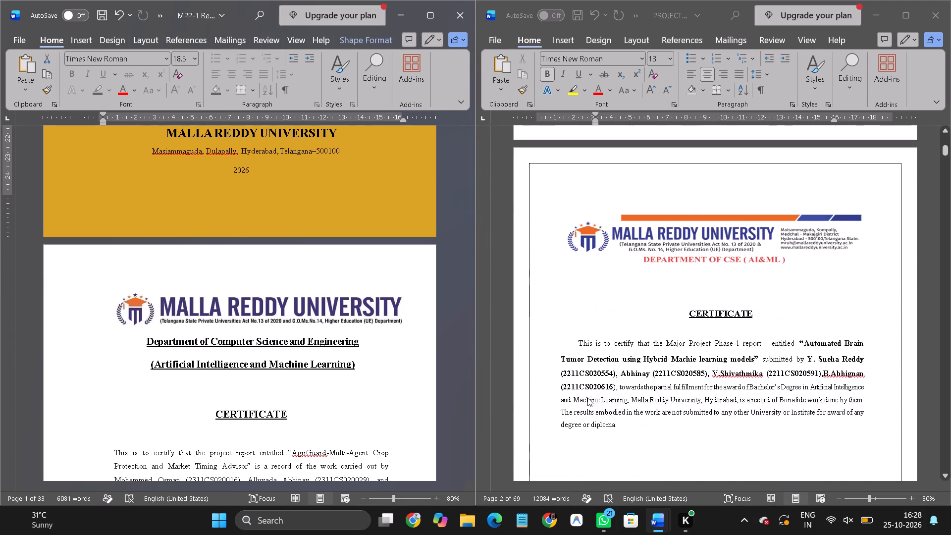
scroll(587, 398, "down", 3)
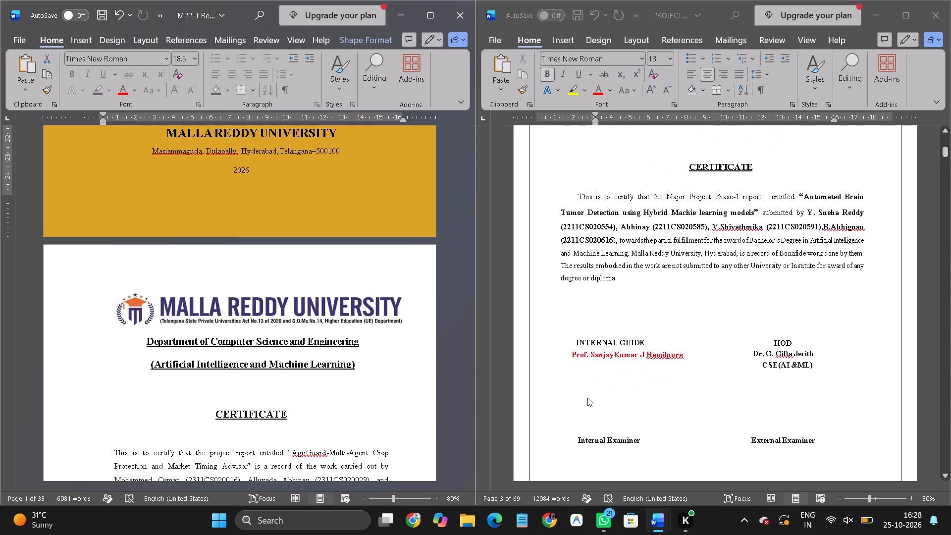
scroll(302, 371, "down", 1)
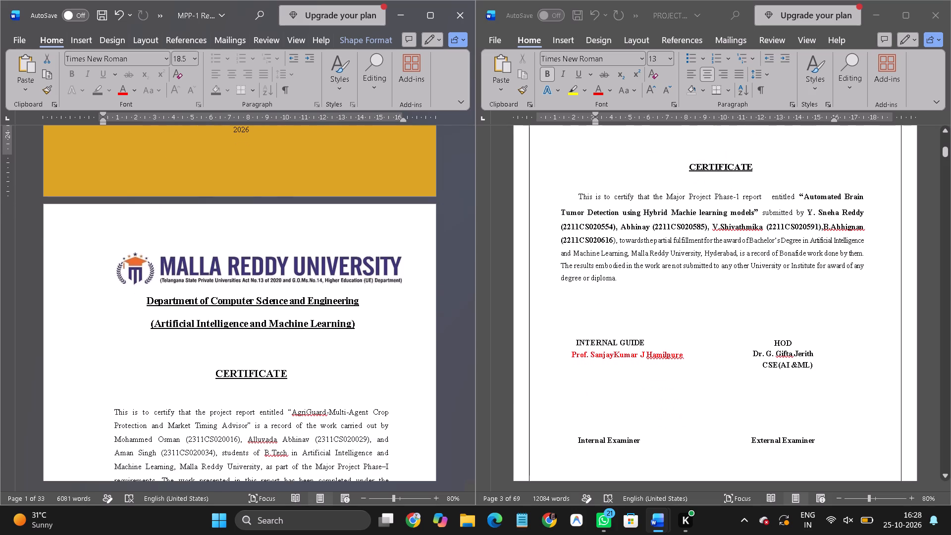
scroll(302, 371, "down", 3)
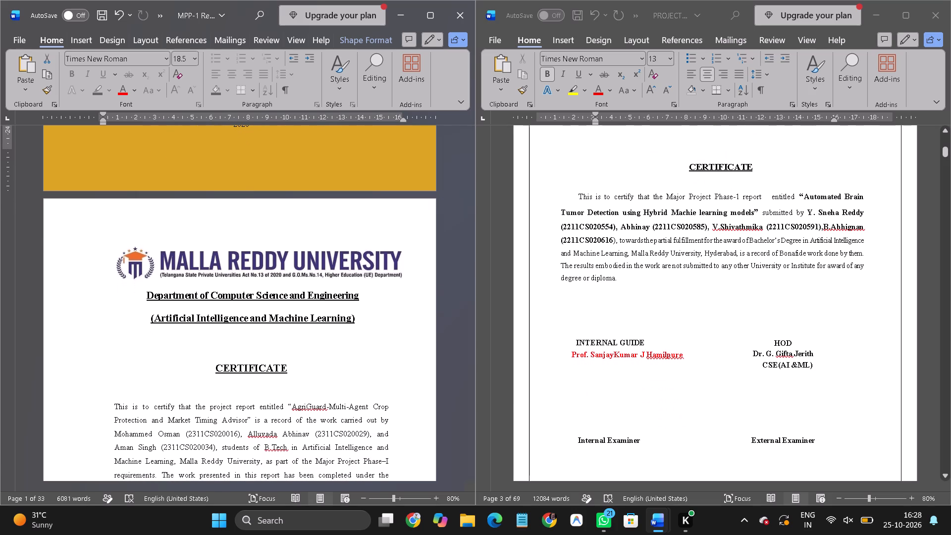
Replace the AgriGuard certificate's university logo with the "DEPARTMENT OF CSE (AI&ML)" header banner moved over from the brain tumor report's certificate.
scroll(624, 312, "up", 1)
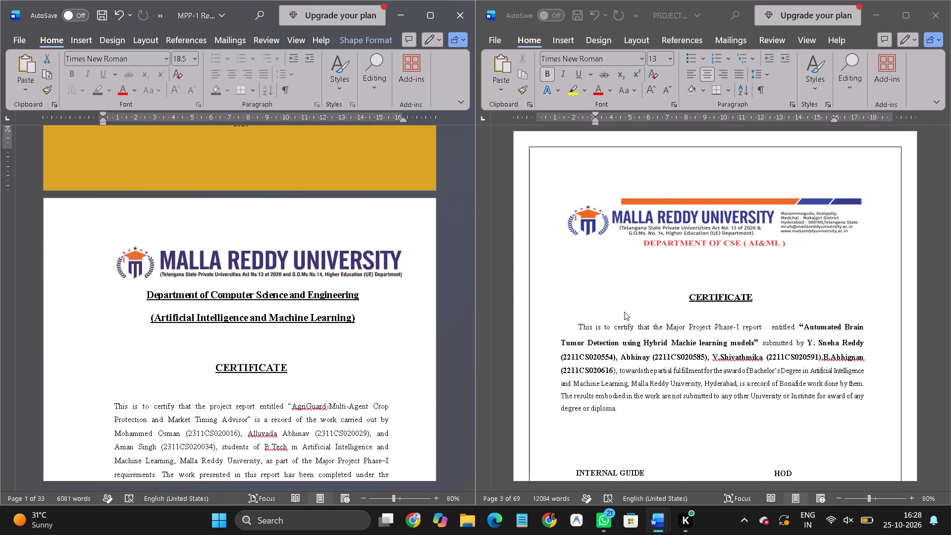
scroll(624, 312, "up", 1)
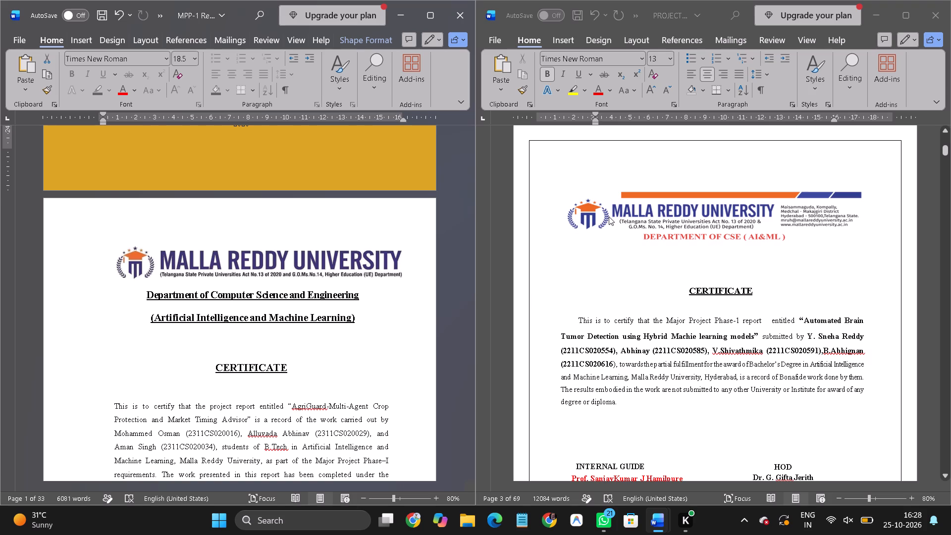
left_click_drag(563, 172, 620, 213)
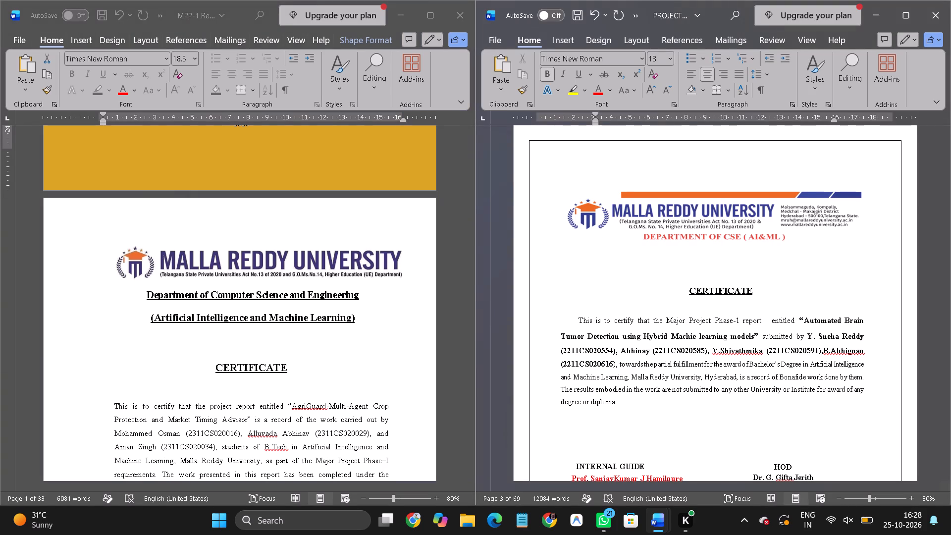
left_click_drag(620, 213, 283, 263)
left_click_drag(283, 263, 575, 216)
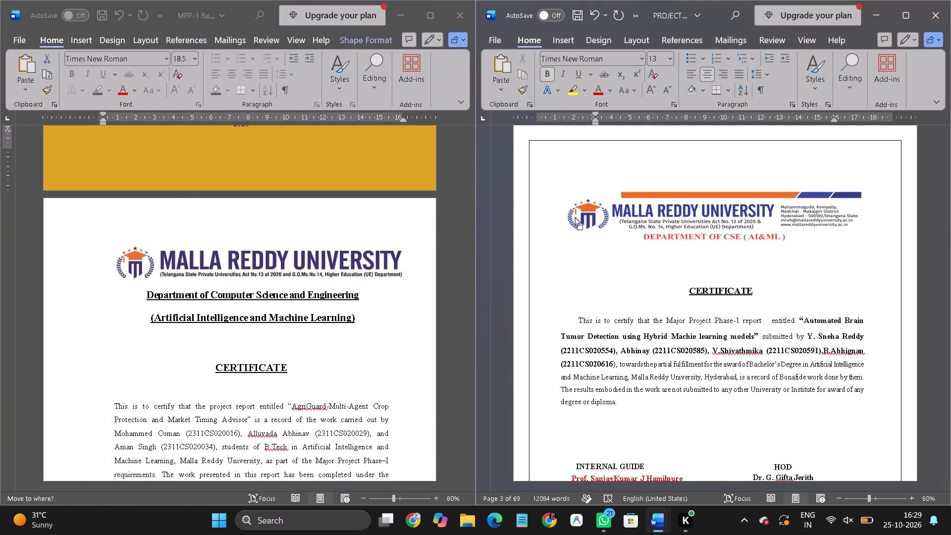
left_click_drag(575, 216, 695, 203)
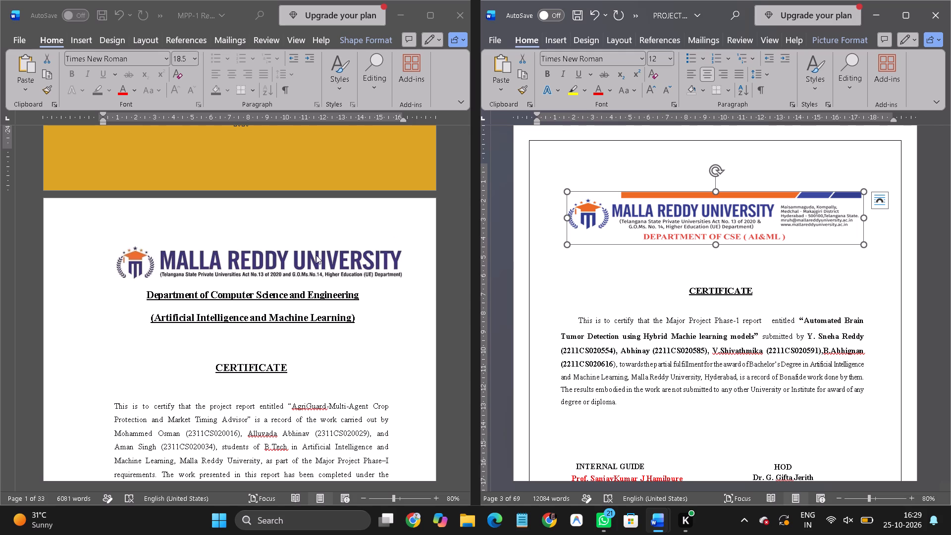
left_click(314, 257)
left_click(314, 257)
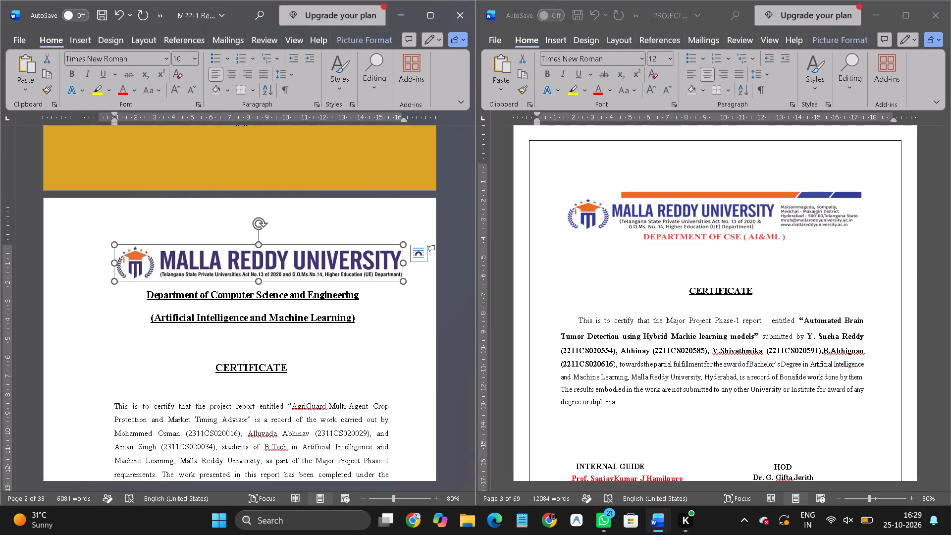
left_click(644, 218)
left_click_drag(644, 218, 357, 262)
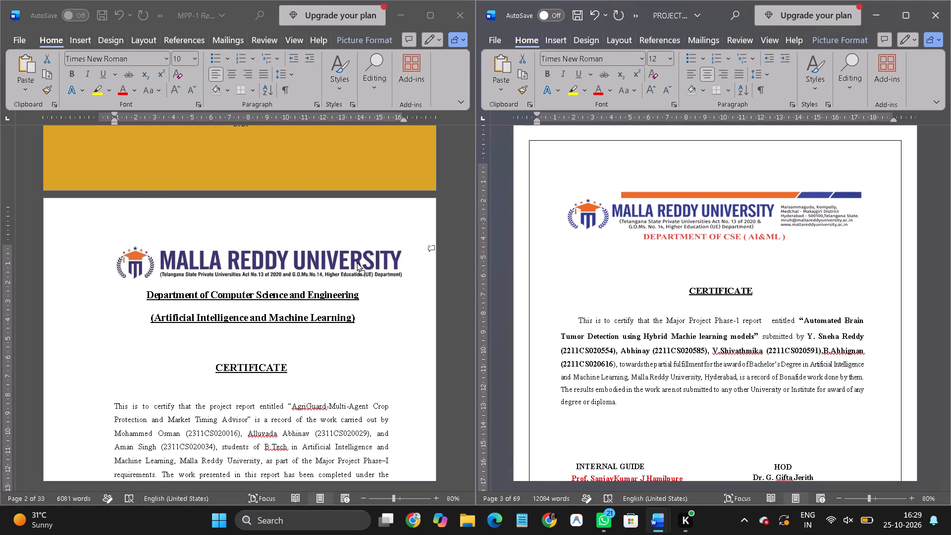
left_click_drag(357, 262, 357, 259)
left_click(322, 256)
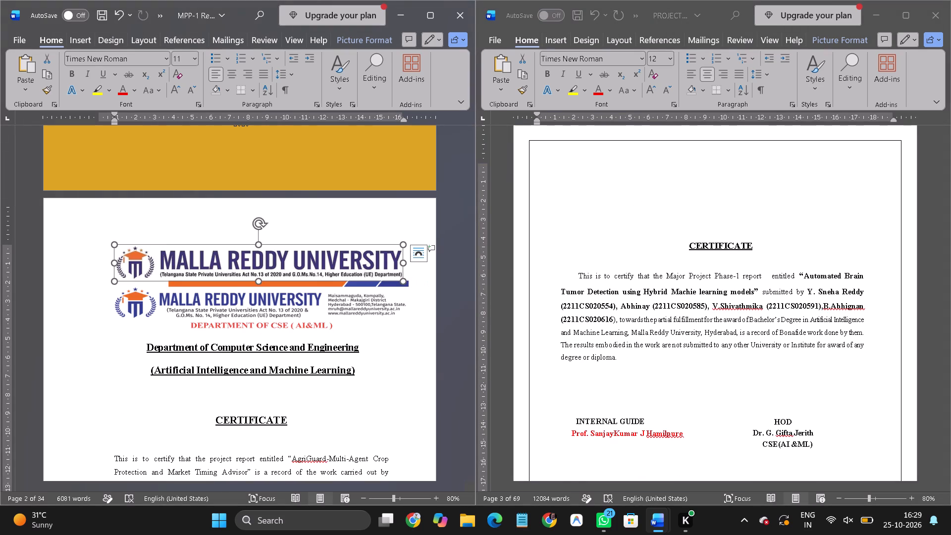
key("BackSpace")
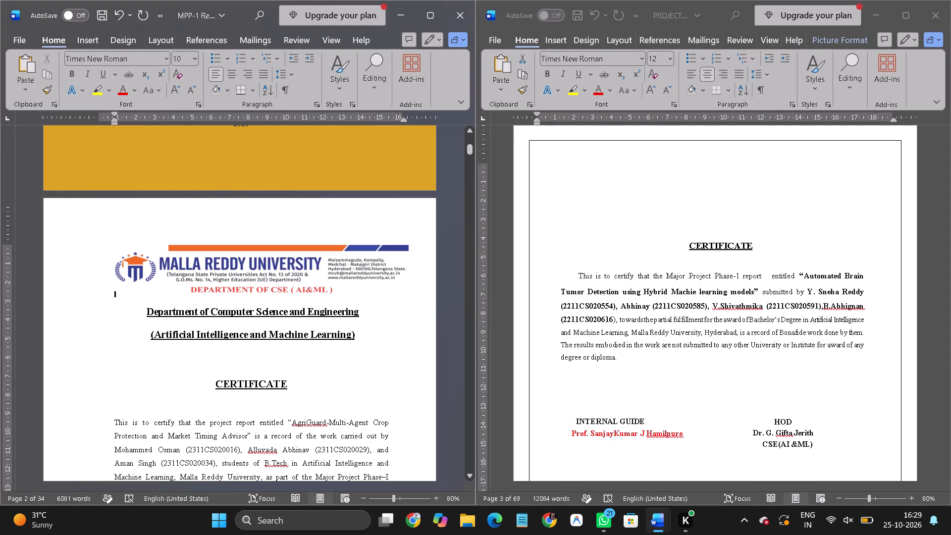
Undo the banner's removal from the brain tumor report's certificate page.
left_click(675, 198)
key("ctrl+z")
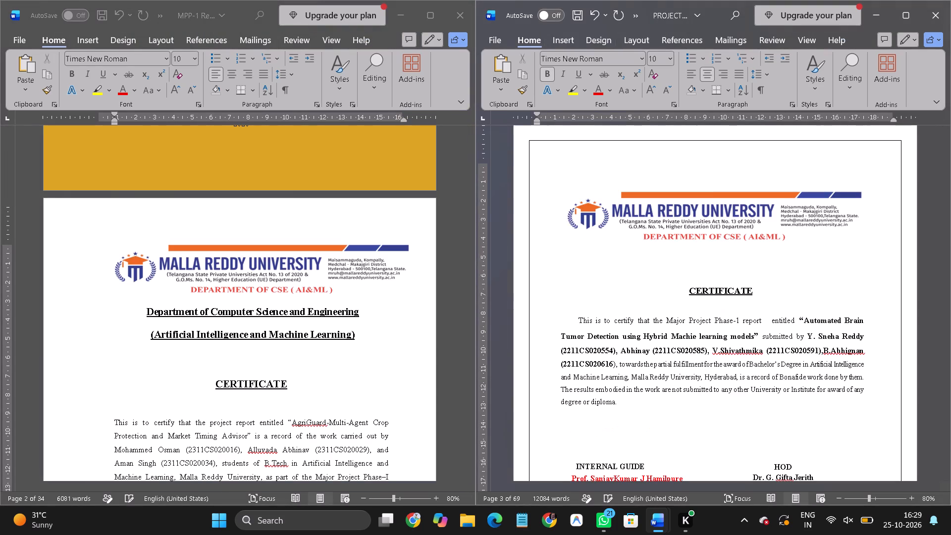
left_click(642, 170)
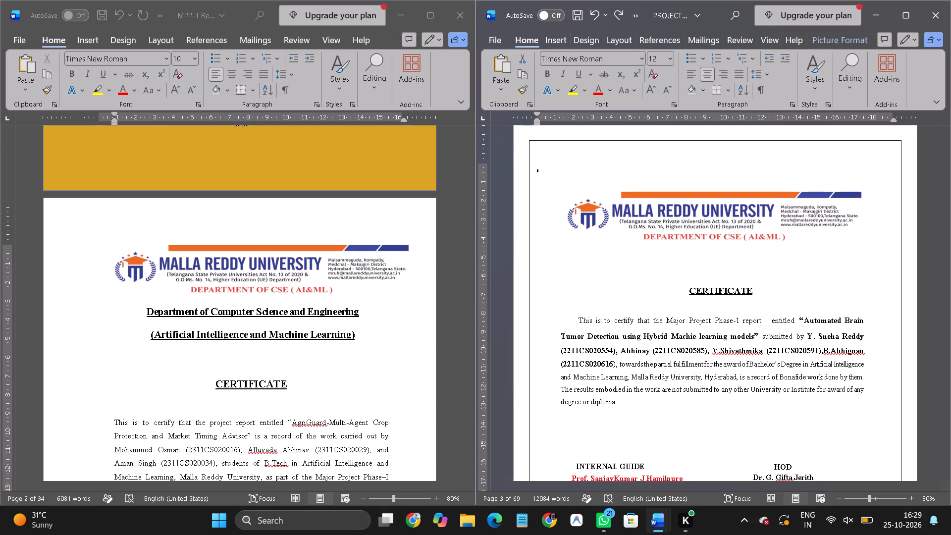
Try to shift the header banner on the AgriGuard certificate page further left by moving it and reducing its paragraph's left indent.
left_click_drag(313, 269, 291, 268)
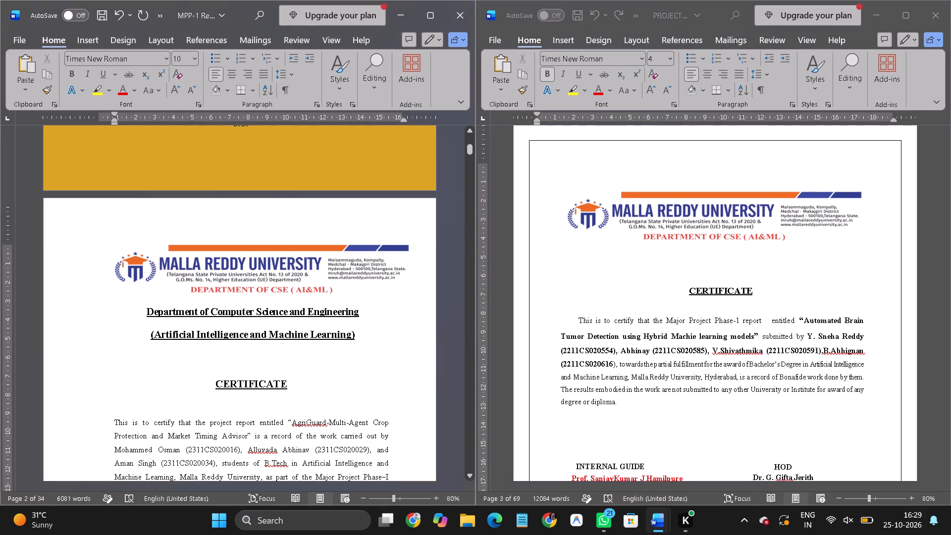
left_click_drag(291, 268, 272, 264)
left_click_drag(272, 264, 232, 264)
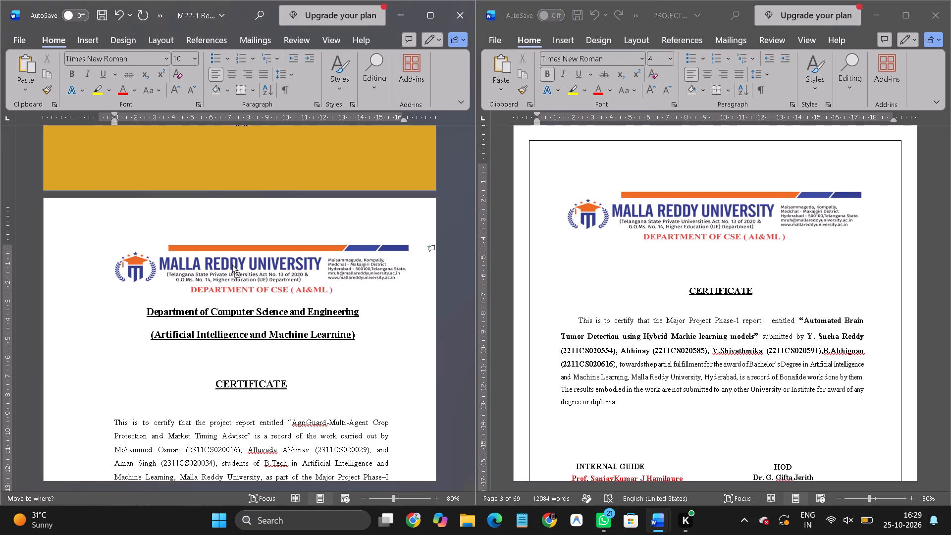
left_click_drag(232, 264, 221, 260)
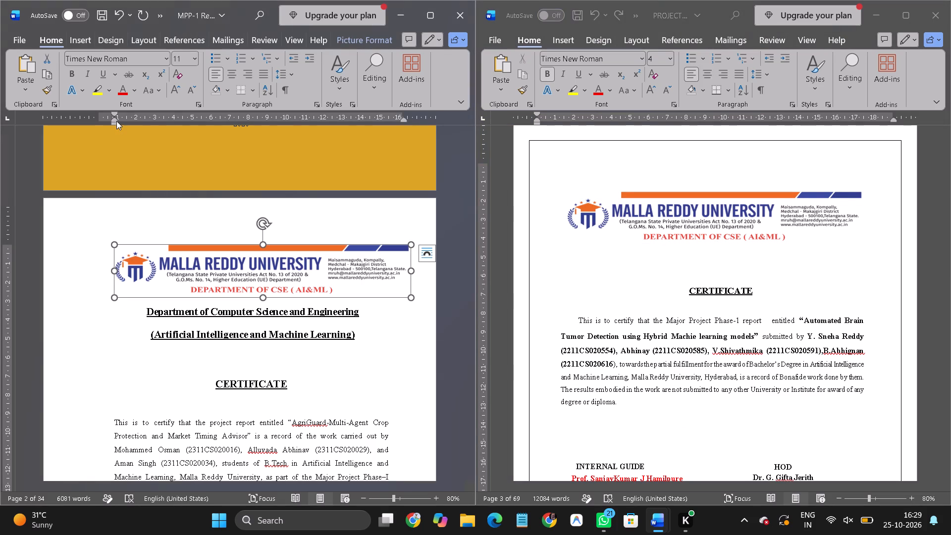
left_click_drag(114, 120, 88, 119)
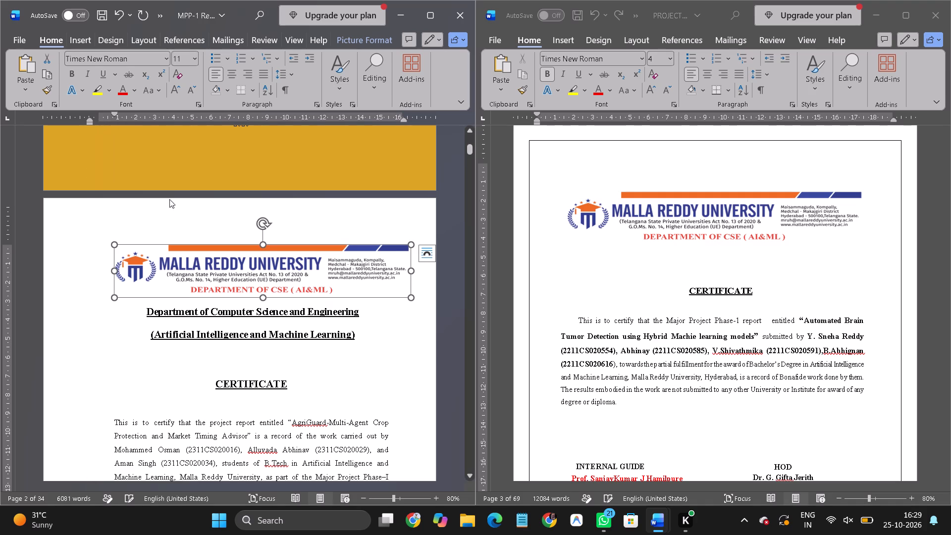
left_click_drag(237, 273, 207, 260)
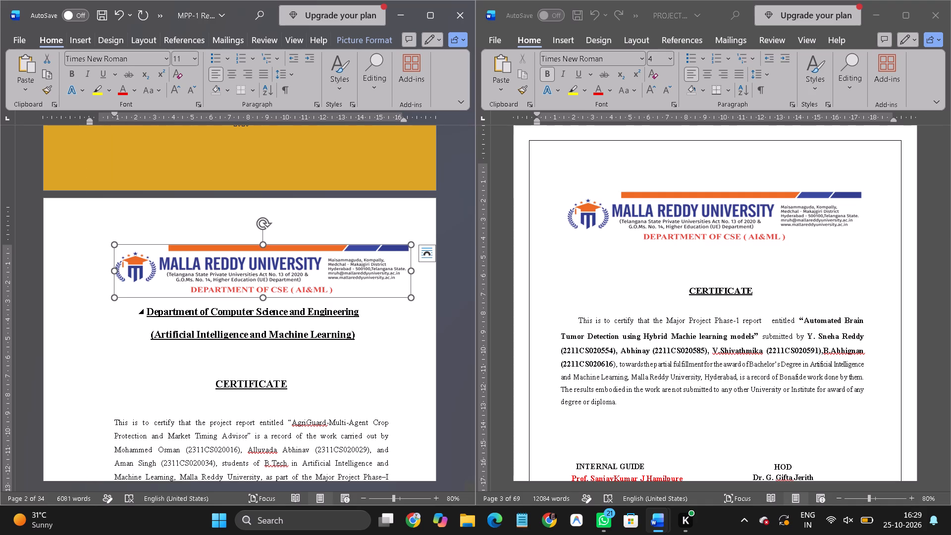
left_click(114, 355)
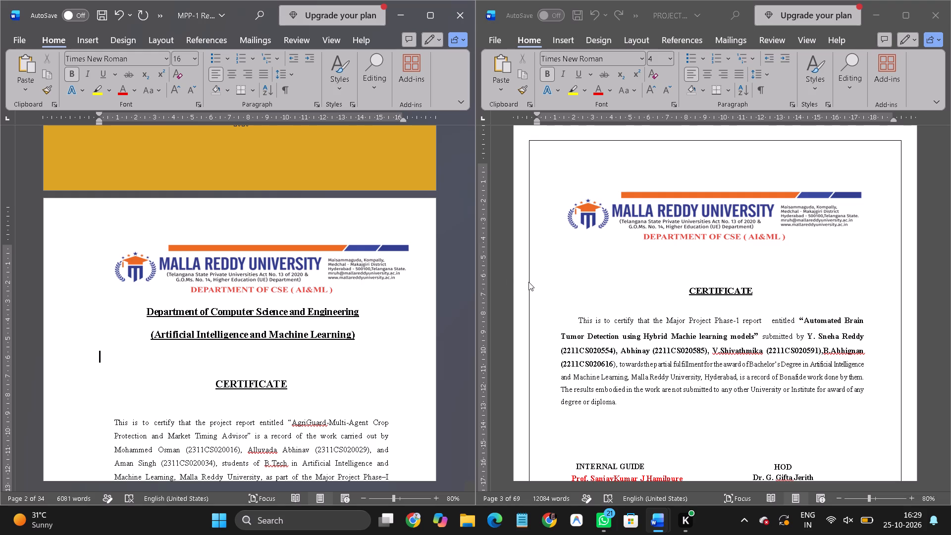
Examine the brain tumor report's cover and certificate pages, checking the header, body text and signature block layout.
scroll(528, 282, "down", 6)
scroll(528, 282, "up", 1)
scroll(528, 282, "down", 1)
scroll(528, 282, "up", 3)
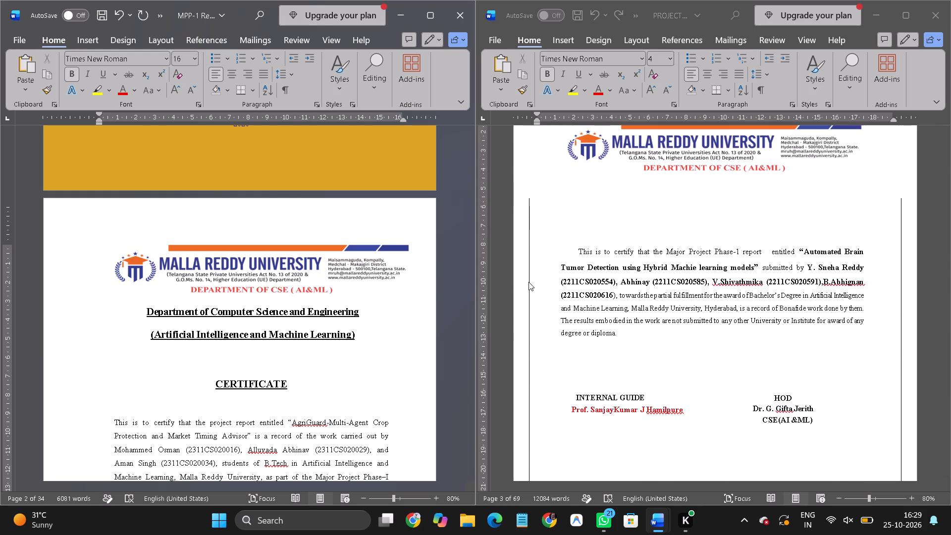
scroll(528, 282, "up", 6)
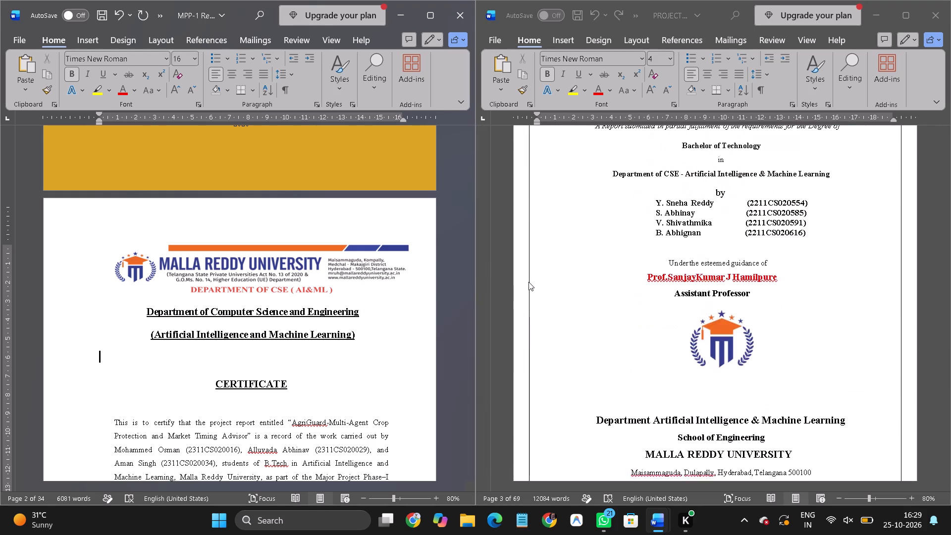
scroll(528, 282, "up", 2)
scroll(528, 282, "down", 1)
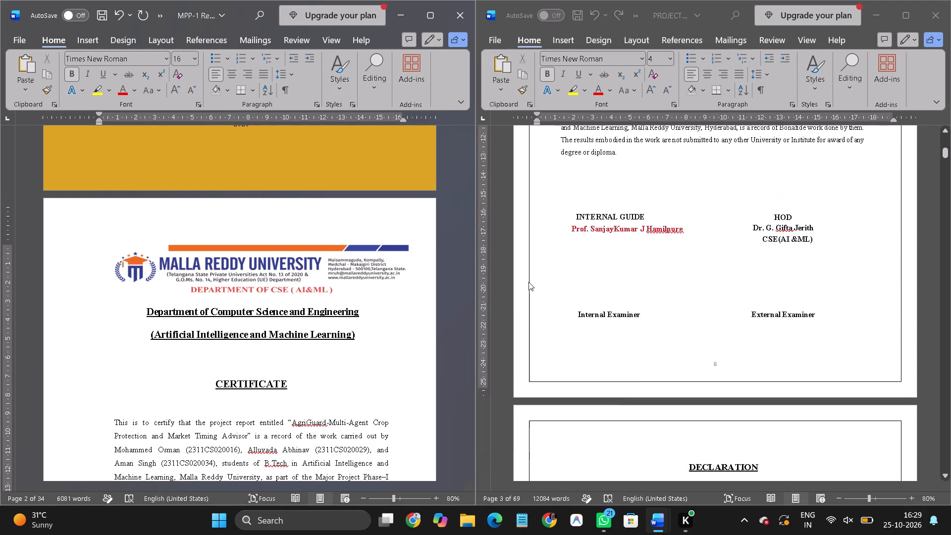
scroll(528, 282, "down", 1)
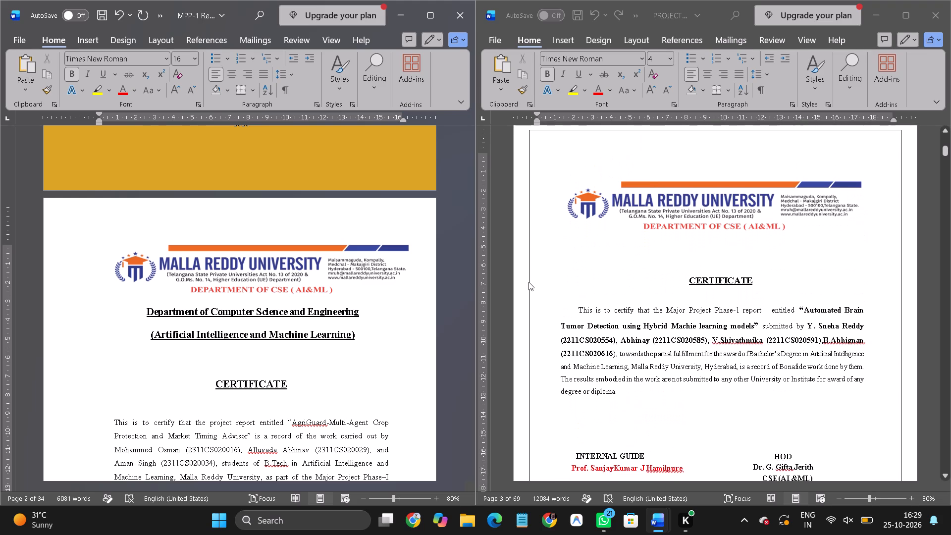
Delete the two department heading lines beneath the AgriGuard certificate's banner and leave an extra blank line above "CERTIFICATE".
left_click(319, 330)
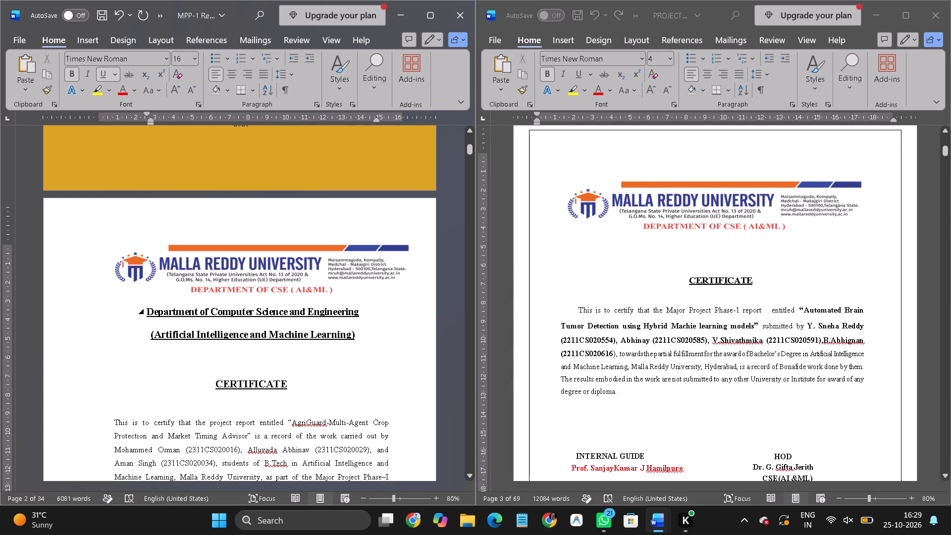
left_click_drag(356, 335, 152, 318)
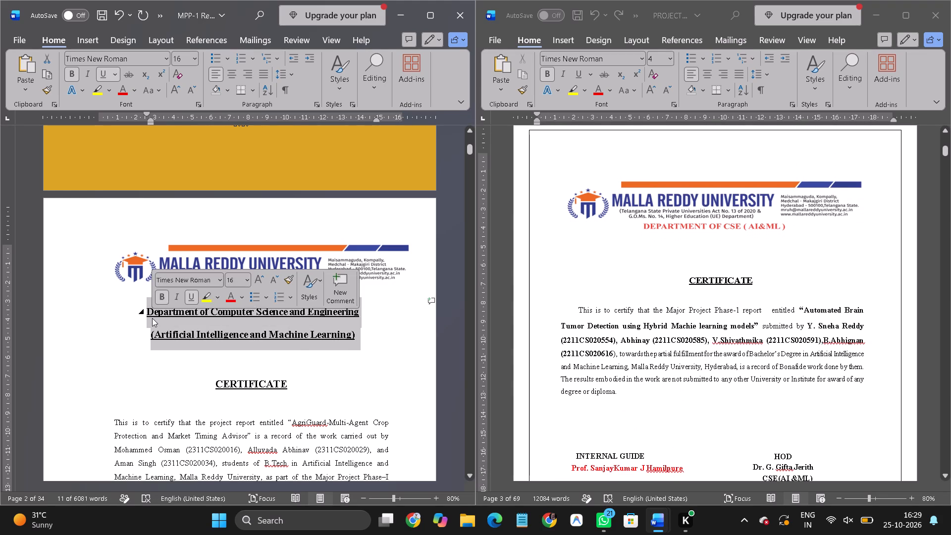
key("BackSpace")
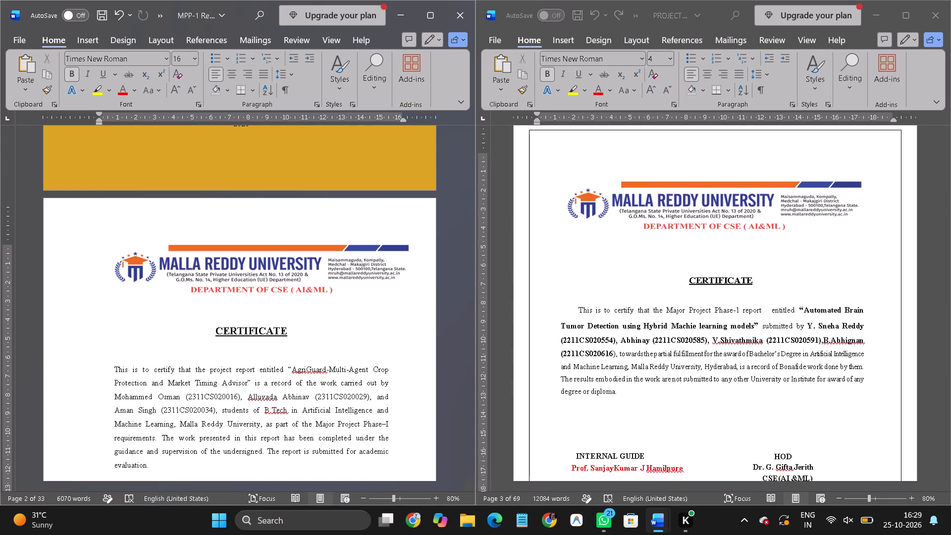
key("Return")
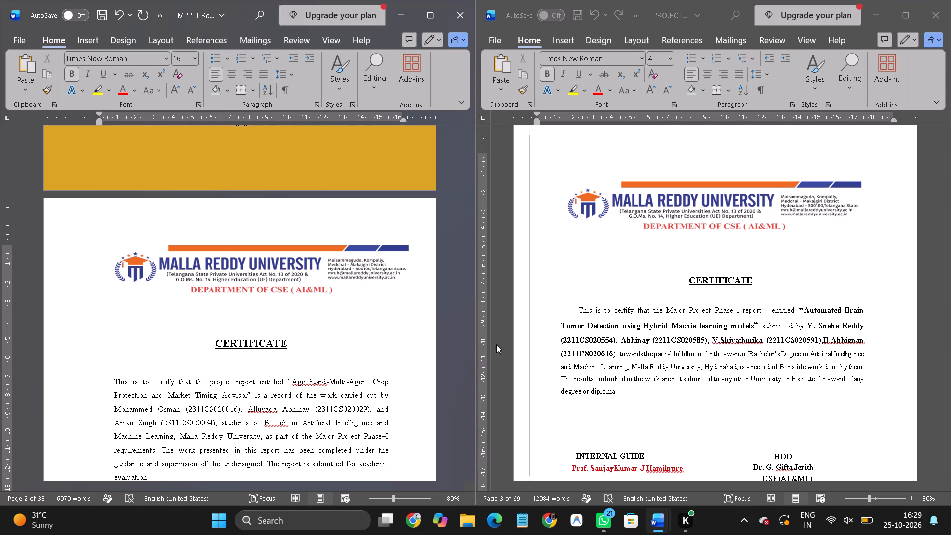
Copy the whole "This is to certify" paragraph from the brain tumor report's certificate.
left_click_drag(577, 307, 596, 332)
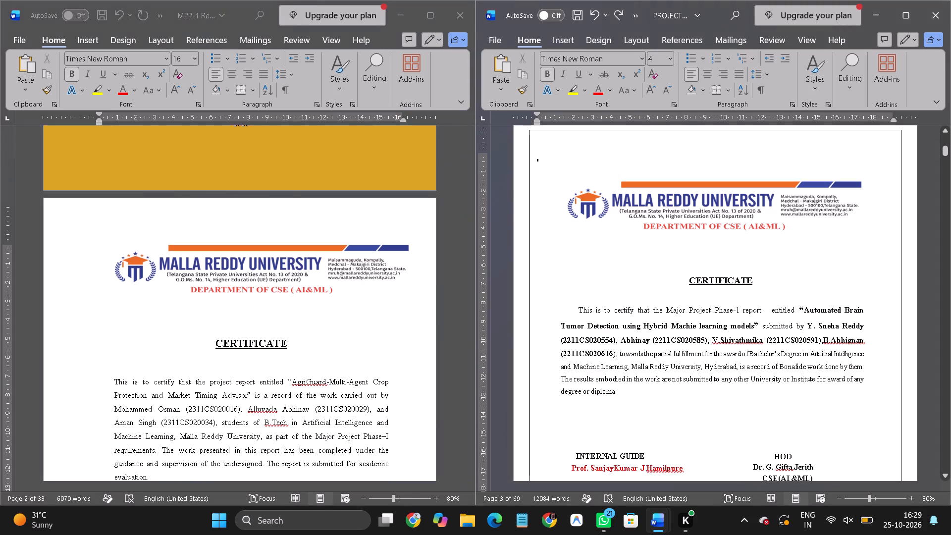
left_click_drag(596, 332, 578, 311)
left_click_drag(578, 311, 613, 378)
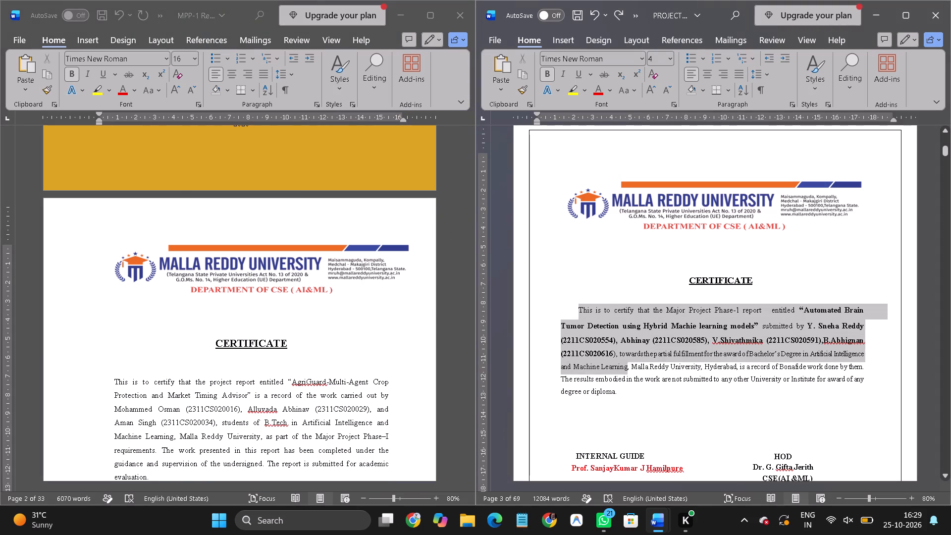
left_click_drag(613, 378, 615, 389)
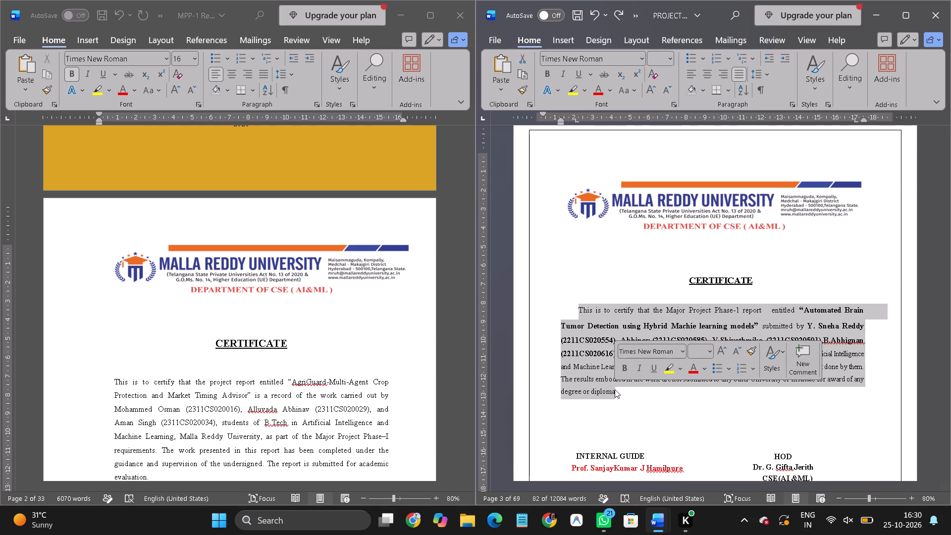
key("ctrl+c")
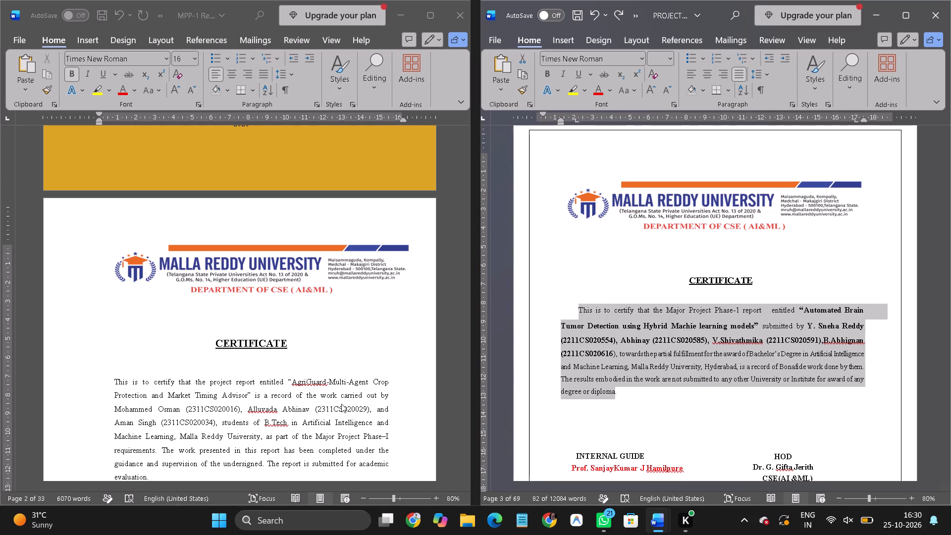
Replace the brain tumor certificate's project title with "AgriGuard-Multi-Agent Crop Protection and Market Timing Advisor" copied from the AgriGuard certificate, merging the formatting.
left_click(295, 382)
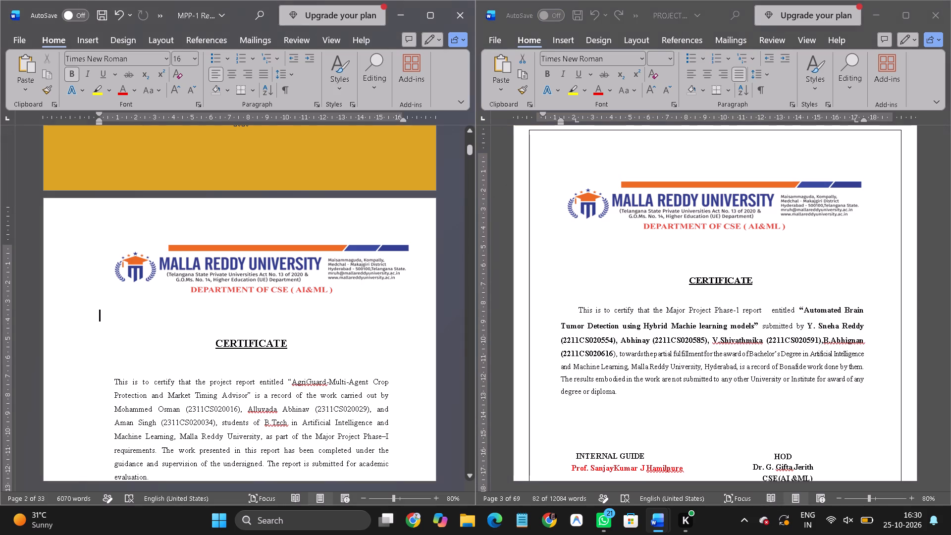
left_click_drag(293, 382, 296, 382)
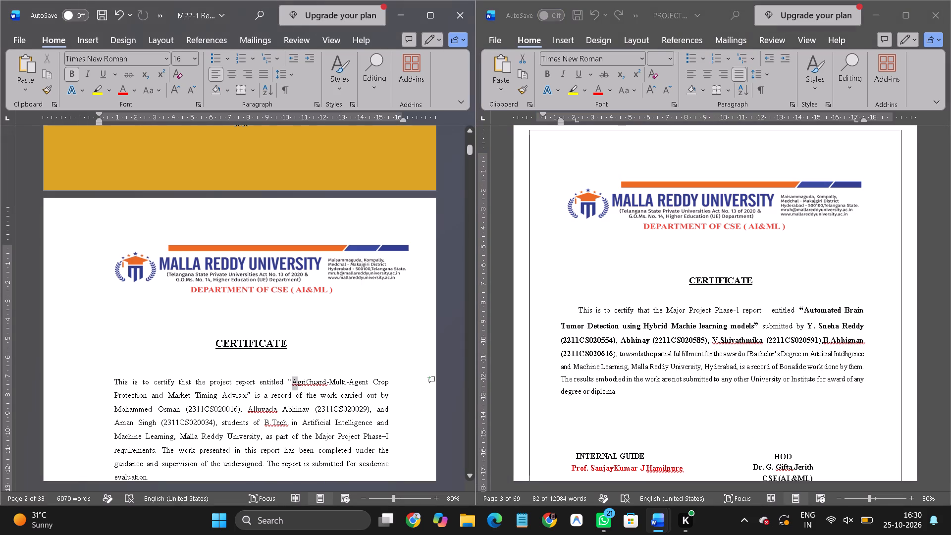
left_click_drag(296, 382, 249, 394)
key("ctrl+c")
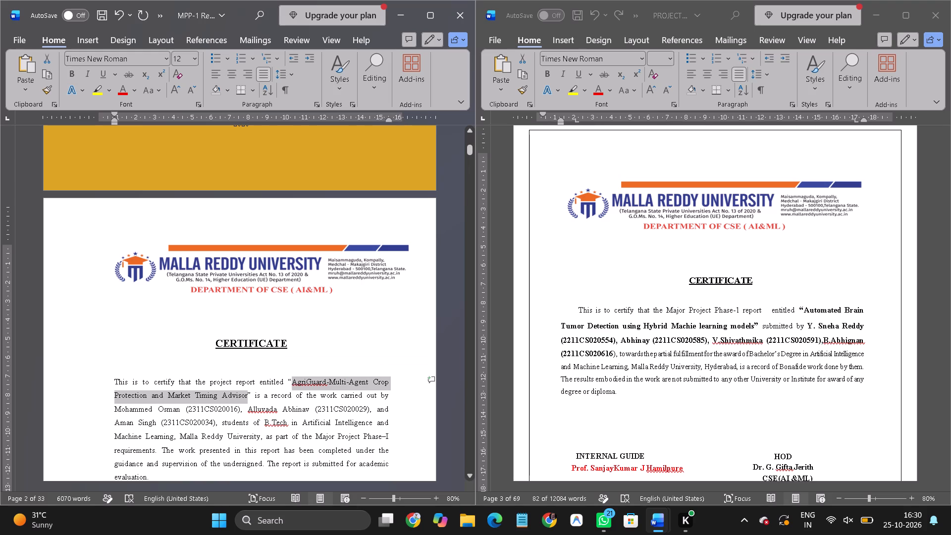
left_click(802, 309)
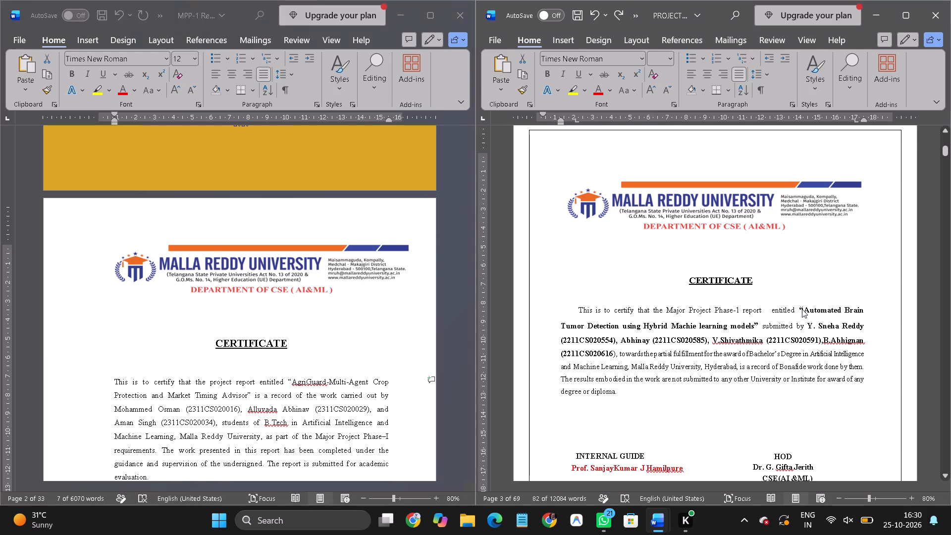
left_click(804, 309)
left_click_drag(804, 309, 755, 327)
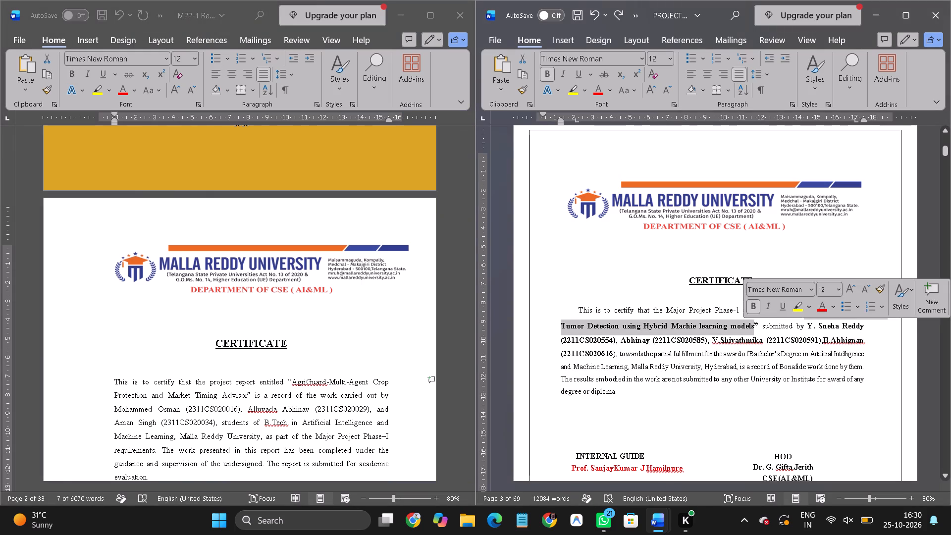
key("ctrl+v")
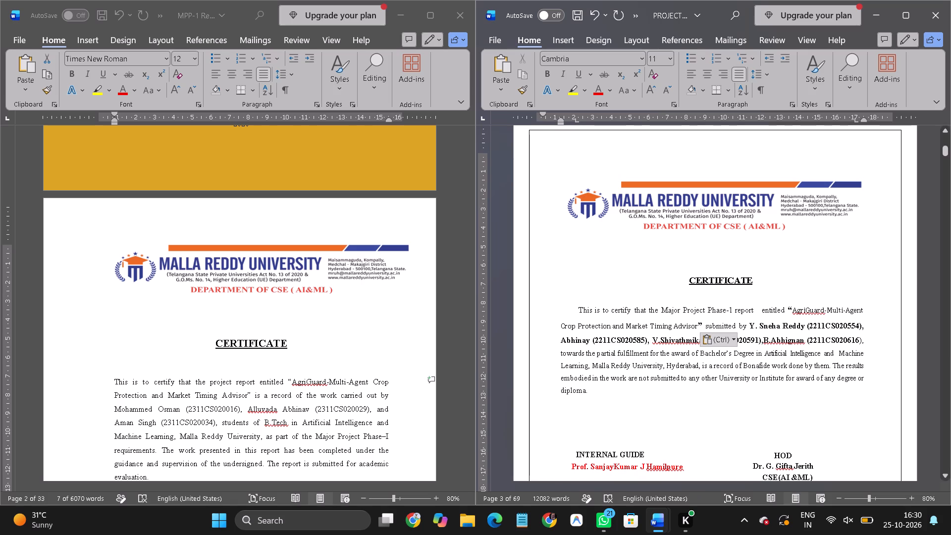
left_click(726, 342)
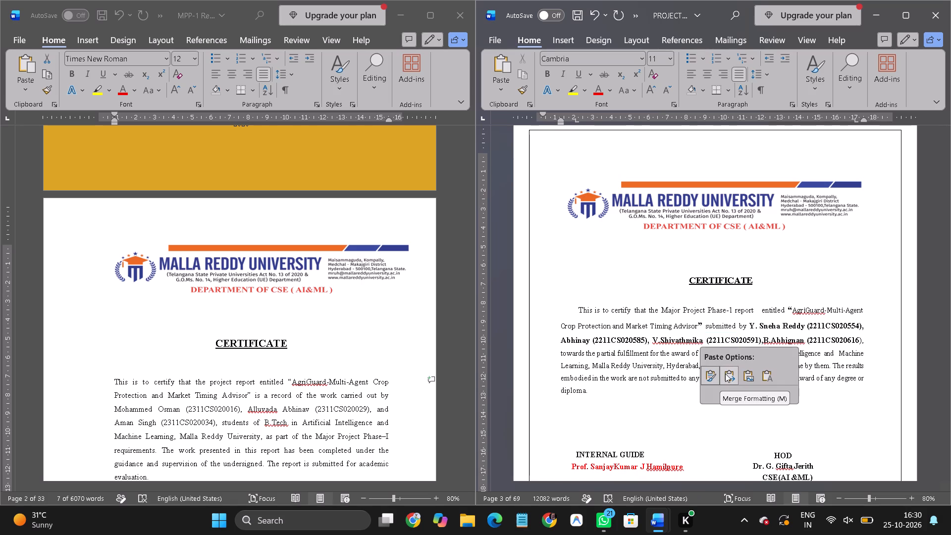
left_click(725, 374)
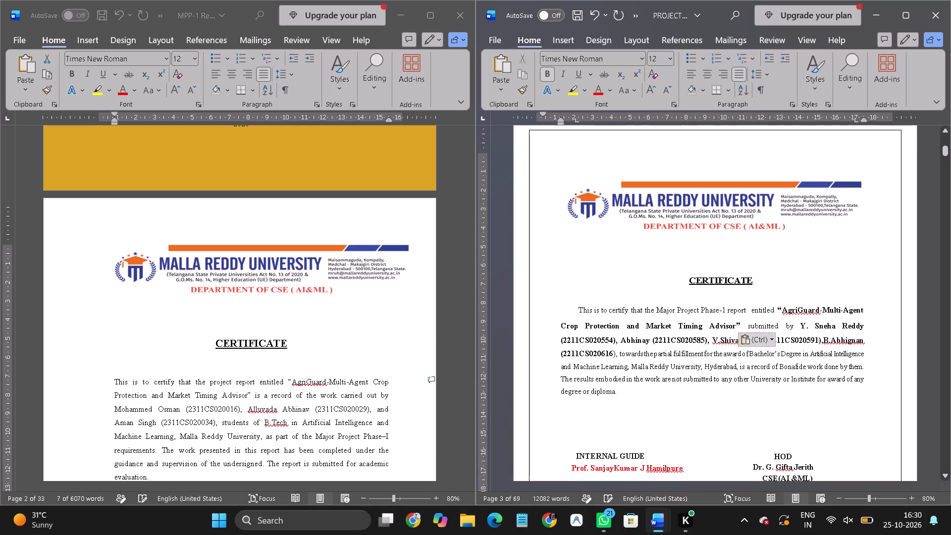
left_click(703, 342)
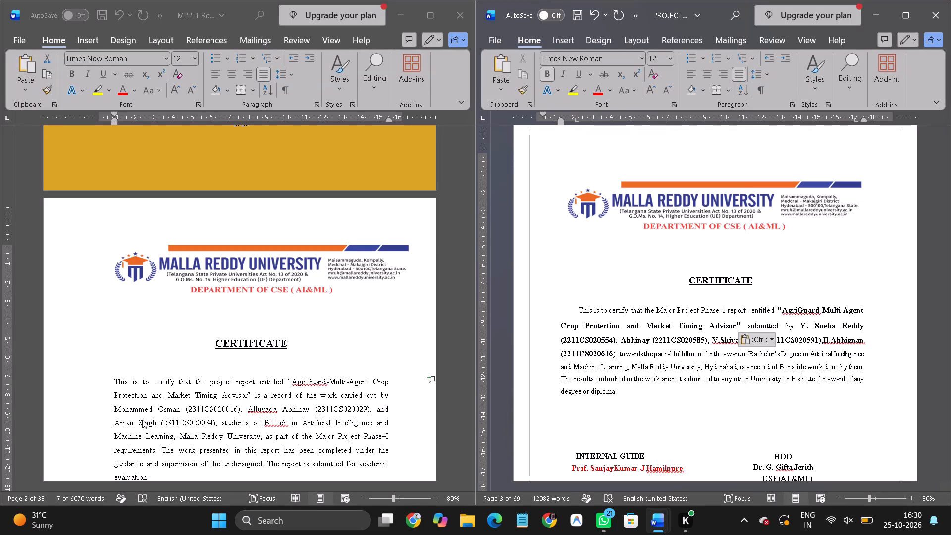
Replace the student names and roll numbers in the brain tumor certificate with the three students copied from the AgriGuard certificate, merging the formatting.
left_click_drag(114, 409, 174, 421)
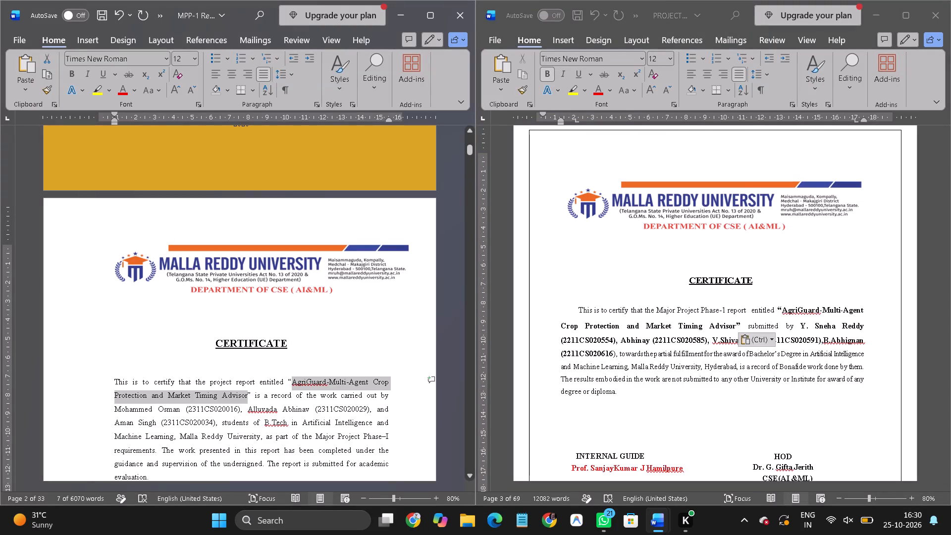
left_click_drag(174, 421, 215, 422)
left_click_drag(215, 422, 213, 422)
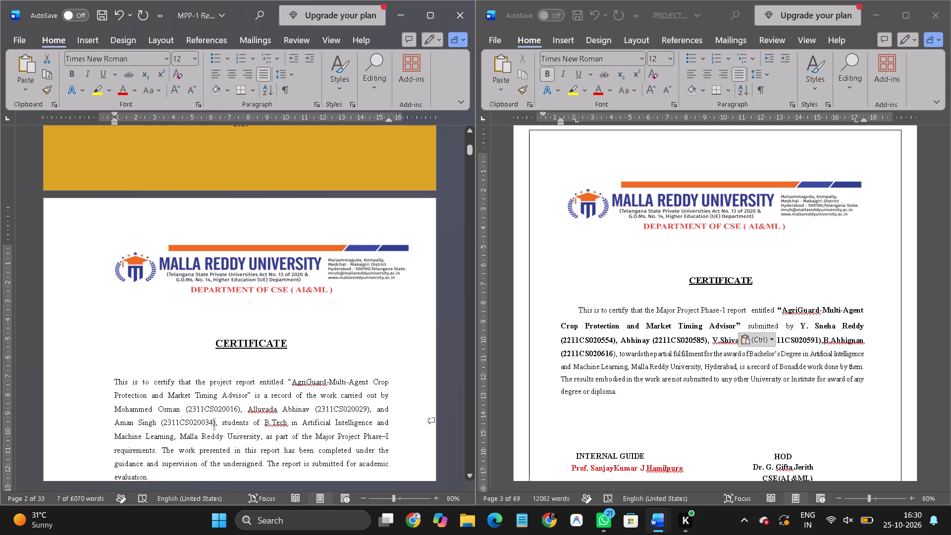
left_click_drag(213, 422, 122, 408)
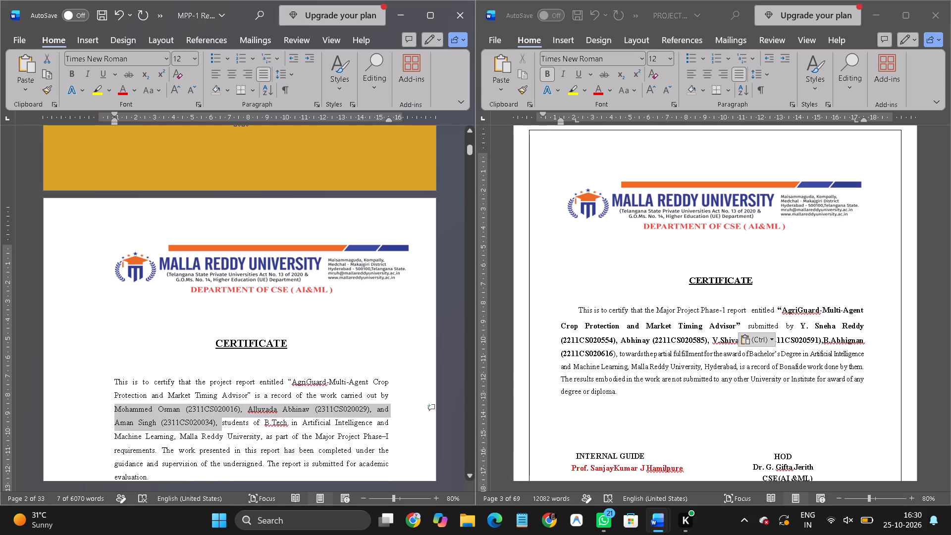
key("ctrl+c")
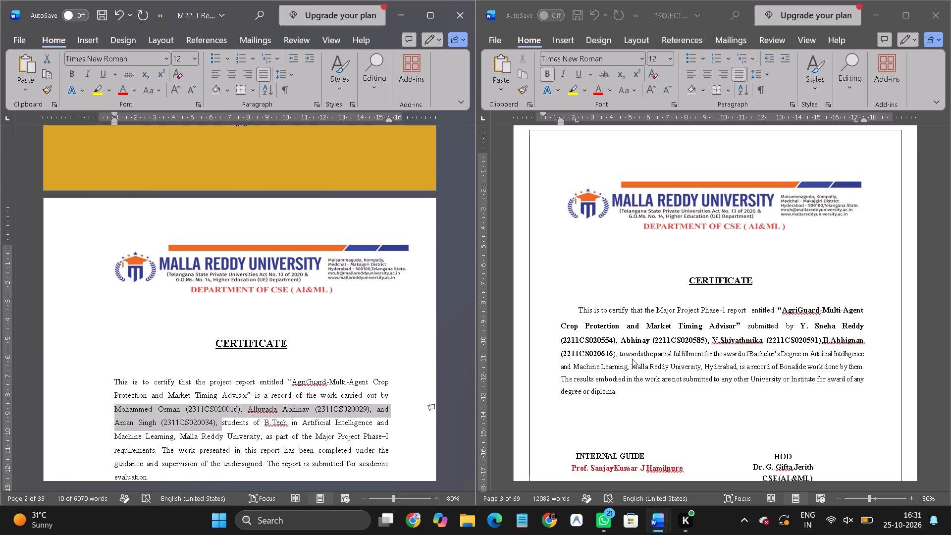
left_click(615, 355)
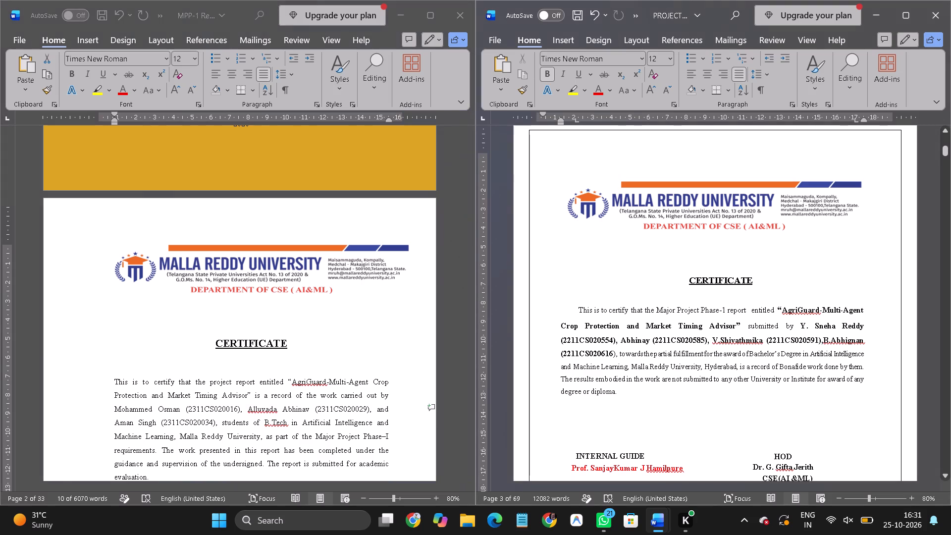
left_click_drag(617, 355, 565, 338)
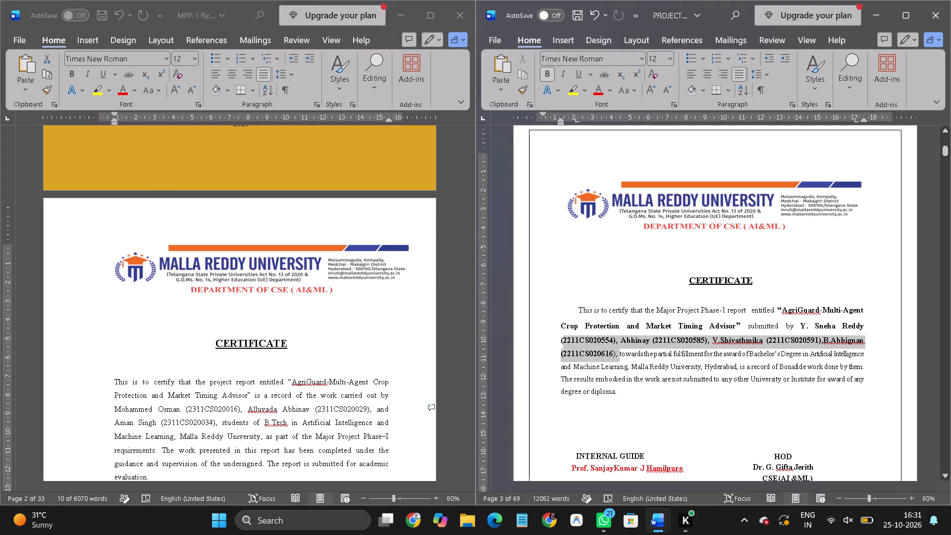
left_click_drag(565, 338, 797, 321)
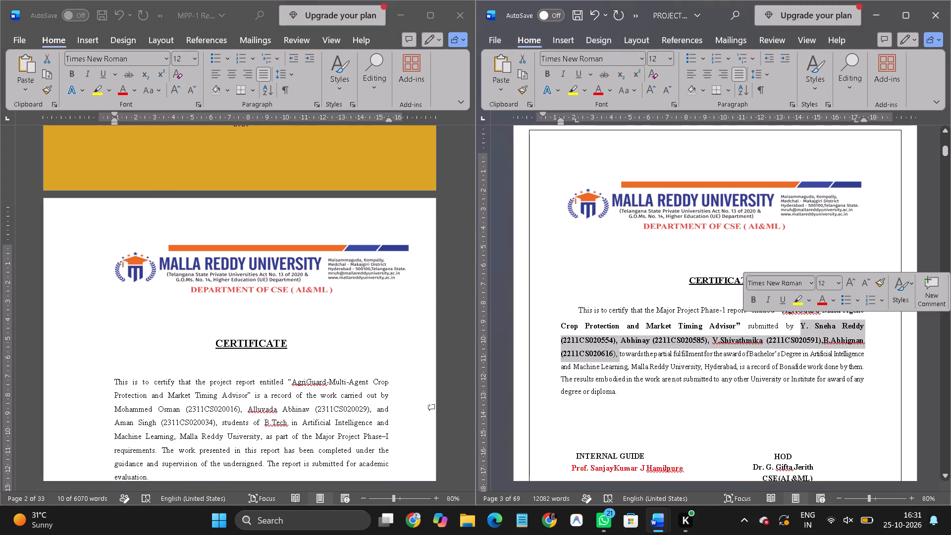
key("ctrl+v")
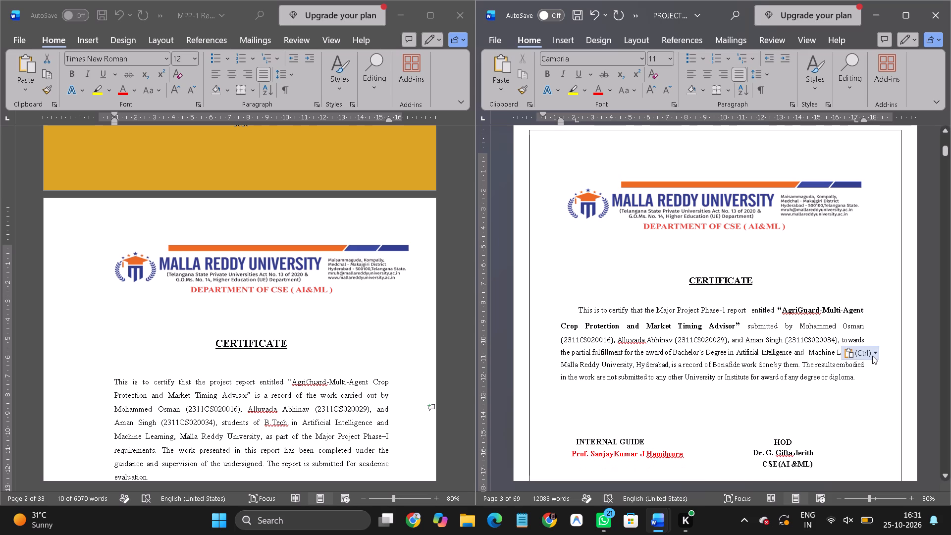
left_click(872, 356)
left_click(871, 389)
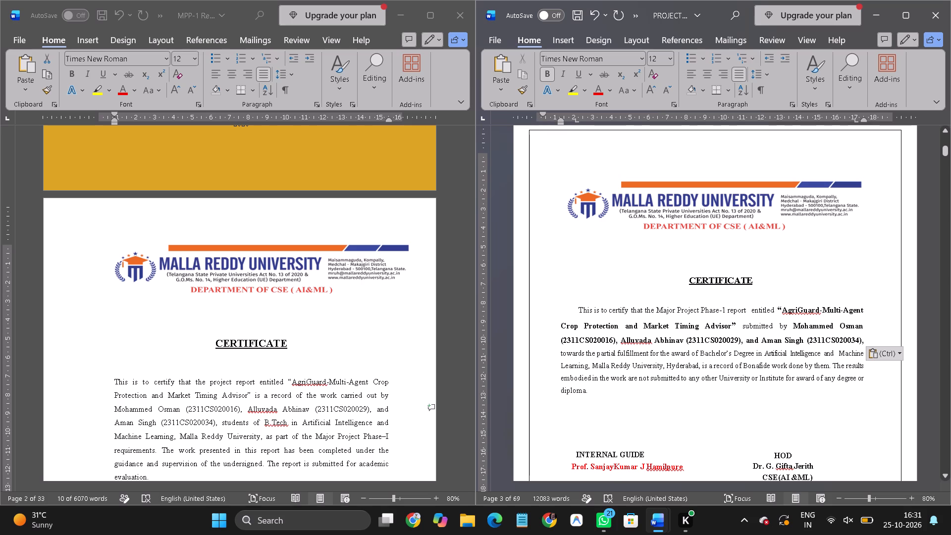
Replace the internal guide's name in the brain tumor certificate with the guide's name copied from the AgriGuard cover, keeping the source formatting.
scroll(730, 408, "down", 2)
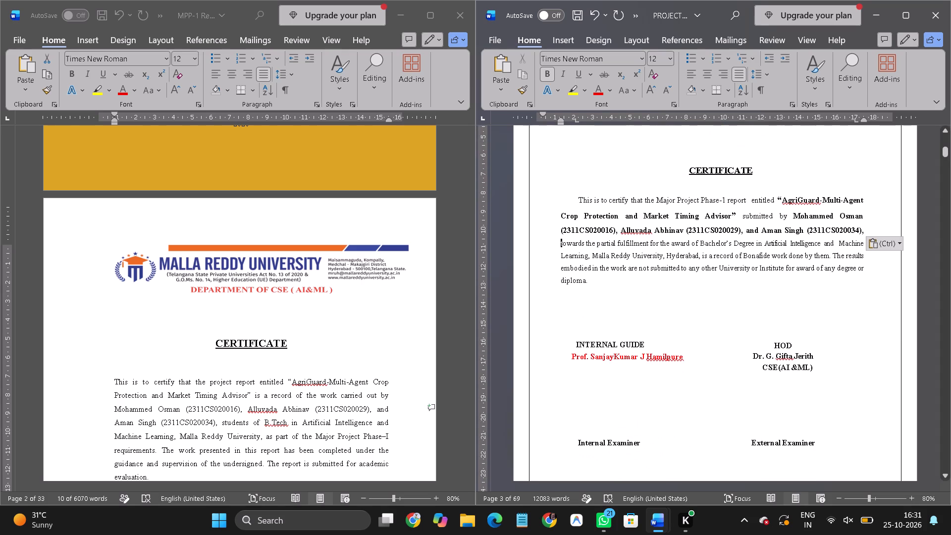
left_click(685, 358)
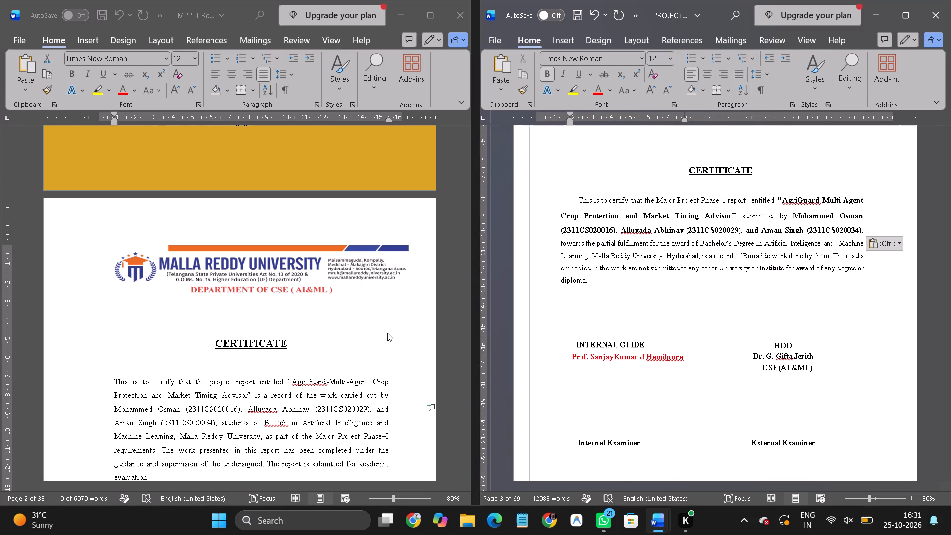
scroll(387, 333, "up", 6)
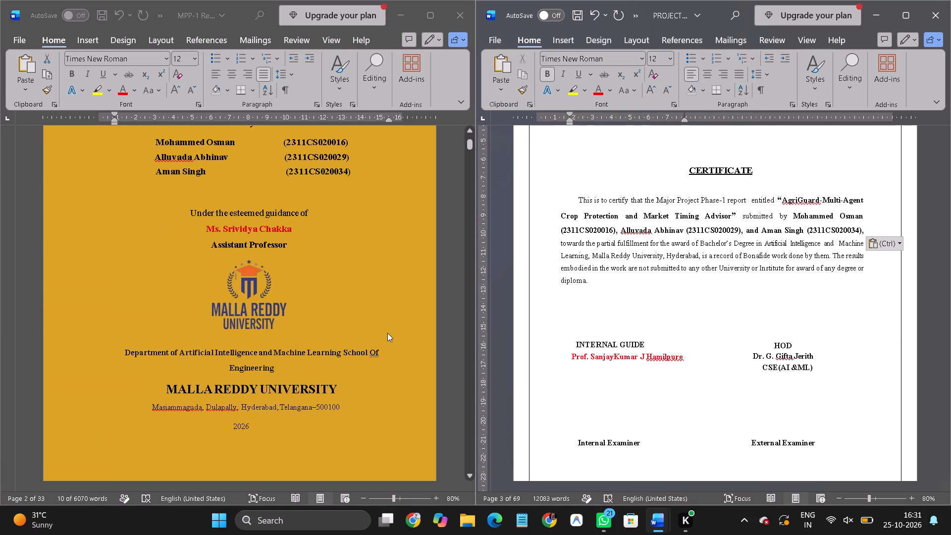
left_click(292, 228)
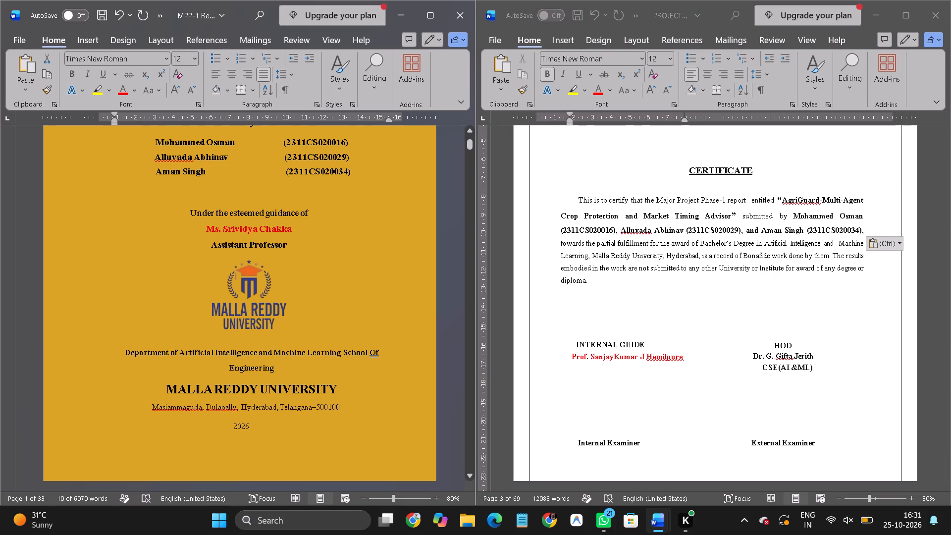
left_click_drag(290, 229, 212, 231)
key("ctrl+c")
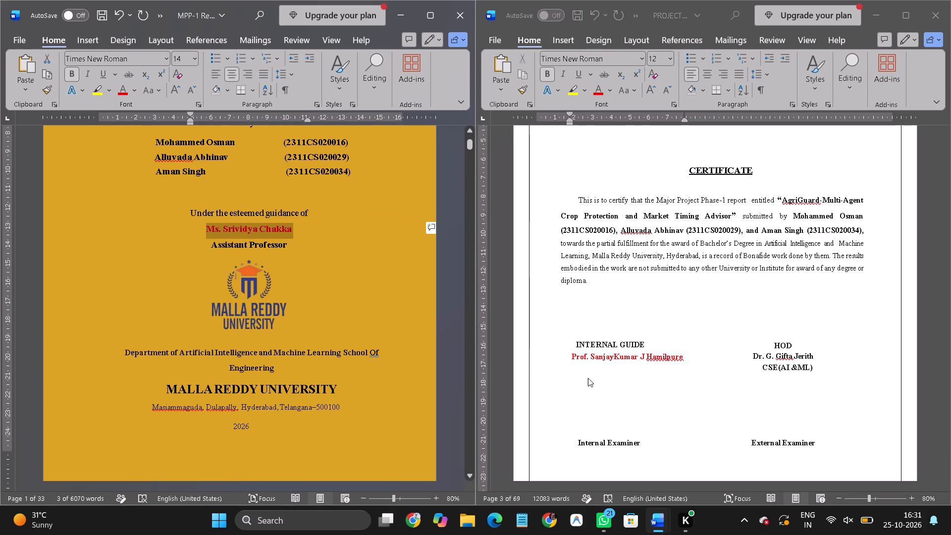
left_click(661, 353)
triple_click(660, 356)
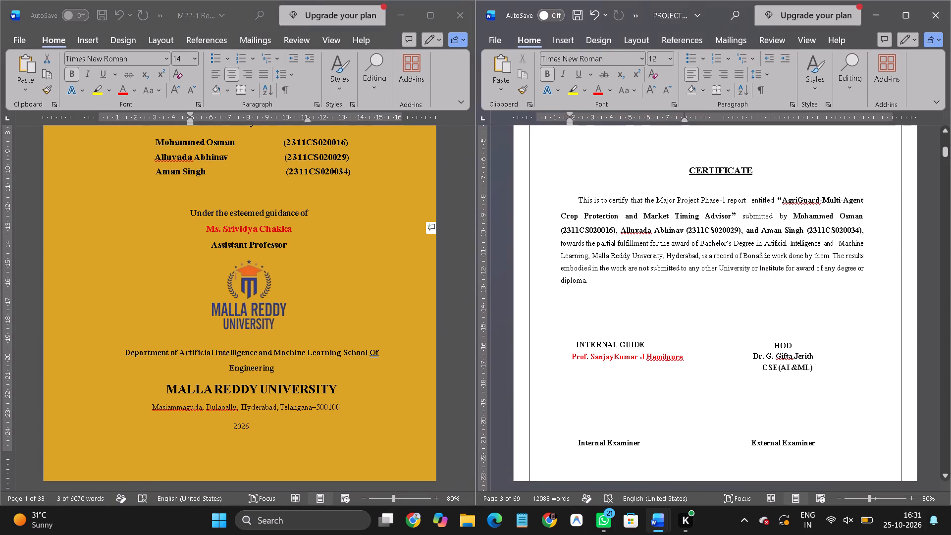
key("ctrl+v")
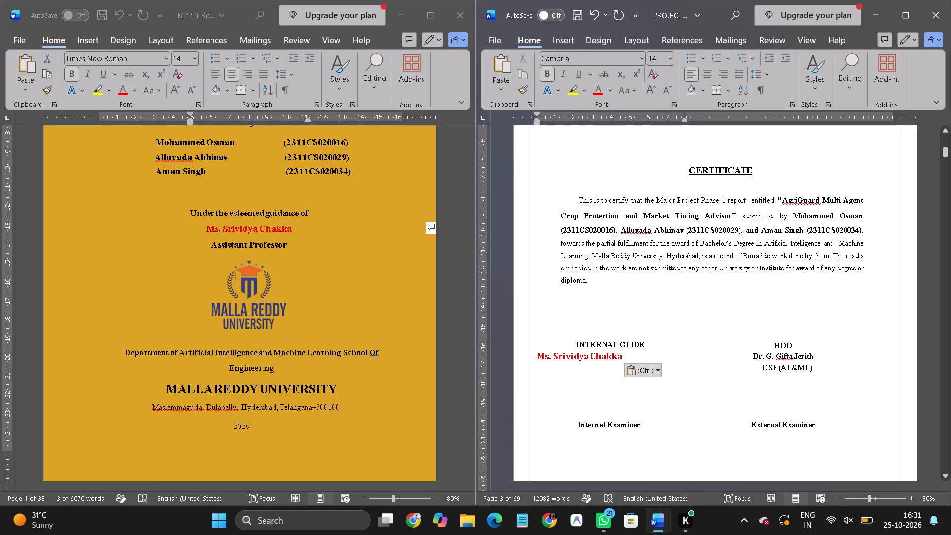
left_click(634, 369)
left_click(649, 406)
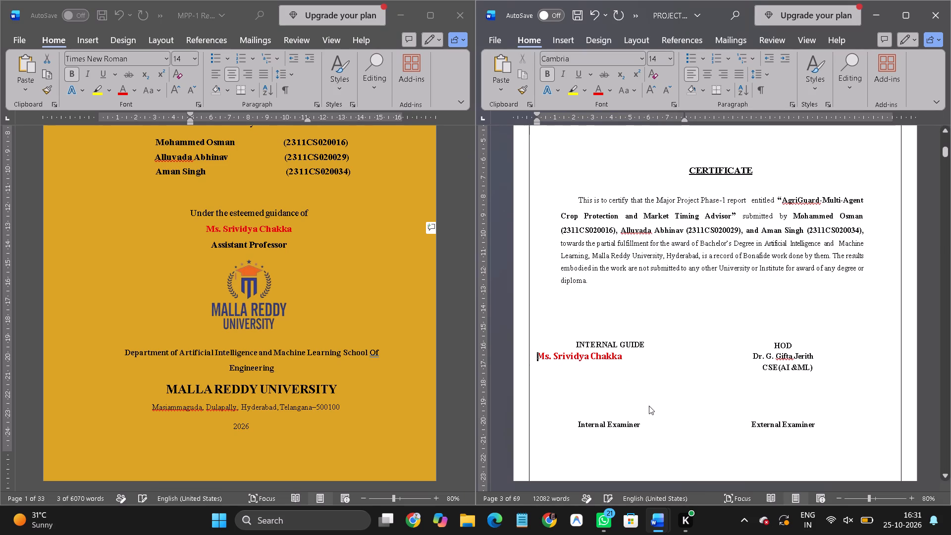
left_click(633, 374)
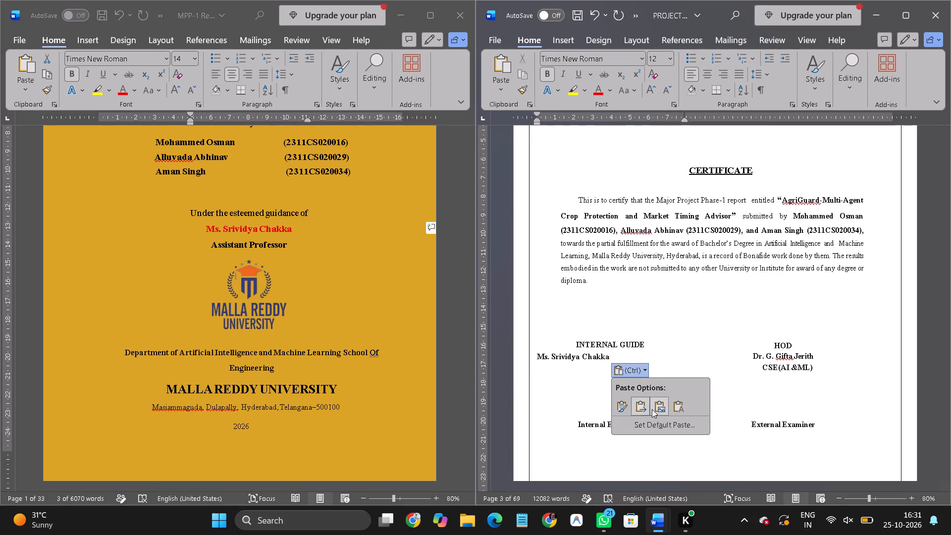
left_click(680, 408)
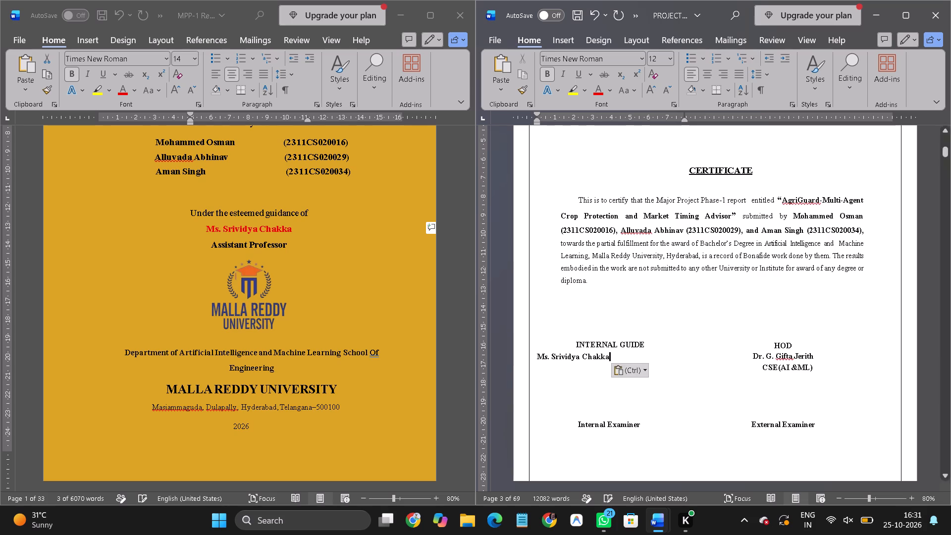
left_click(622, 364)
left_click(621, 401)
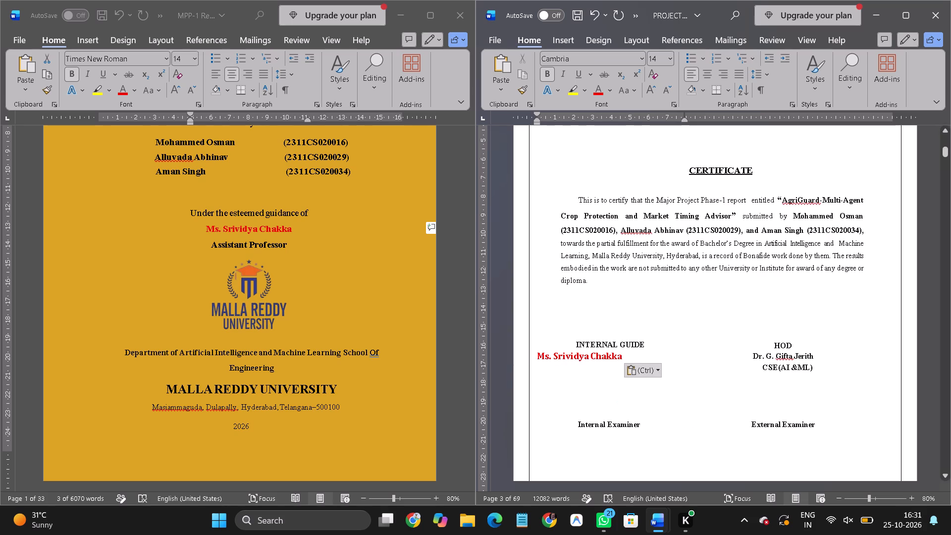
Indent the guide's name by one tab stop beneath the "INTERNAL GUIDE" heading in the brain tumor certificate.
left_click(537, 352)
key("Tab")
key("Tab")
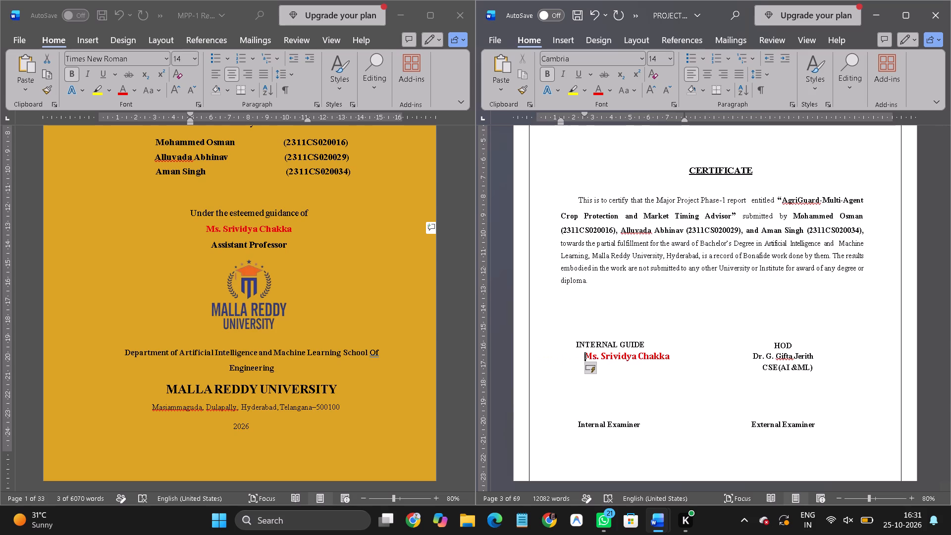
key("BackSpace")
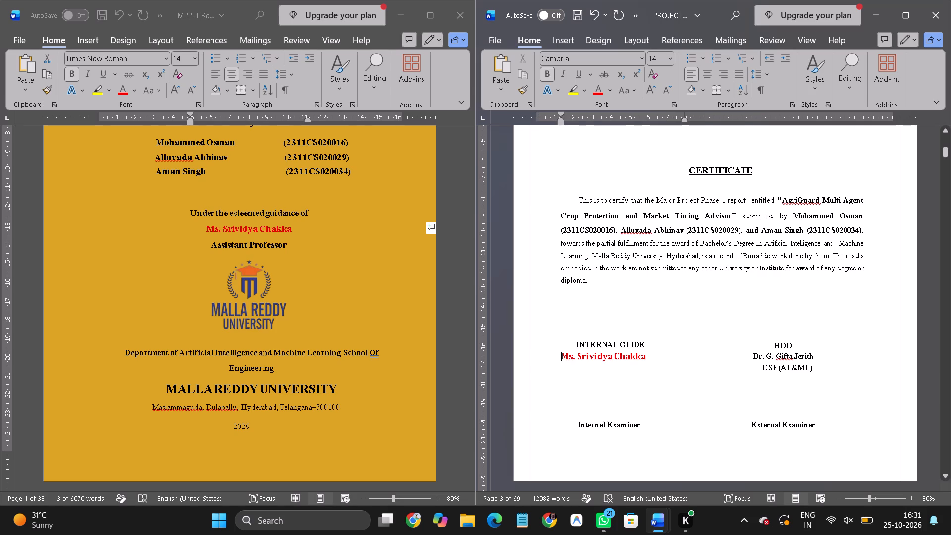
Replace the AgriGuard certificate's whole signature block with the one copied from the brain tumor certificate, from "INTERNAL GUIDE" through "External Examiner".
left_click(548, 324)
left_click_drag(548, 324, 825, 434)
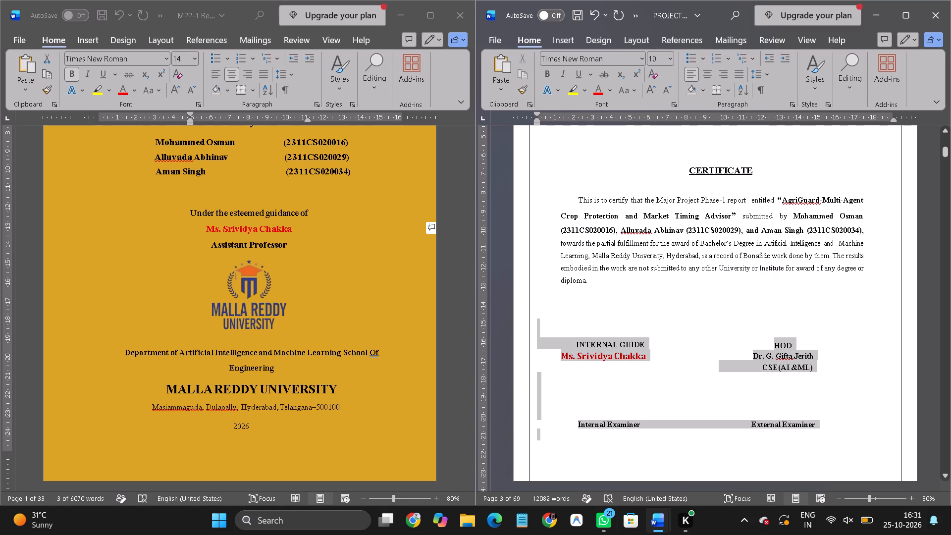
left_click_drag(825, 434, 828, 434)
key("ctrl+c")
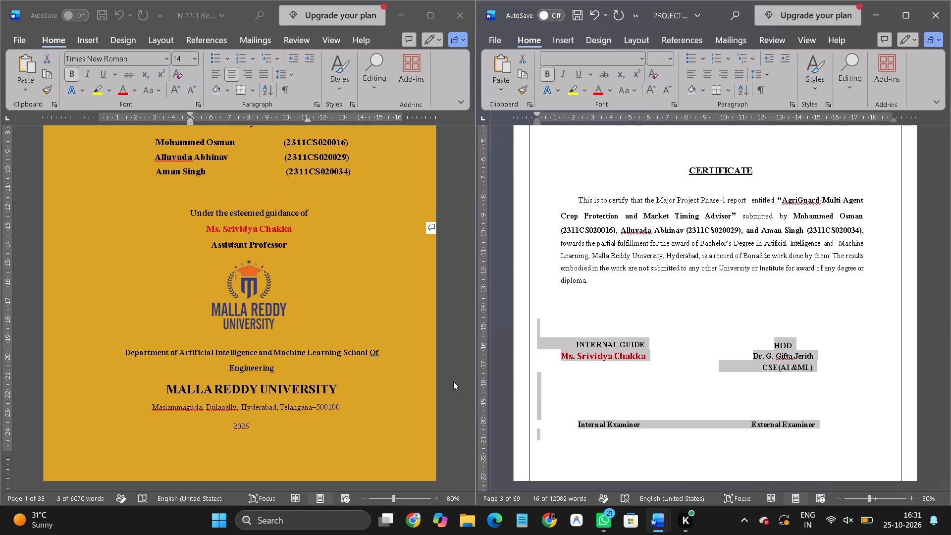
scroll(294, 384, "down", 7)
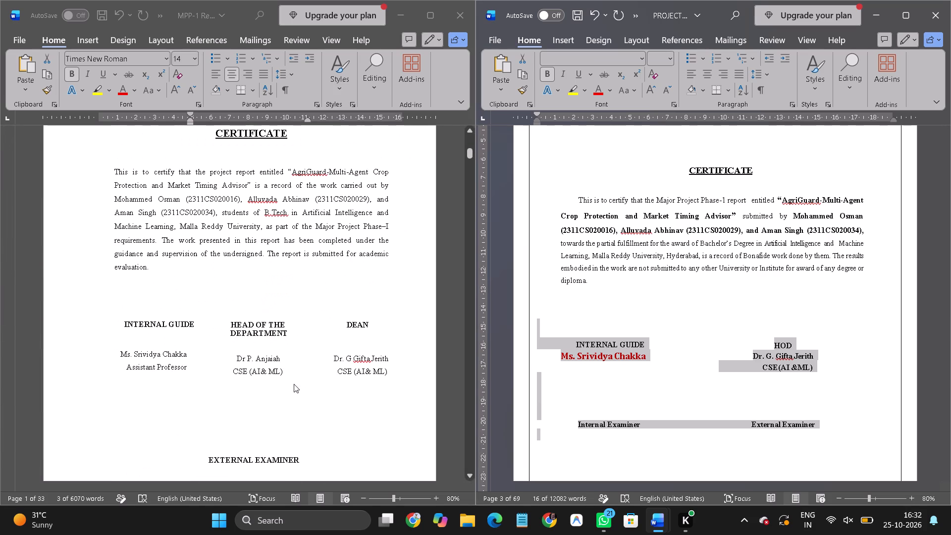
left_click(120, 317)
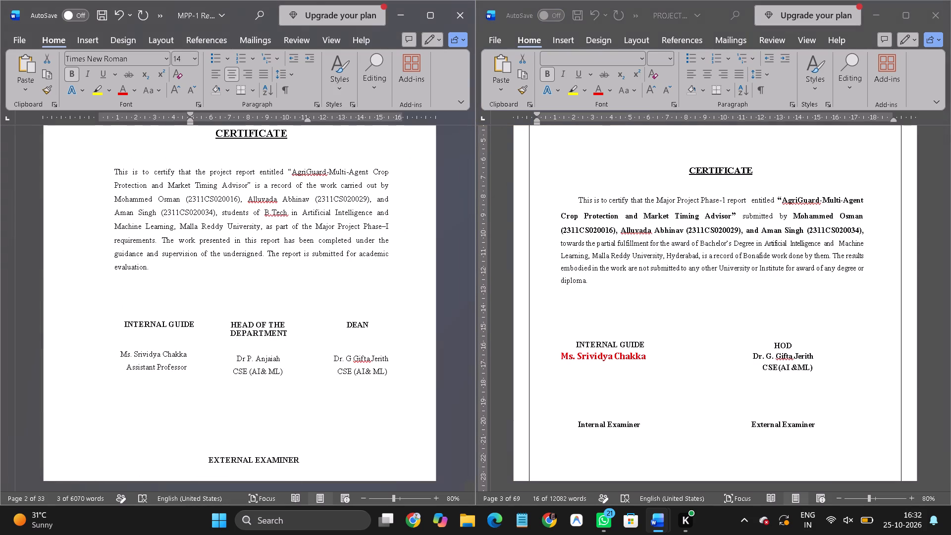
left_click_drag(122, 314, 318, 458)
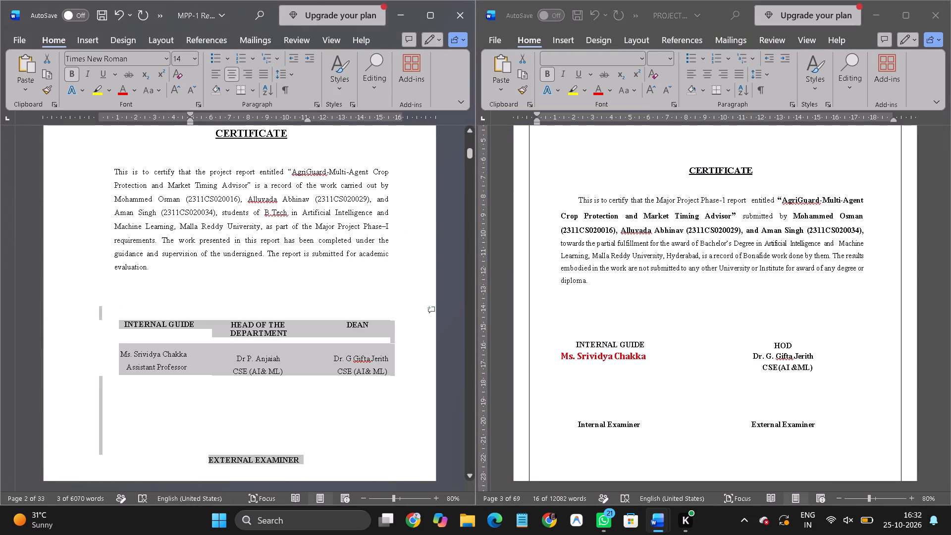
left_click_drag(318, 458, 320, 460)
key("ctrl+v")
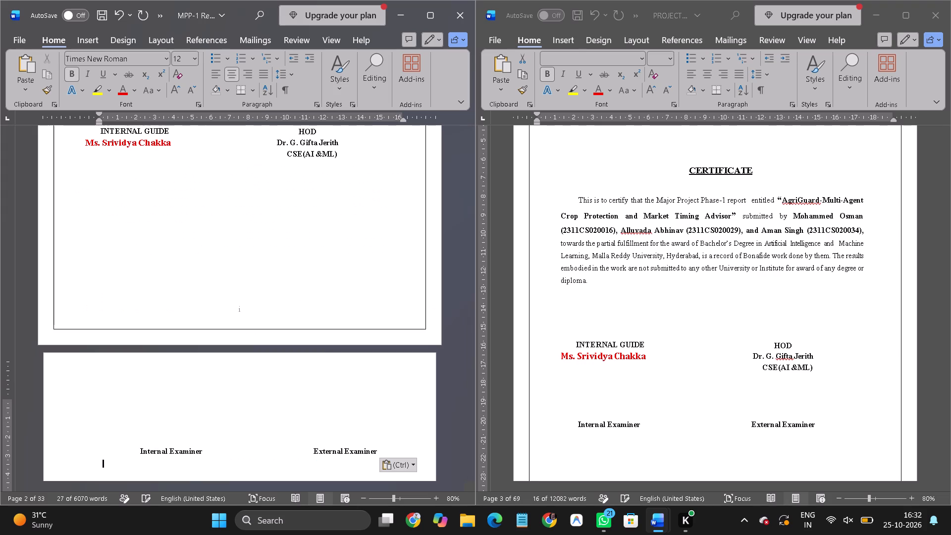
Show formatting marks in the AgriGuard report and examine the empty paragraphs and breaks around the pasted signature block.
scroll(266, 331, "down", 1)
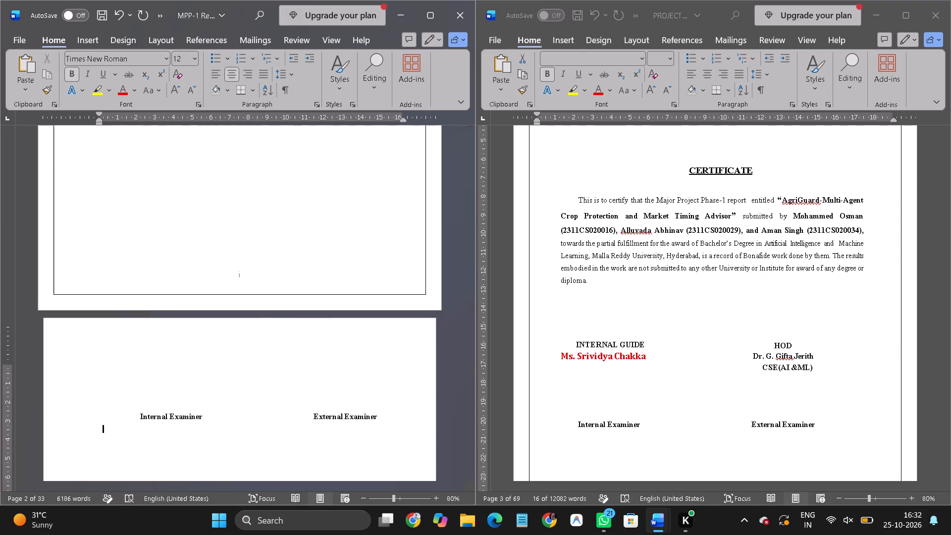
scroll(266, 331, "down", 1)
left_click(163, 205)
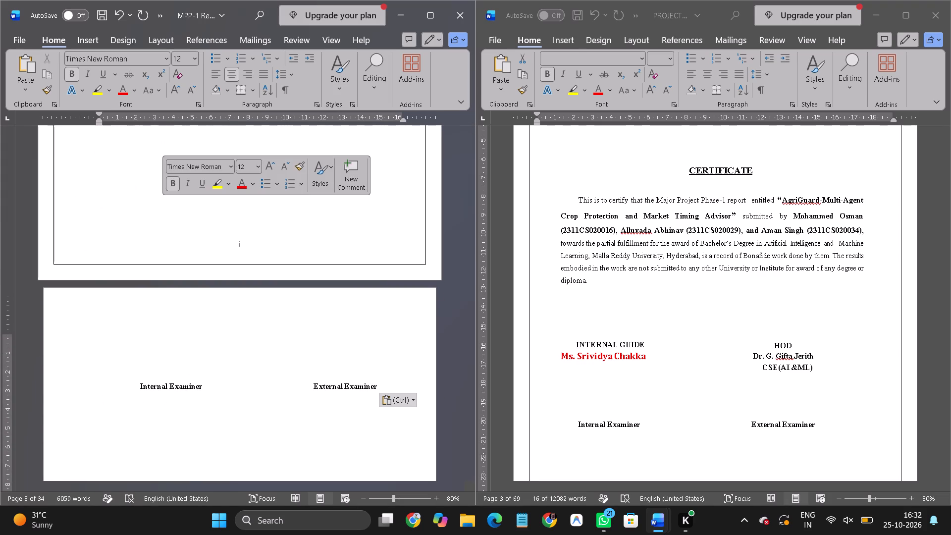
left_click(152, 205)
scroll(152, 205, "up", 2)
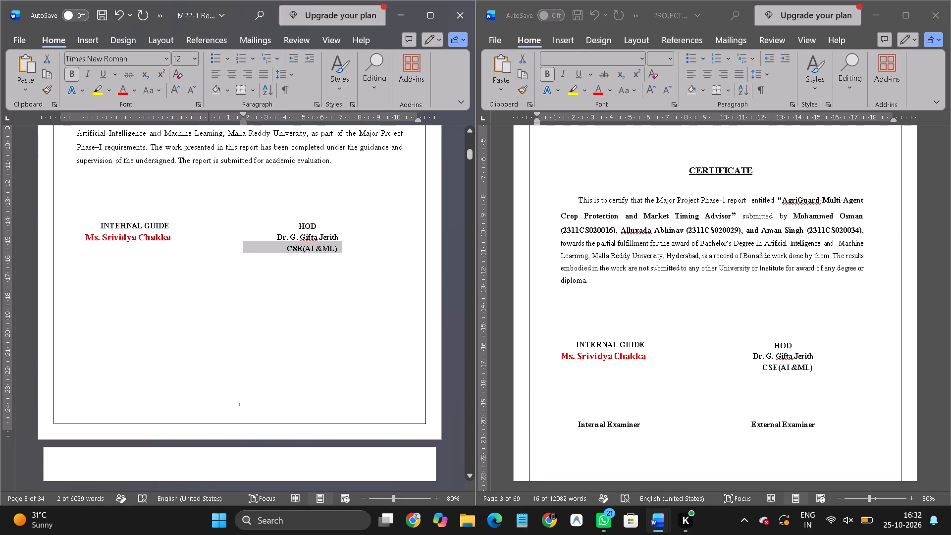
left_click(146, 354)
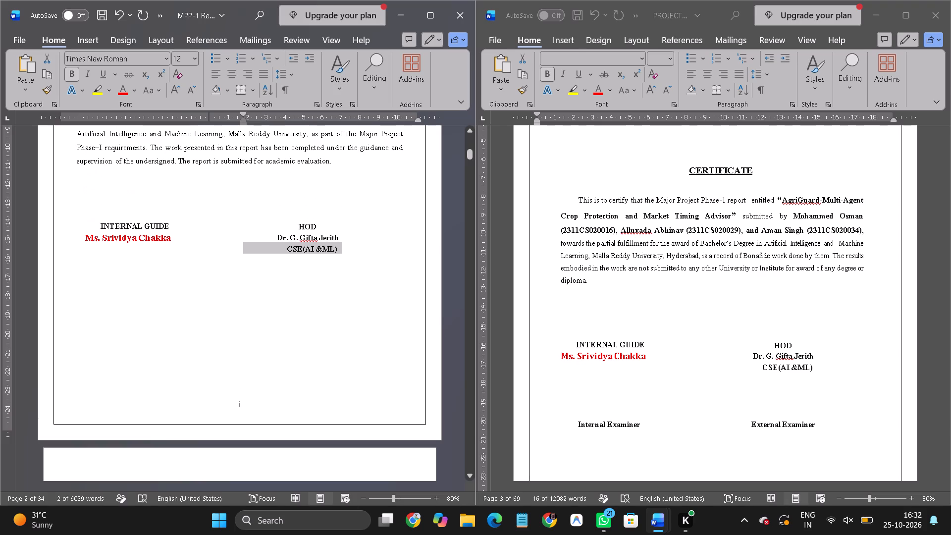
key("ctrl+shift+8")
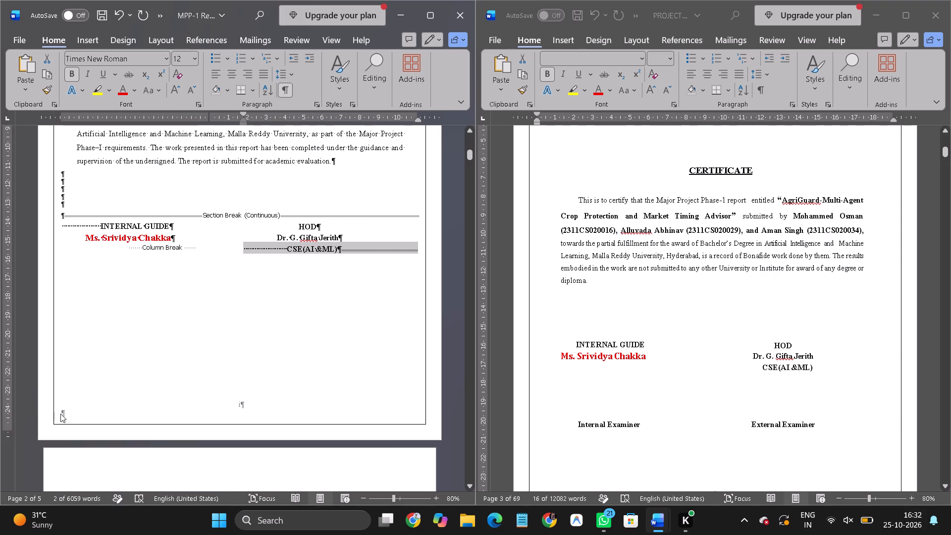
scroll(167, 365, "down", 2)
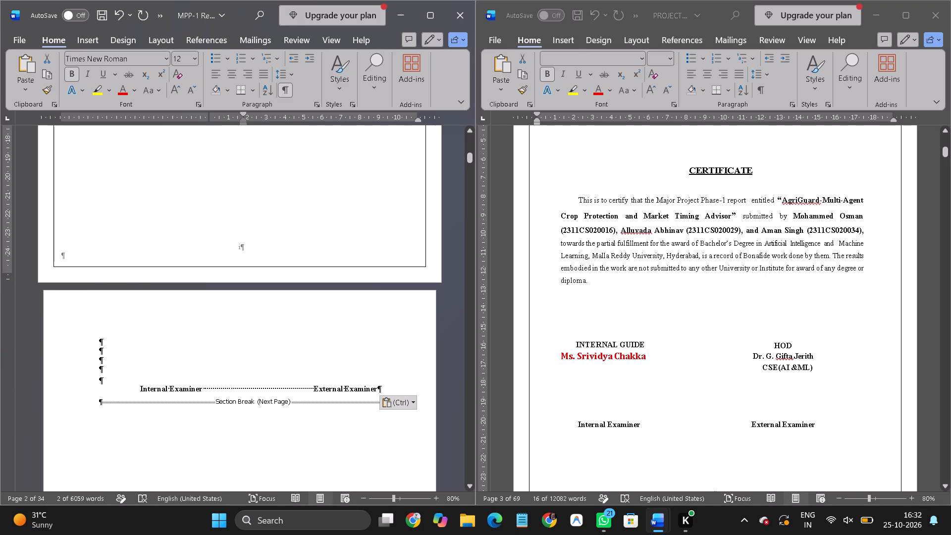
Delete the empty paragraphs between "CSE(AI &ML)" and the "Internal Examiner" line on the page after the AgriGuard certificate.
left_click(127, 381)
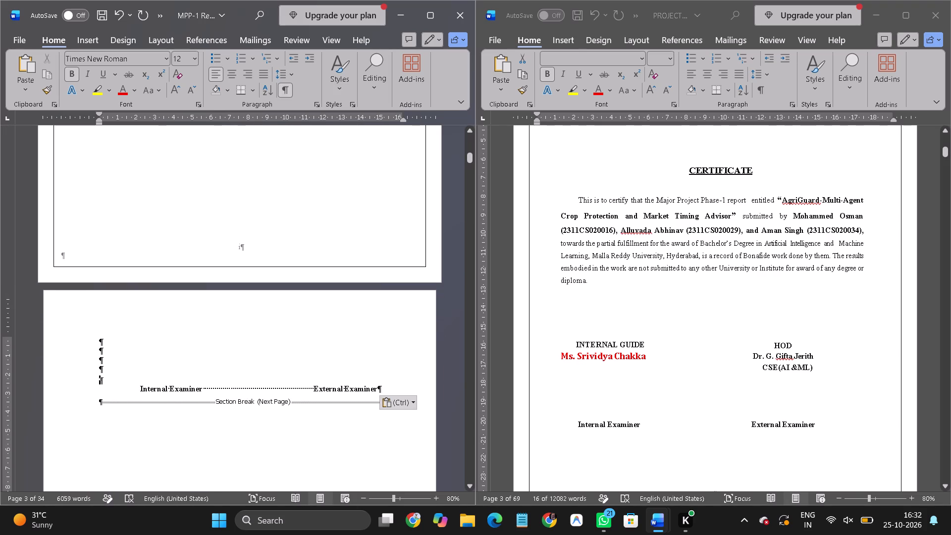
key("BackSpace")
key("BackSpace")
key("BackSpace")
key("BackSpace")
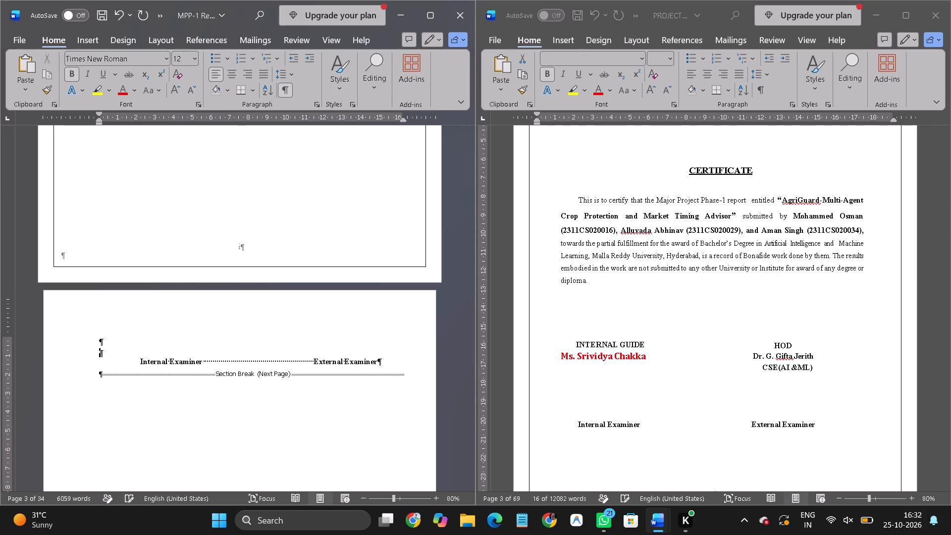
key("BackSpace")
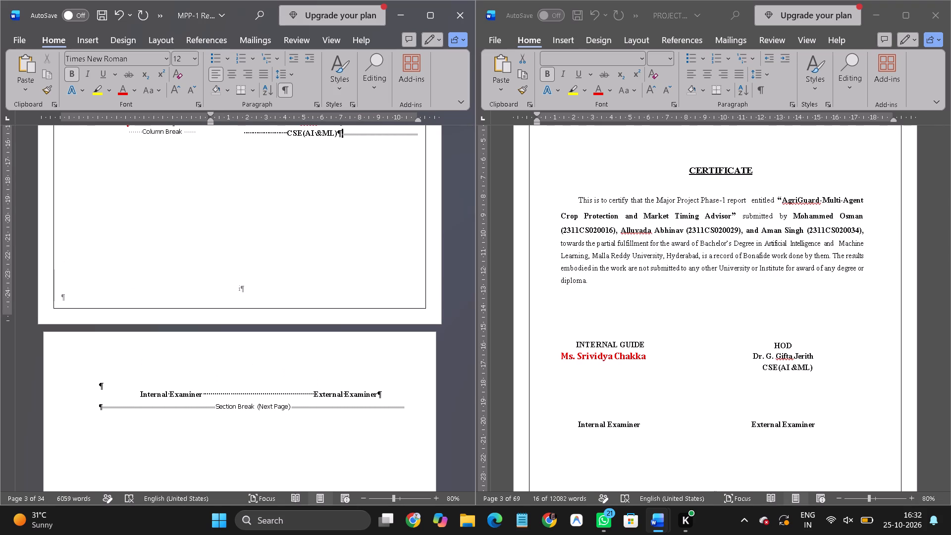
key("BackSpace")
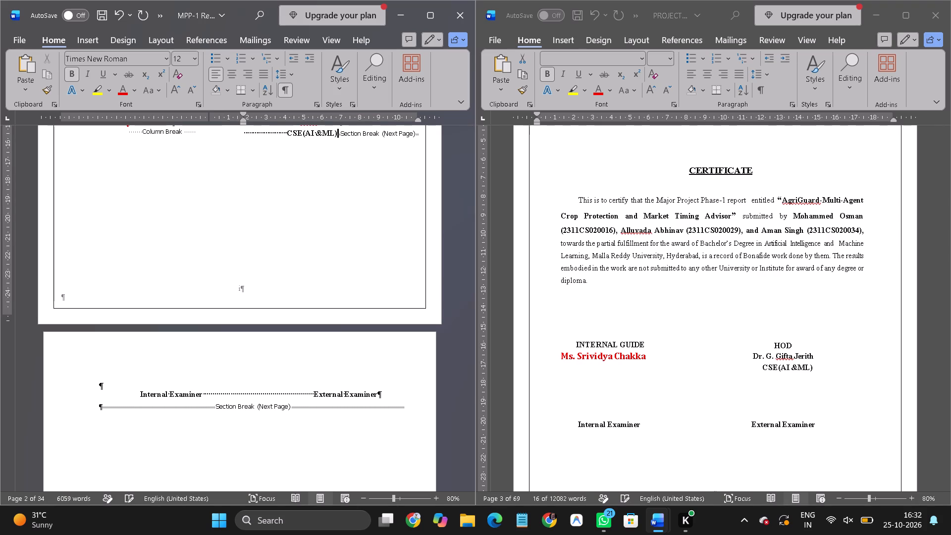
key("Return")
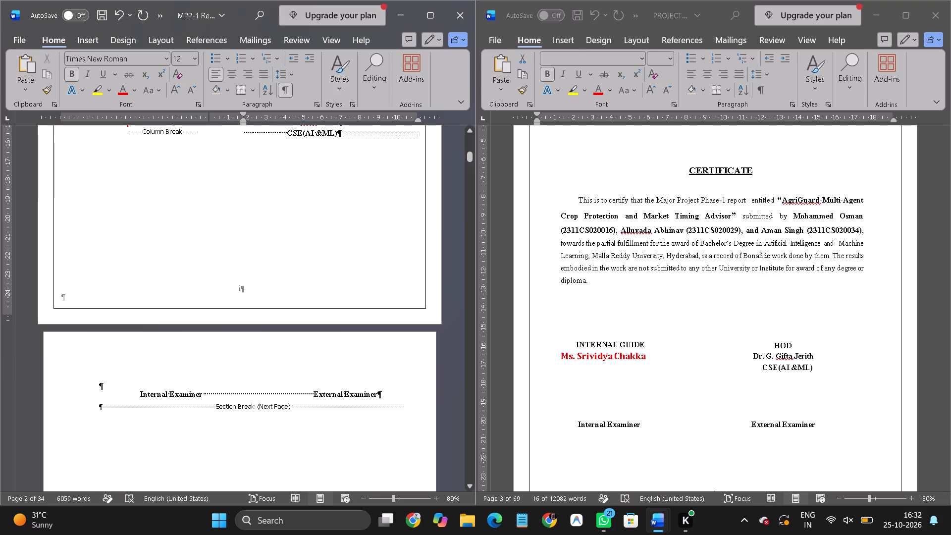
left_click(114, 386)
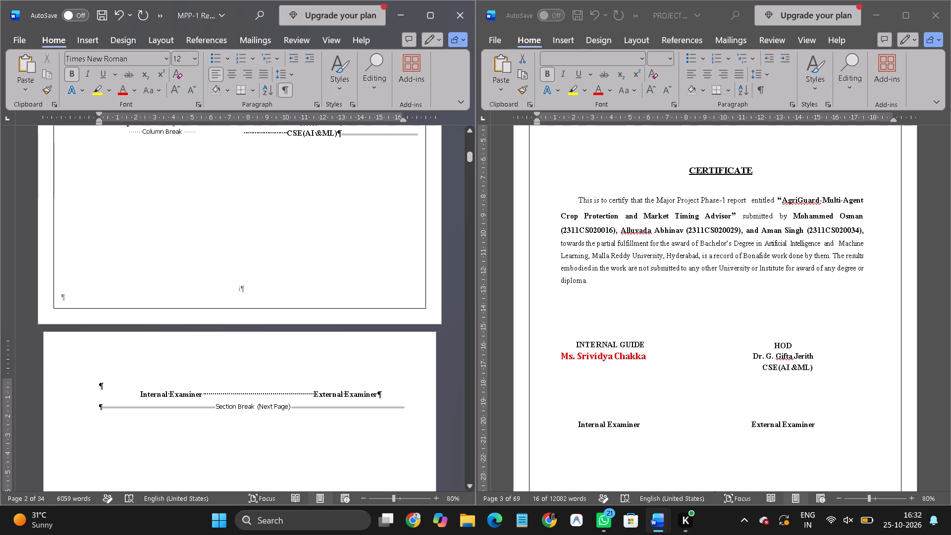
key("Delete")
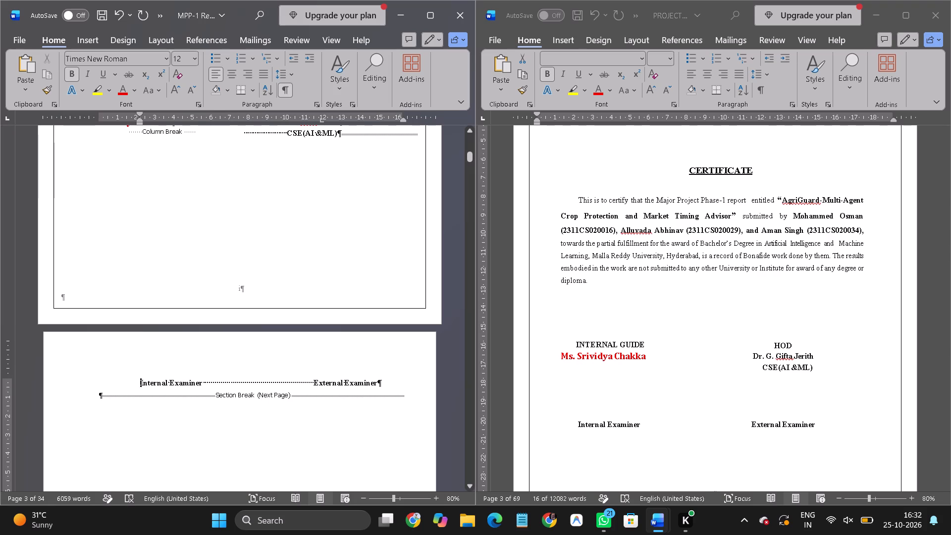
key("BackSpace")
key("BackSpace")
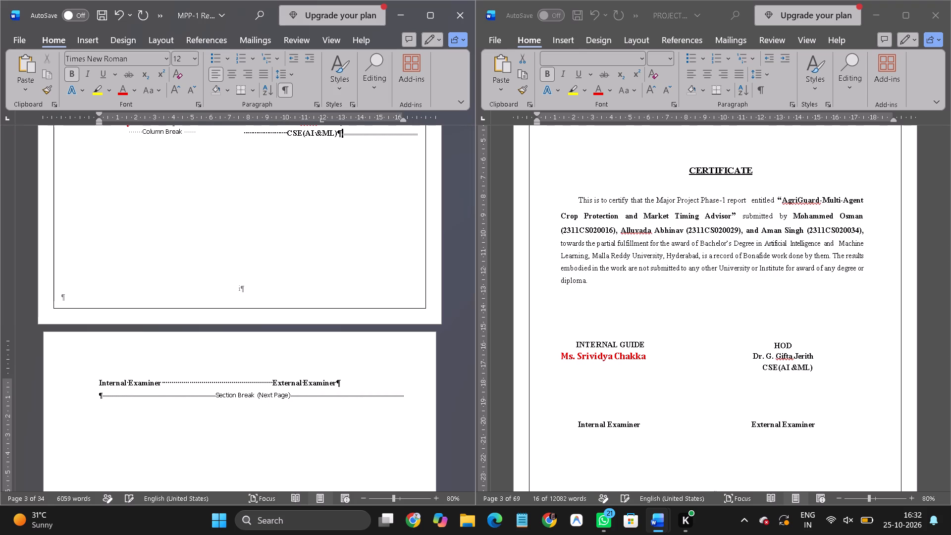
Remove the extra empty paragraphs between the AgriGuard certificate's body text and the continuous section break above "INTERNAL GUIDE".
scroll(114, 386, "up", 1)
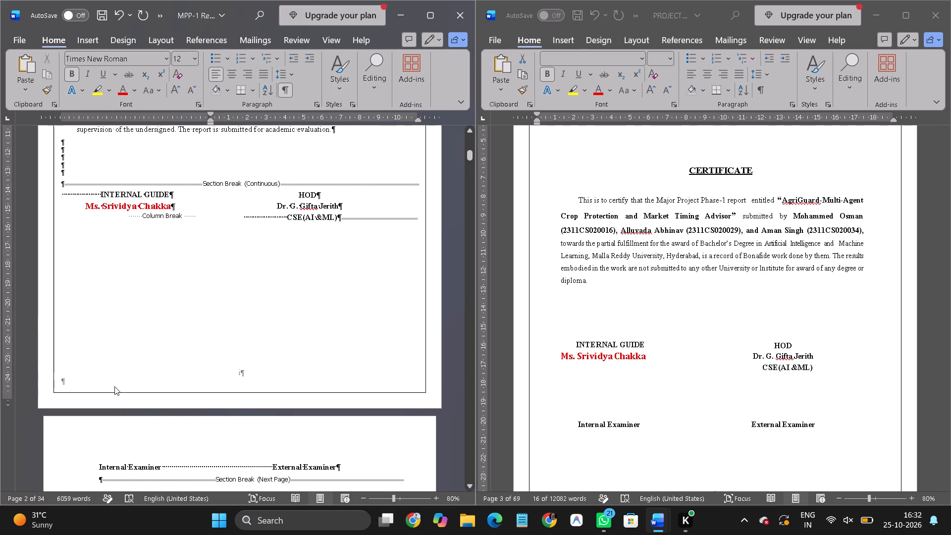
scroll(114, 386, "up", 1)
left_click(150, 334)
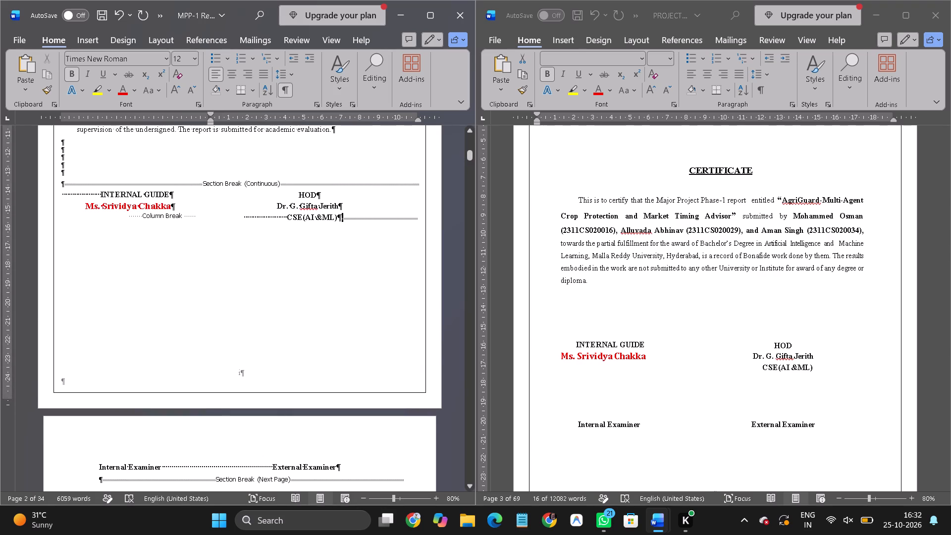
left_click(134, 336)
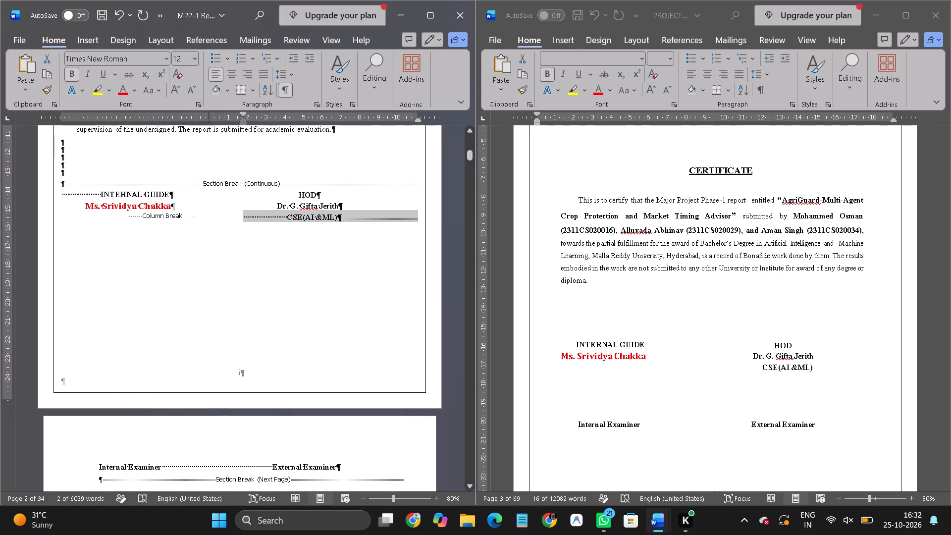
left_click(187, 174)
key("BackSpace")
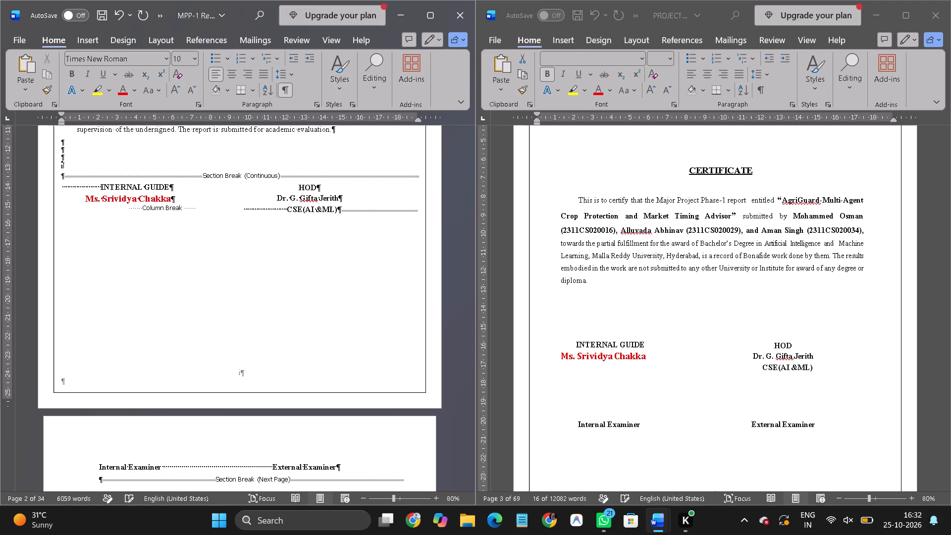
key("BackSpace")
key("BackSpace")
key("BackSpace")
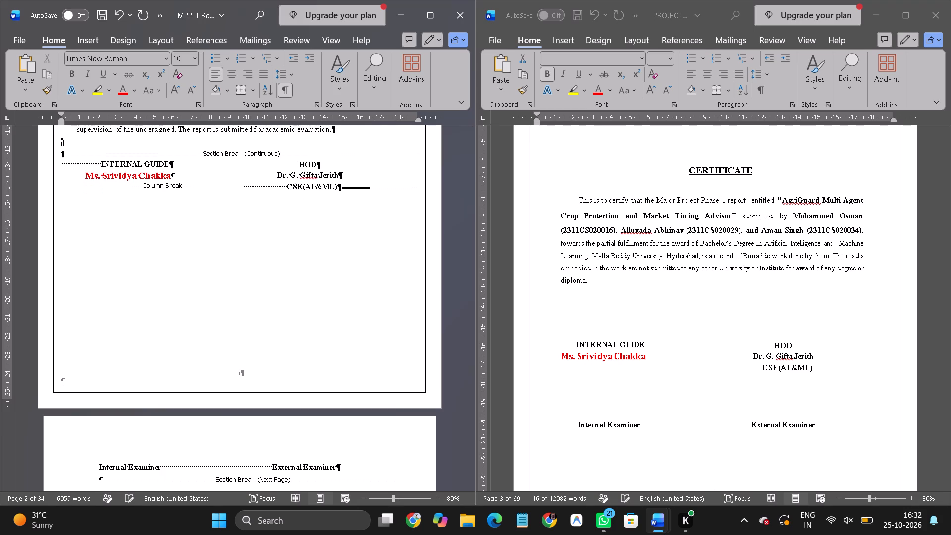
key("Delete")
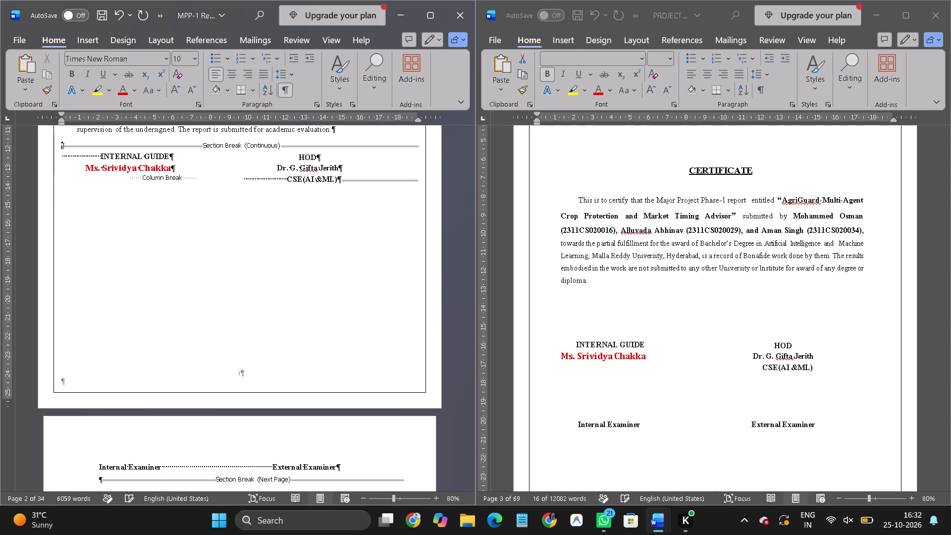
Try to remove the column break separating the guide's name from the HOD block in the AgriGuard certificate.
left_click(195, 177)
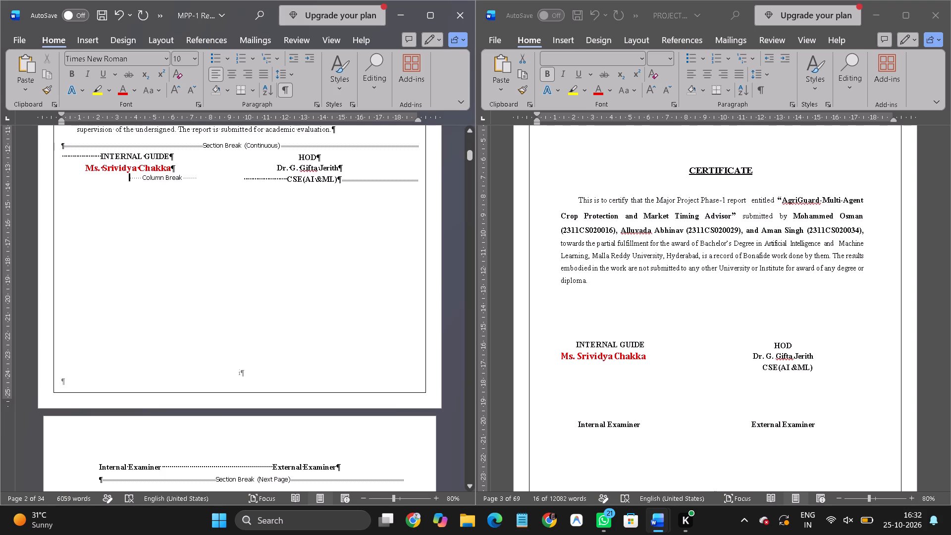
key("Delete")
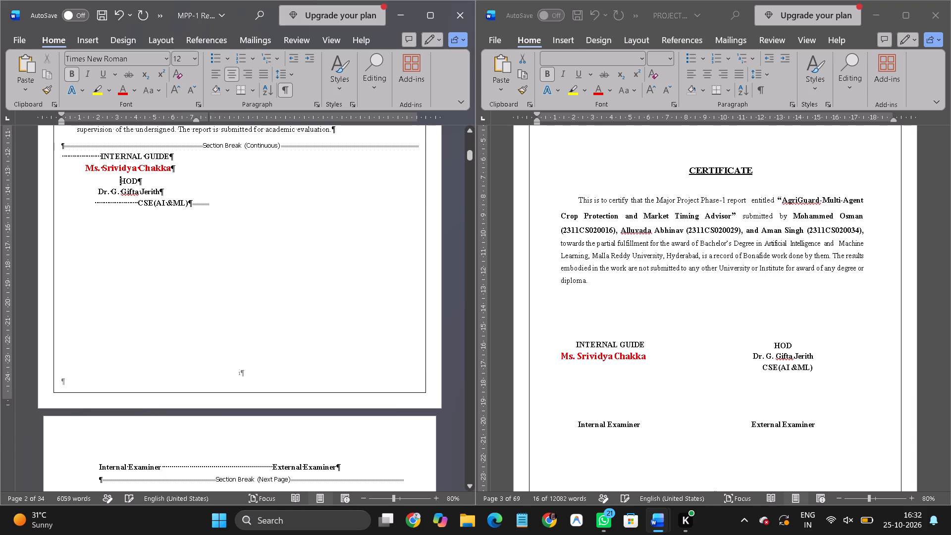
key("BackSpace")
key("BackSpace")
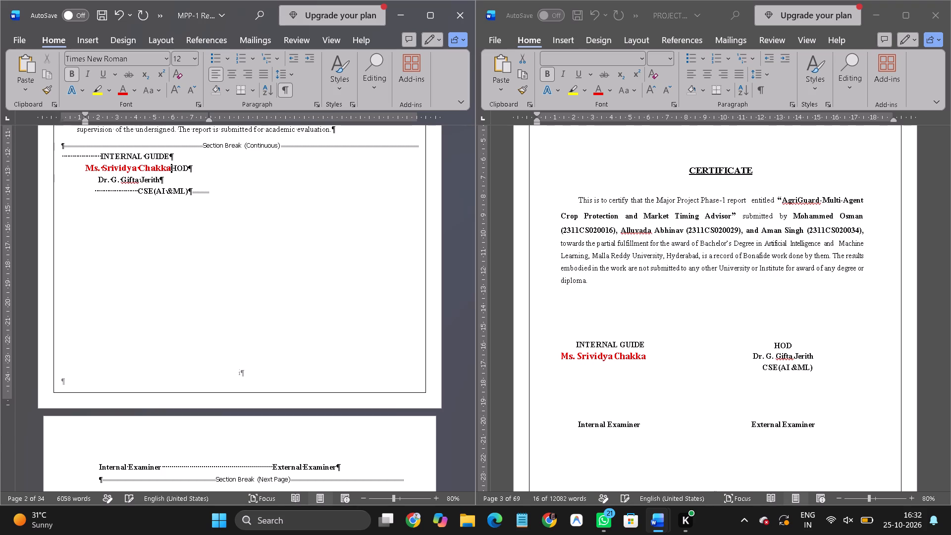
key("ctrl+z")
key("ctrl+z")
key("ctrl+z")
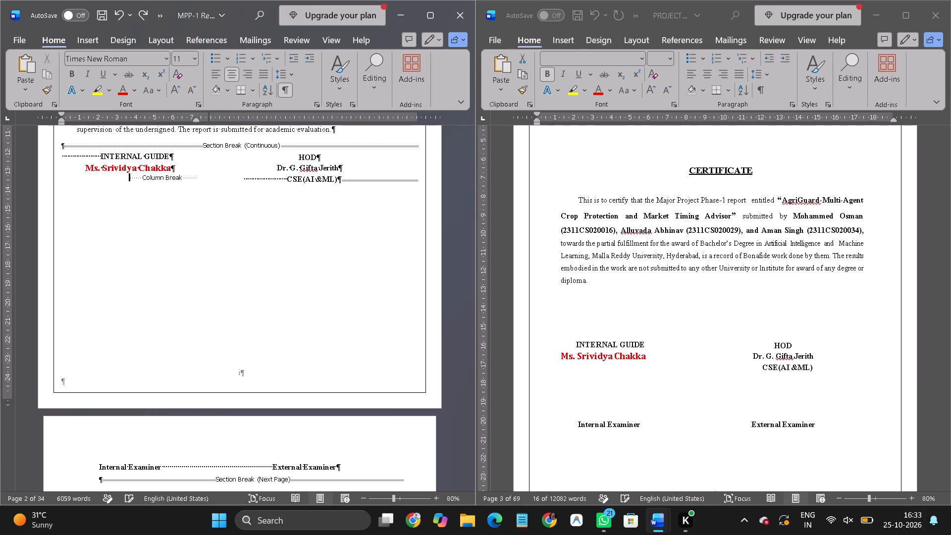
Hide the formatting marks in the AgriGuard report.
left_click(195, 177)
left_click(176, 266)
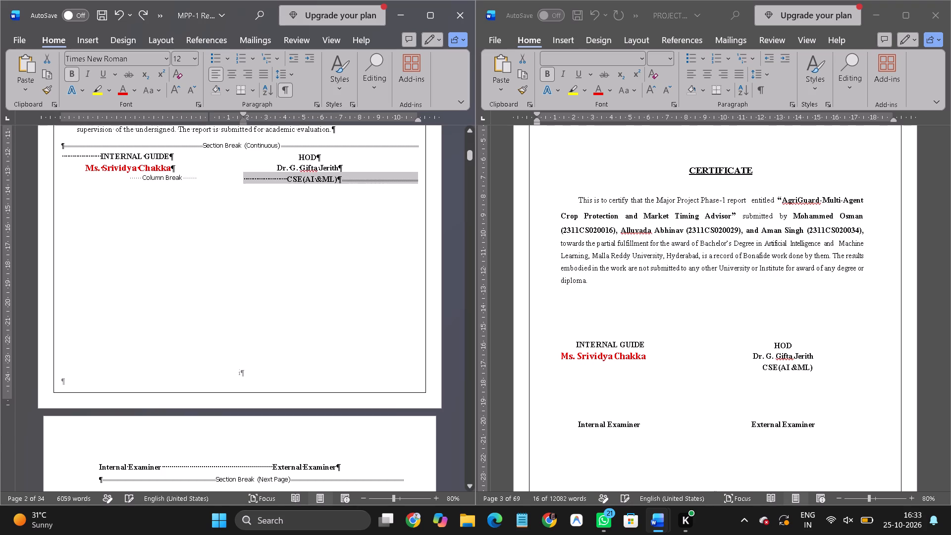
key("ctrl+shift+8")
Copy the "Internal Examiner" and "External Examiner" line from the following page and paste it a few lines beneath "CSE(AI &ML)" on the AgriGuard certificate.
scroll(161, 412, "down", 1)
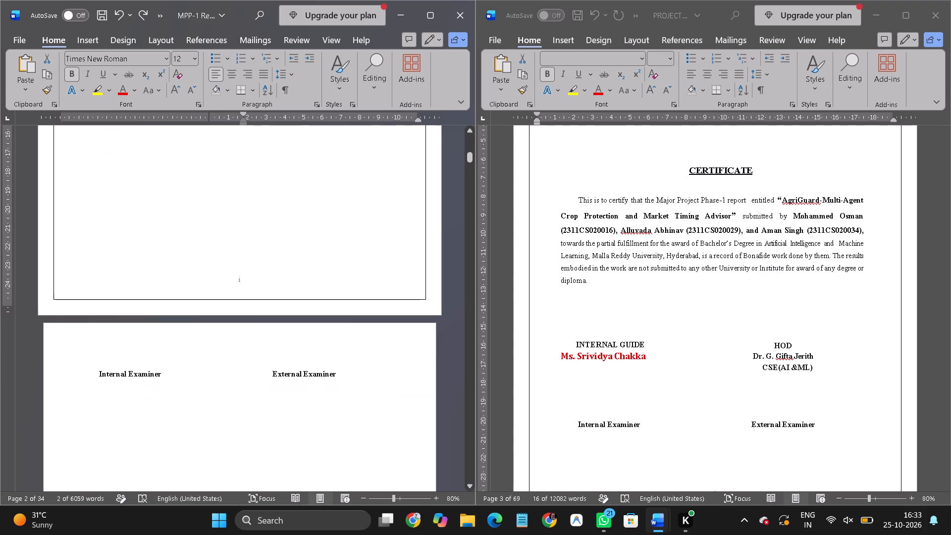
left_click_drag(99, 371, 305, 370)
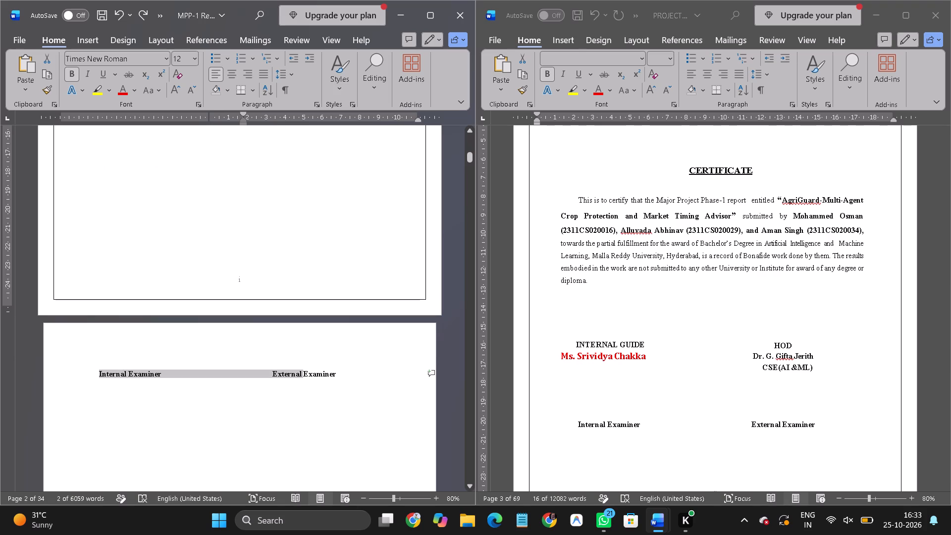
left_click_drag(305, 370, 339, 372)
key("ctrl+c")
scroll(240, 275, "up", 1)
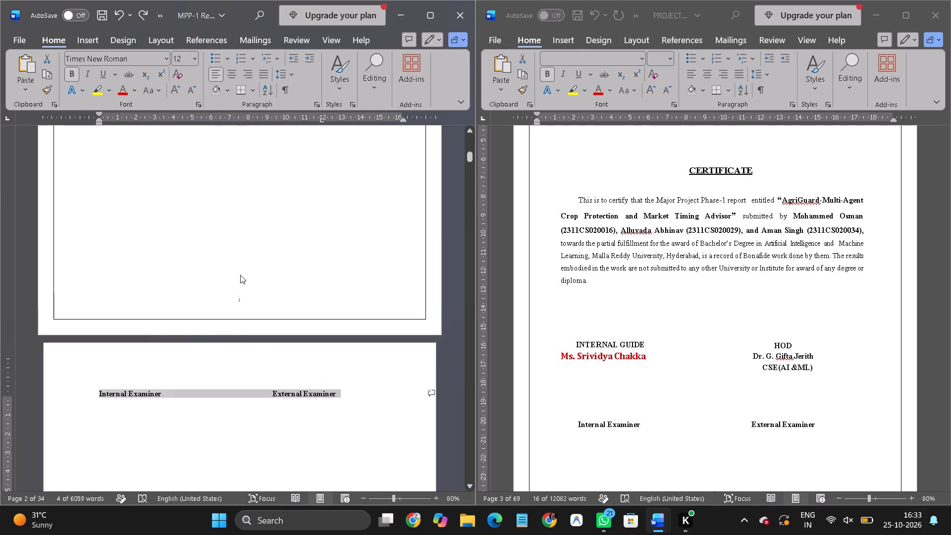
scroll(240, 275, "up", 1)
left_click(123, 262)
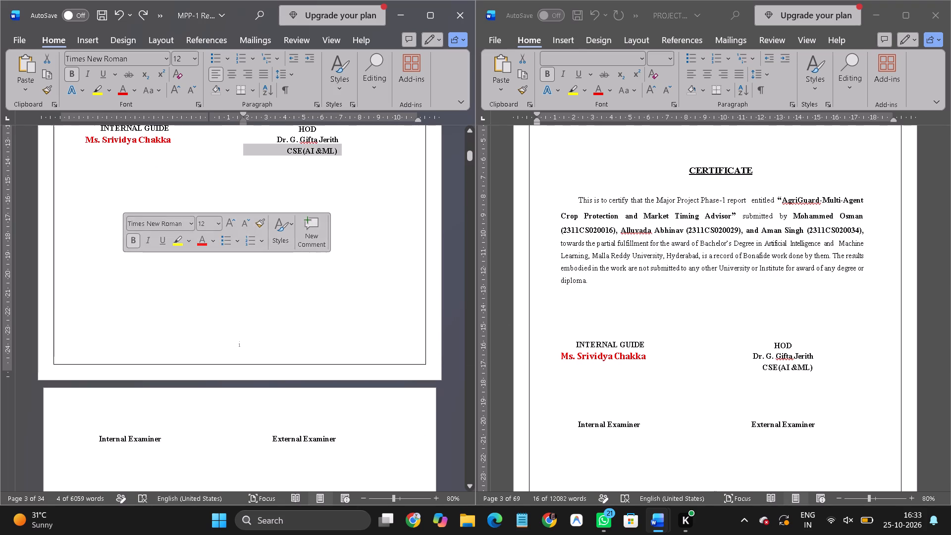
left_click(108, 258)
left_click(364, 153)
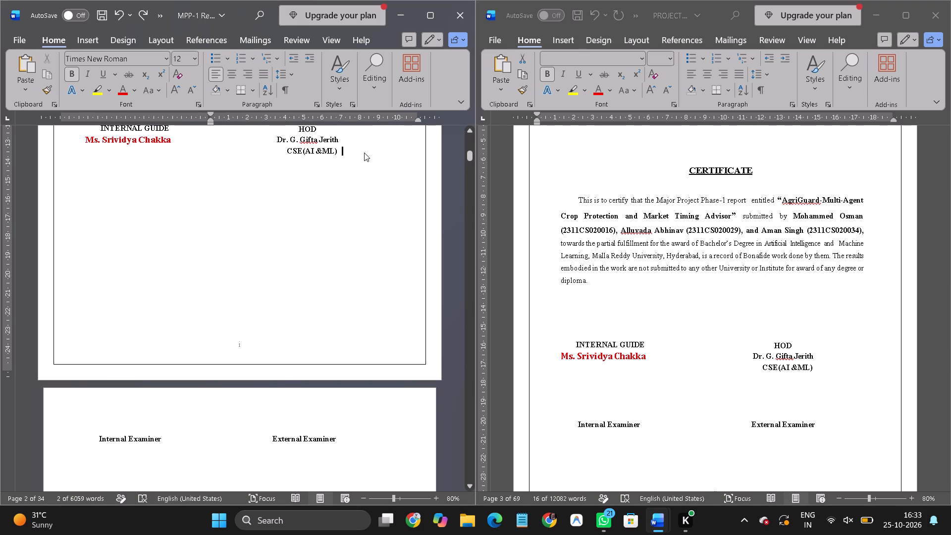
key("Return")
key("Return")
key("Return")
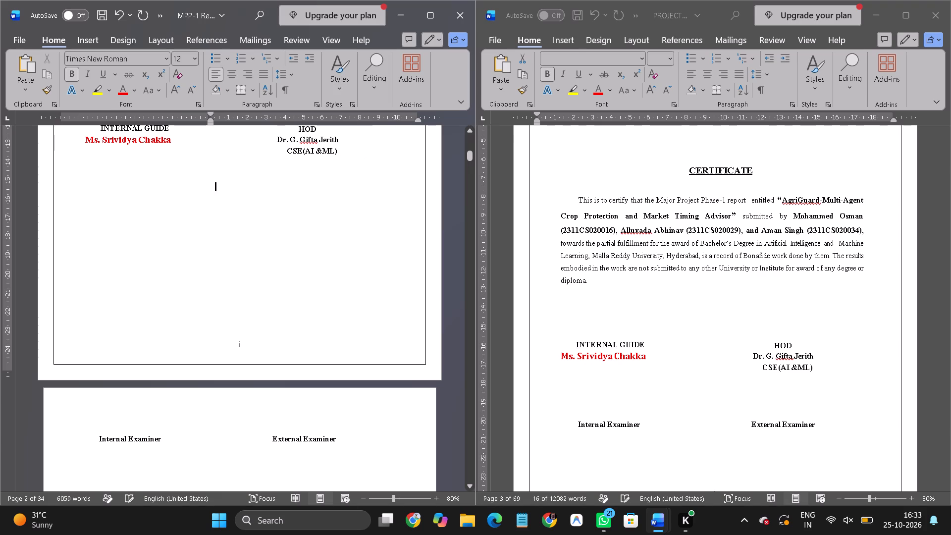
key("Return")
key("ctrl+v")
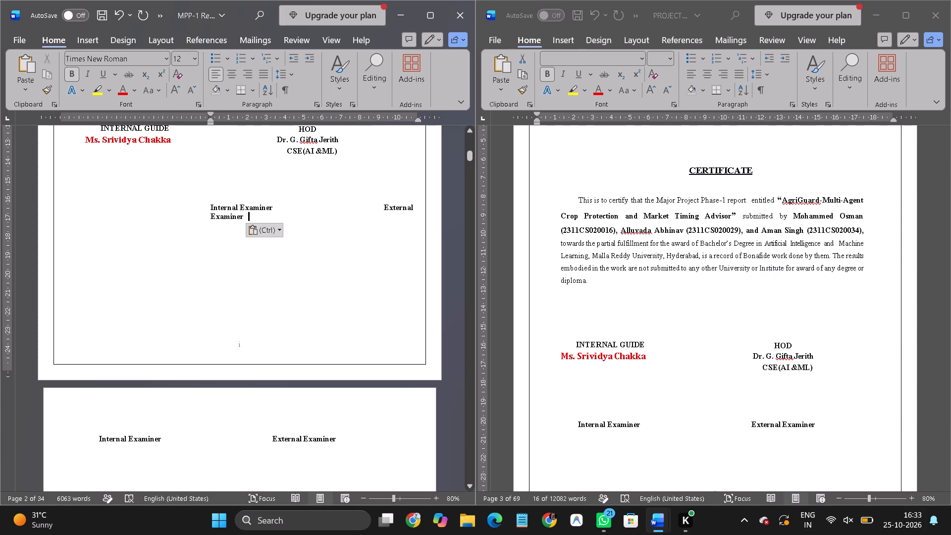
left_click(207, 209)
key("BackSpace")
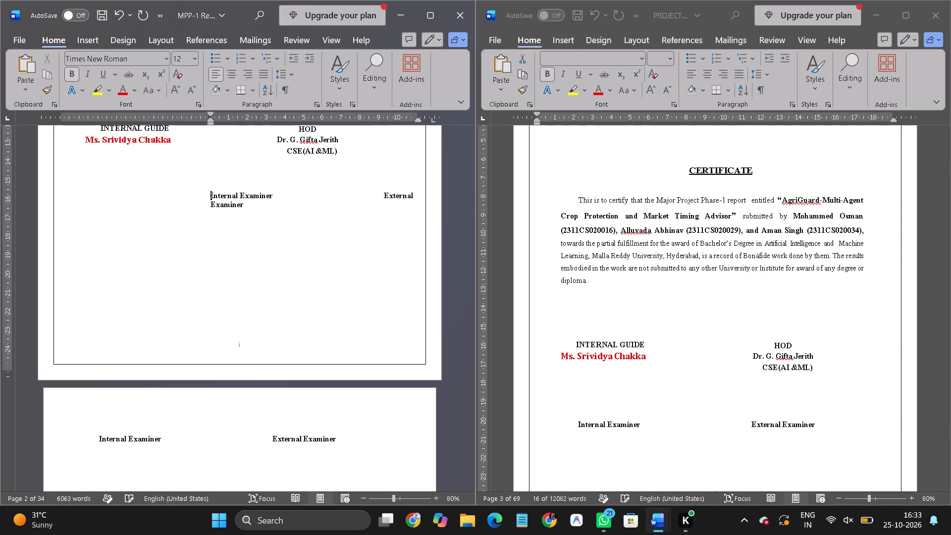
Shift the pasted examiner line's hanging and first-line indents back to align with the start of the guide's name.
left_click_drag(209, 120, 109, 126)
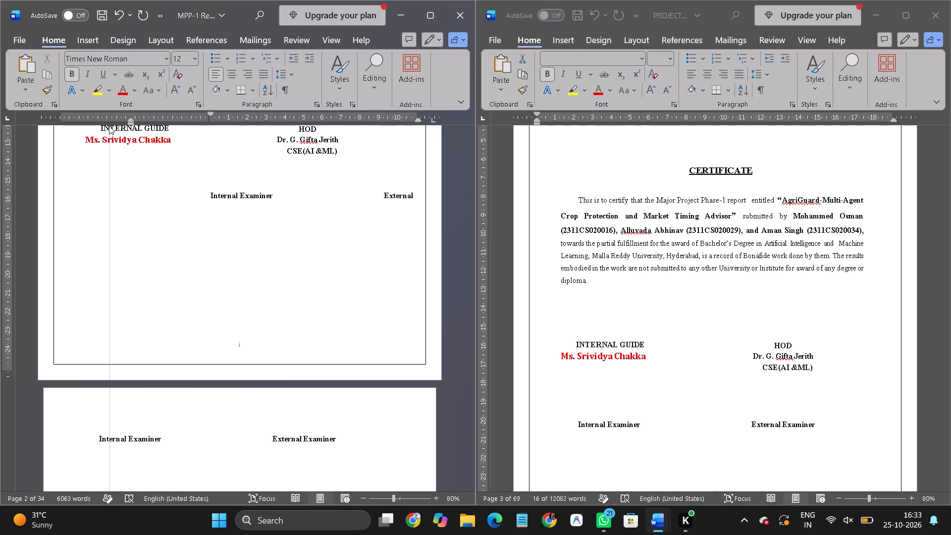
left_click_drag(109, 126, 89, 127)
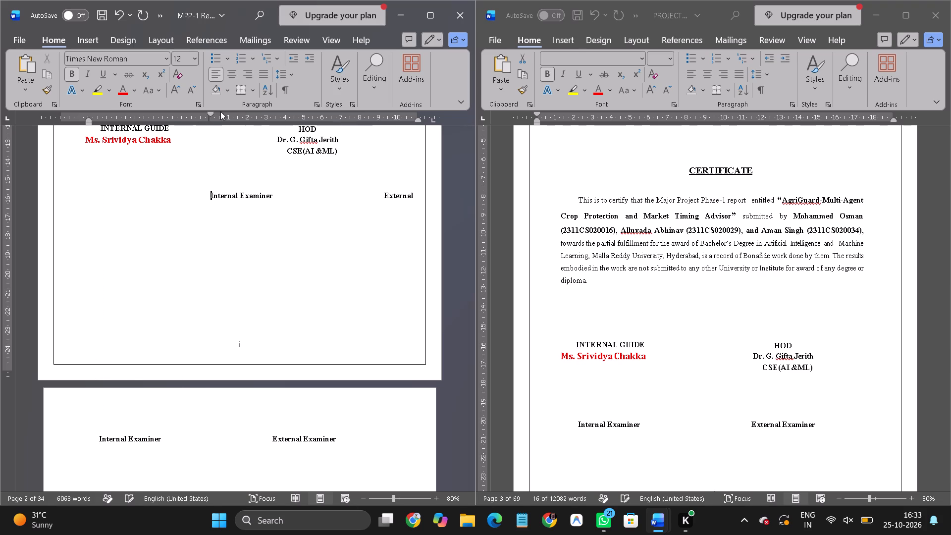
left_click_drag(210, 112, 136, 116)
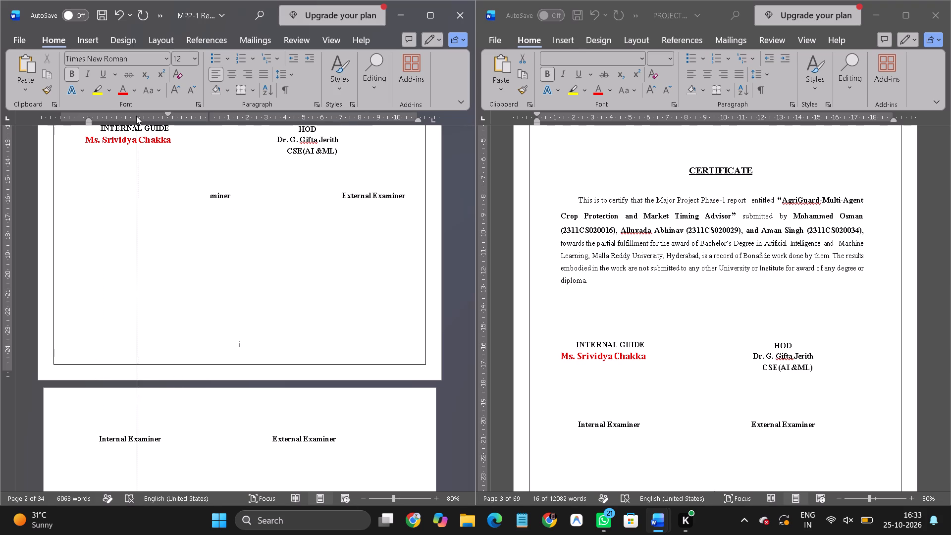
left_click_drag(136, 116, 204, 117)
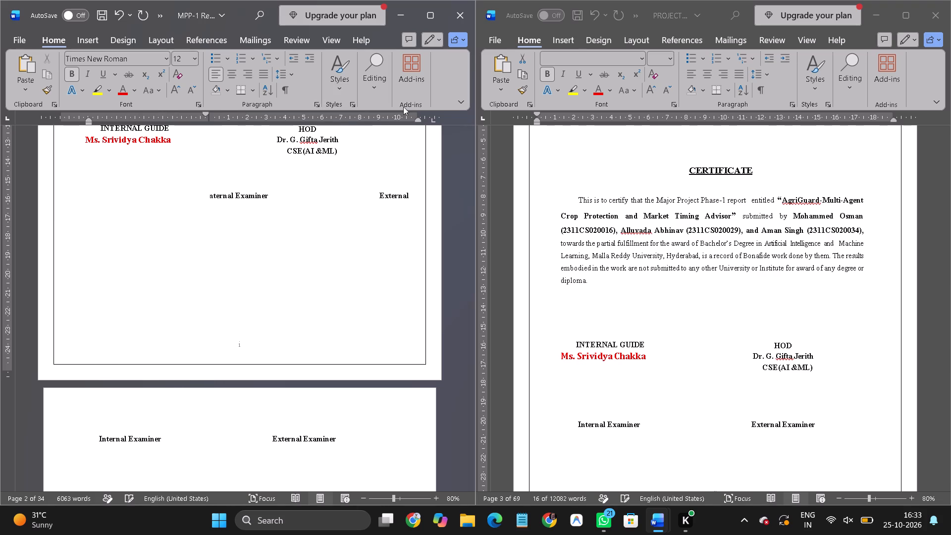
left_click(420, 122)
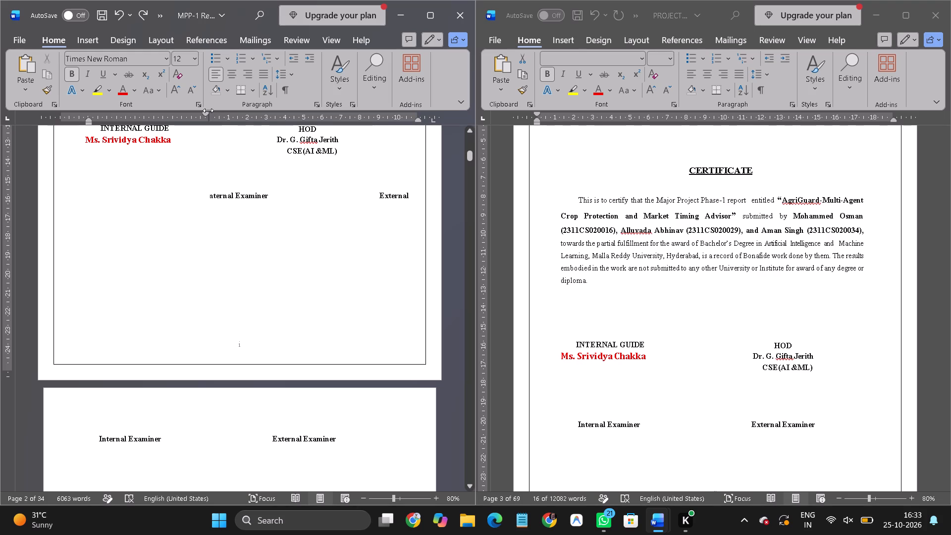
left_click_drag(206, 115, 172, 117)
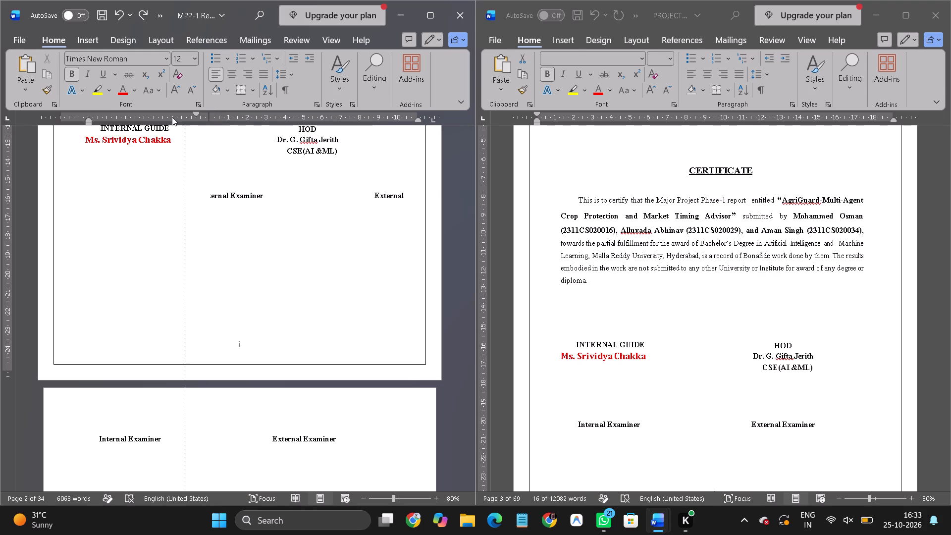
left_click_drag(172, 117, 90, 113)
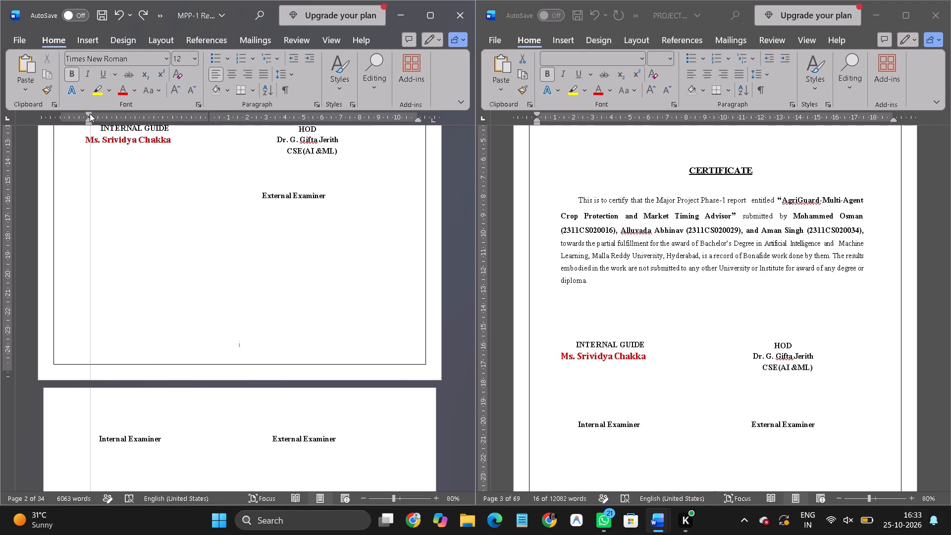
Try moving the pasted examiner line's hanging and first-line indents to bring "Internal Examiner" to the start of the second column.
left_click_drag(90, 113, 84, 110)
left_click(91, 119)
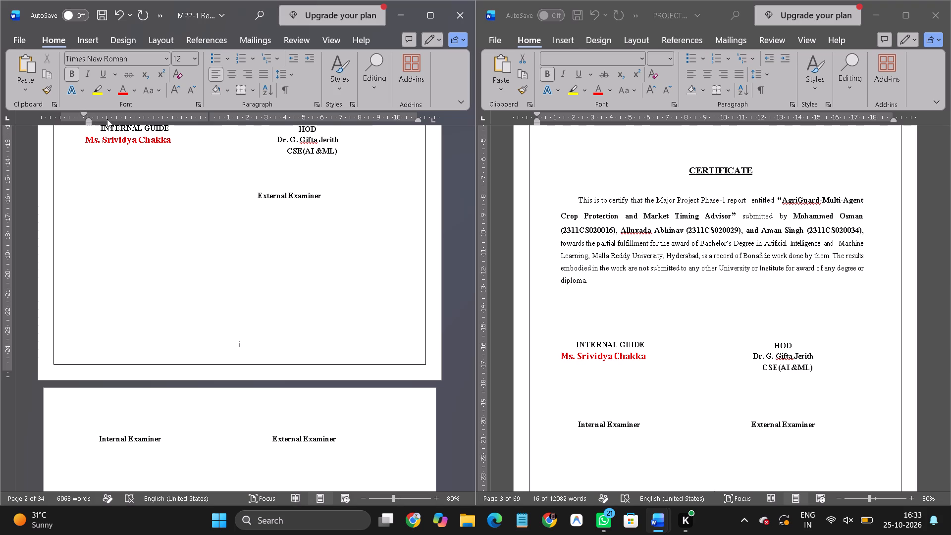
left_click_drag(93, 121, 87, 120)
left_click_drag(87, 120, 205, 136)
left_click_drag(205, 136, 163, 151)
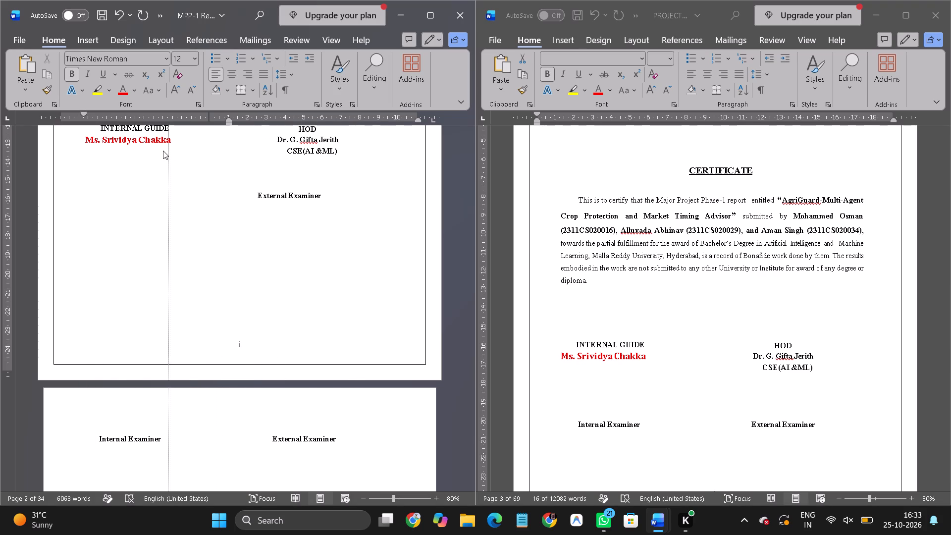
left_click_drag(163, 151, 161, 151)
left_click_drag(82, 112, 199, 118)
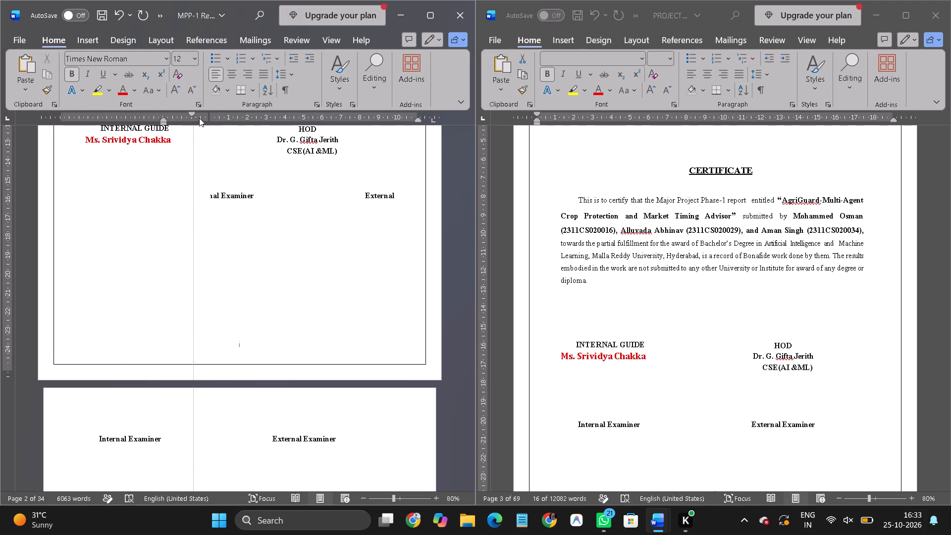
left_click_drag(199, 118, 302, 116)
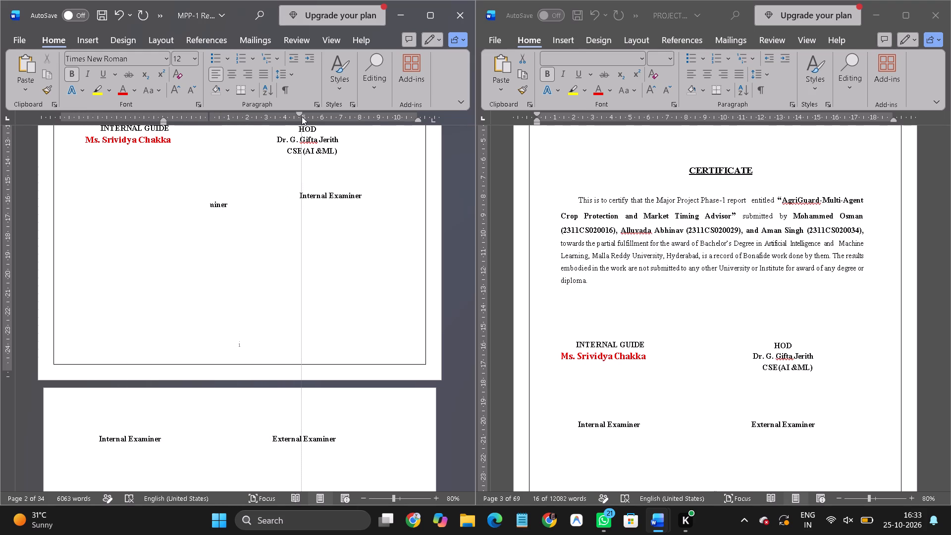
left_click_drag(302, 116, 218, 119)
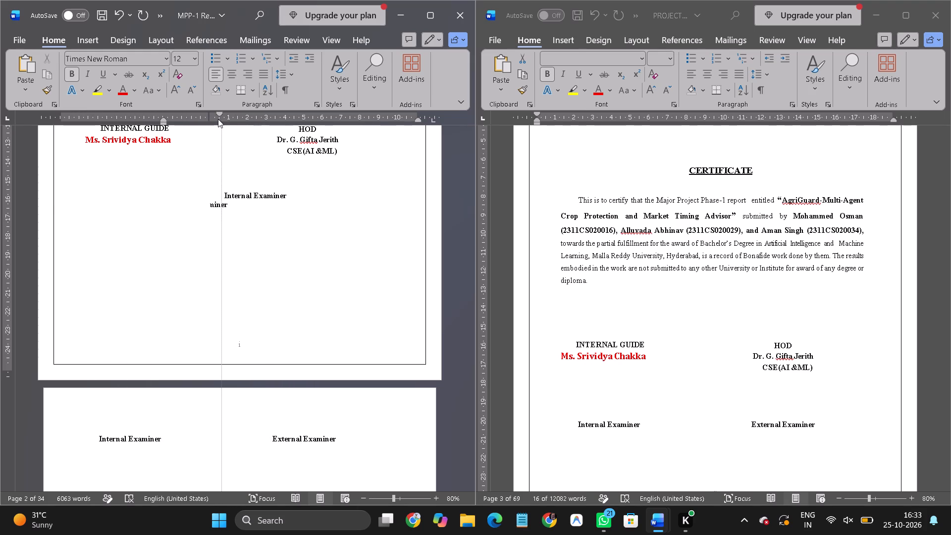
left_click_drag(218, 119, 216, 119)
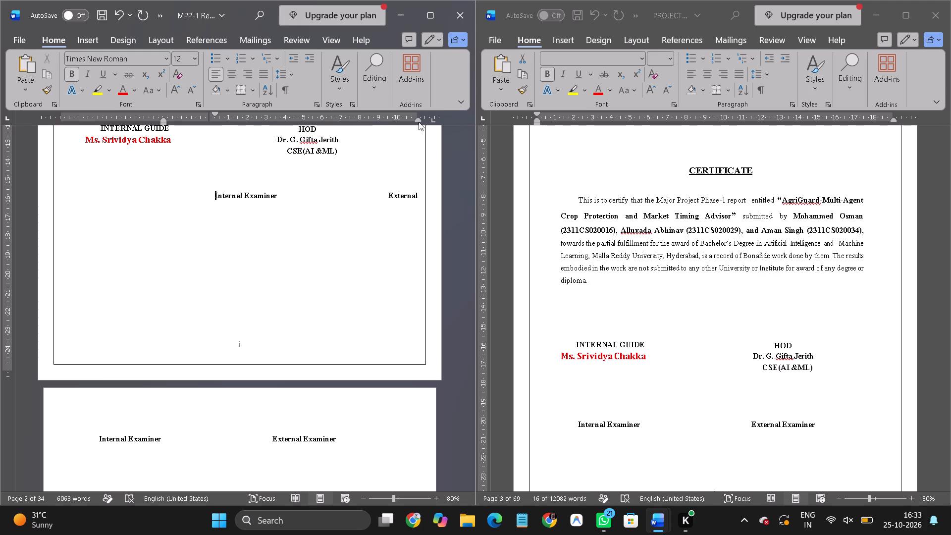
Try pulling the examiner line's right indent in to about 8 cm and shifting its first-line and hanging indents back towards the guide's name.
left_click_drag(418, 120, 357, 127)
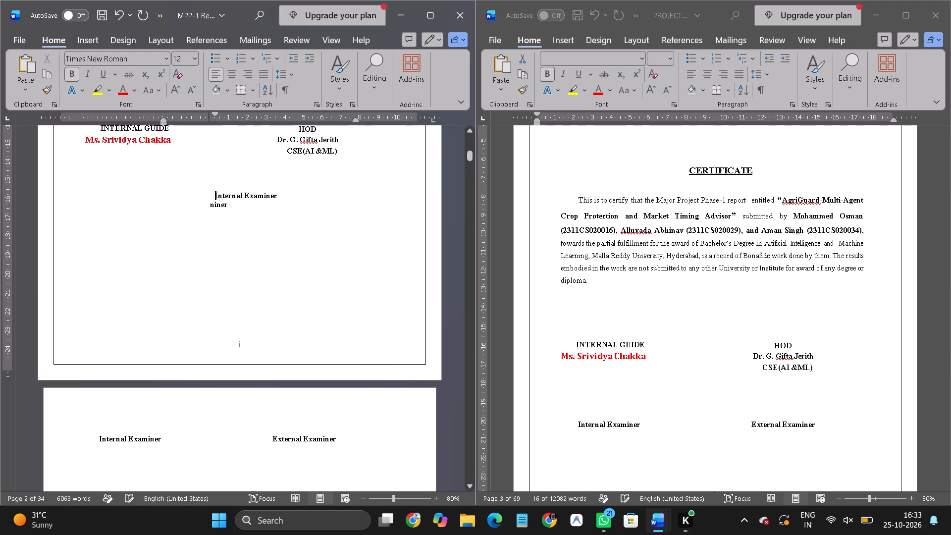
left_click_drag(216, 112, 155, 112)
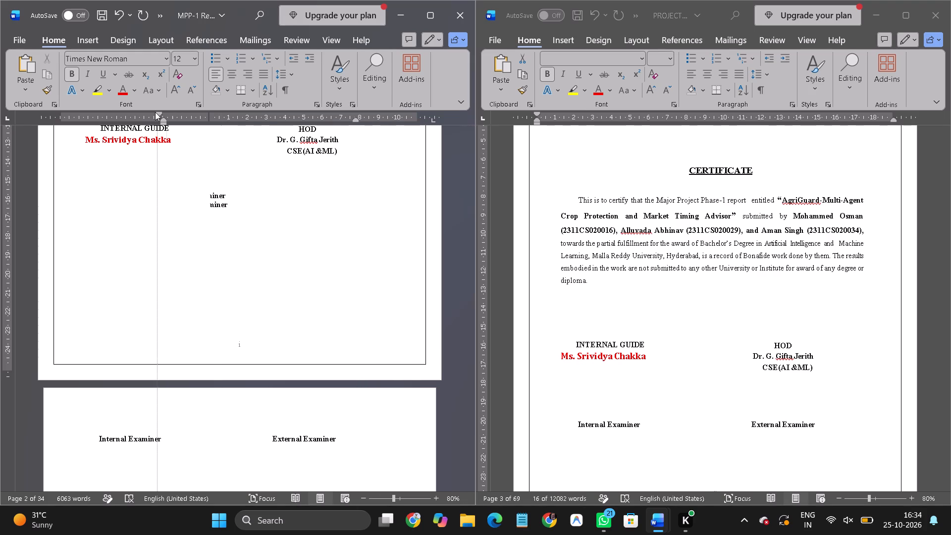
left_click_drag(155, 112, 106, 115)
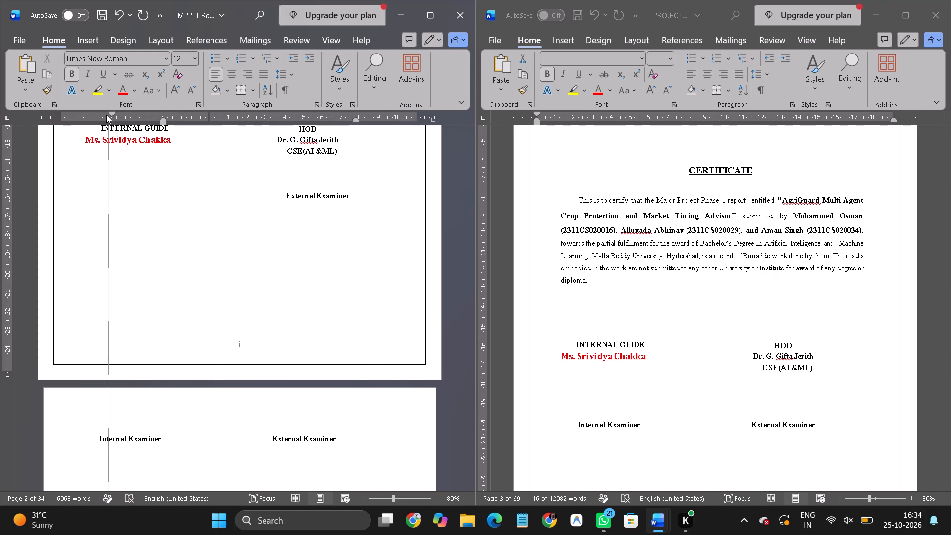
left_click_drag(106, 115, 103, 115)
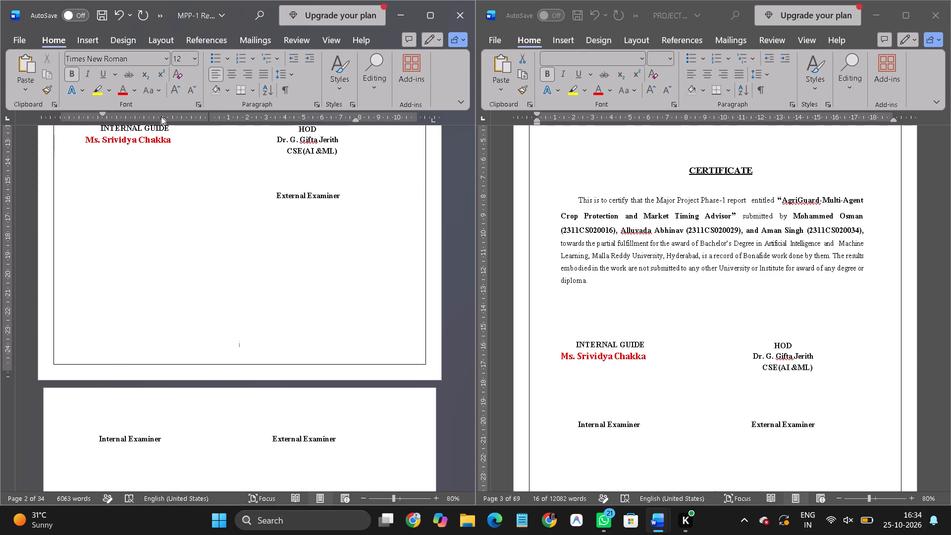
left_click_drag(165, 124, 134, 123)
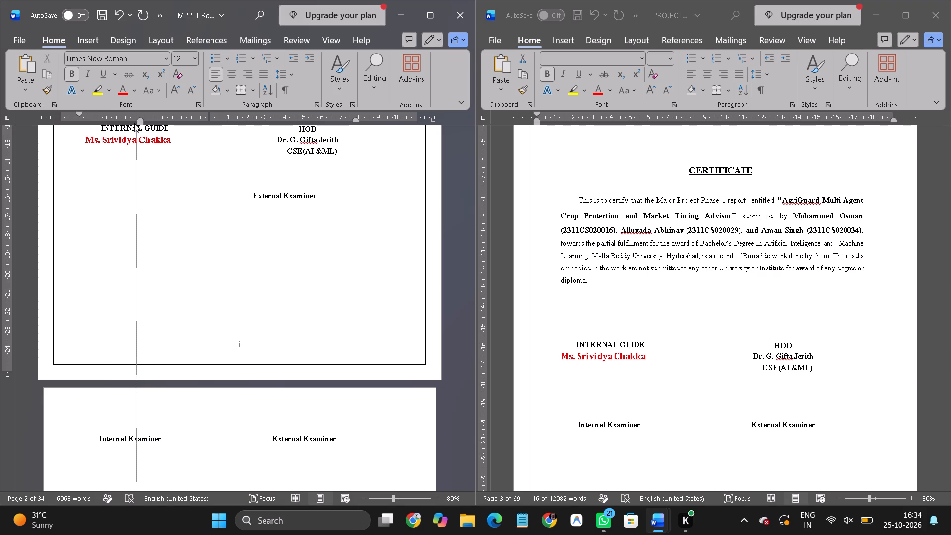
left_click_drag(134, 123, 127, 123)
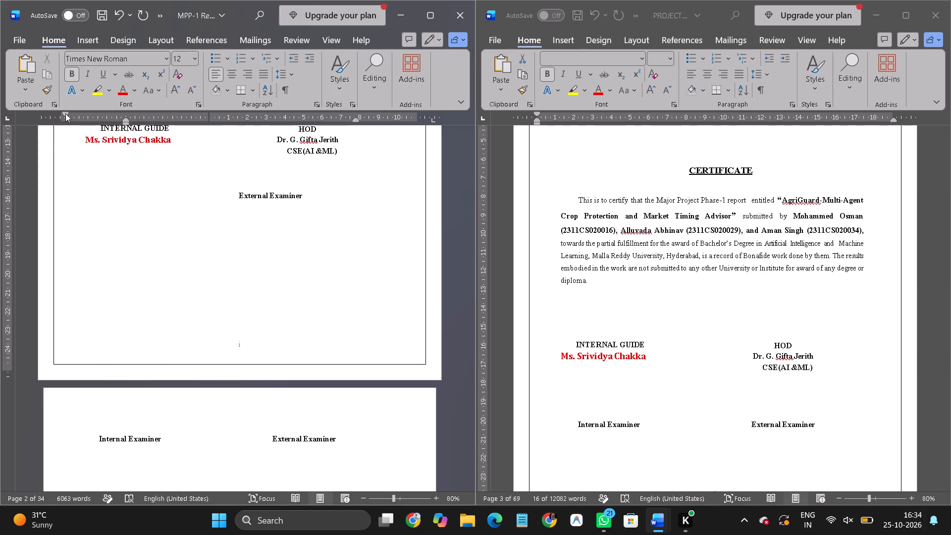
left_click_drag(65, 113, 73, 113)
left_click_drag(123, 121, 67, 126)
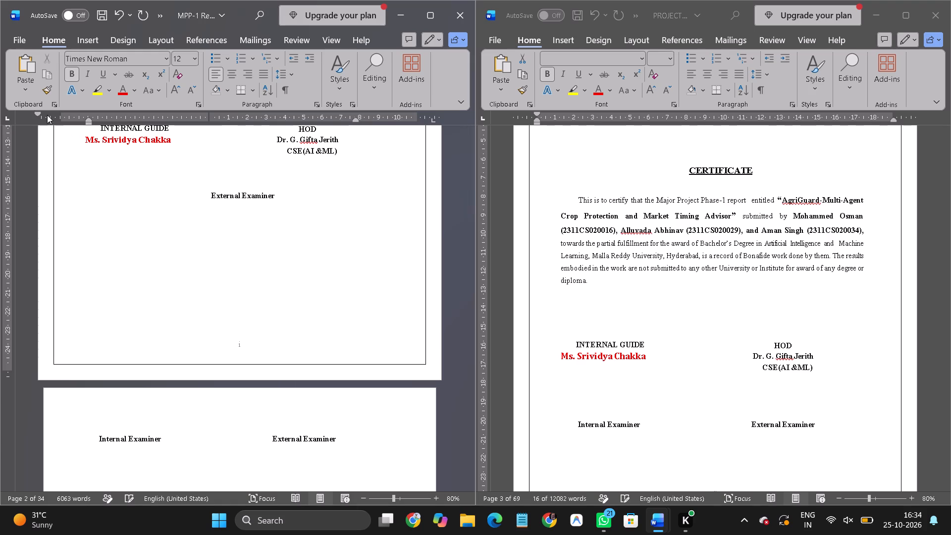
Match the examiner line's first-line and hanging indents so that "External Examiner" starts directly beneath the HOD's name.
left_click_drag(38, 112, 79, 116)
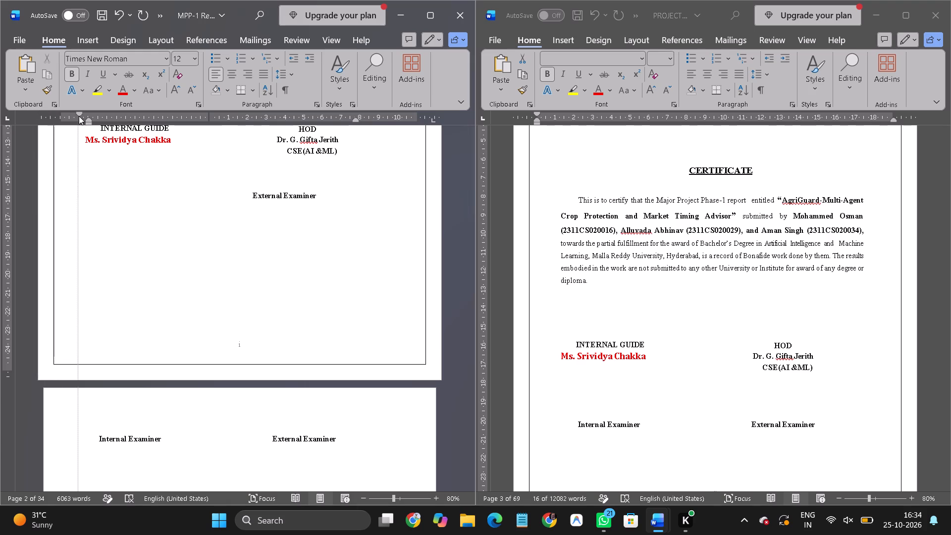
left_click_drag(79, 116, 87, 116)
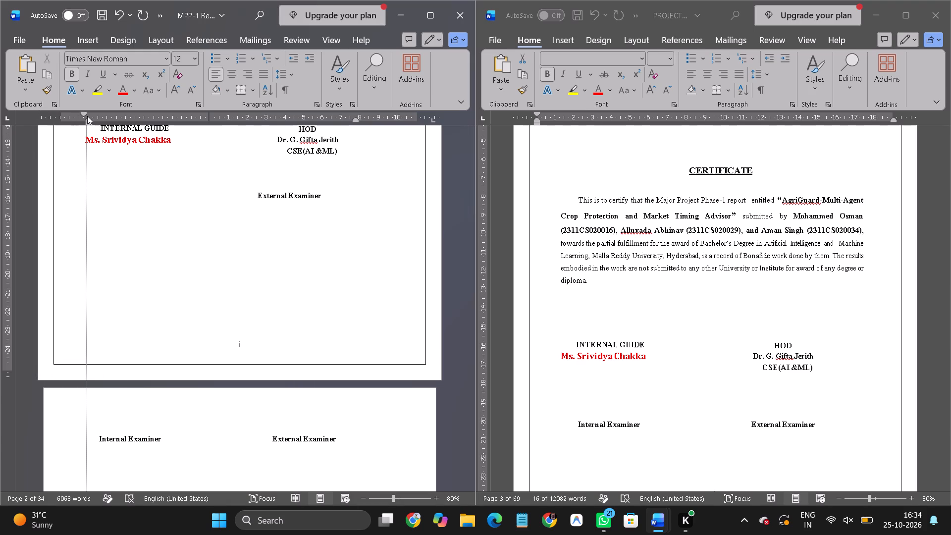
left_click_drag(87, 116, 102, 115)
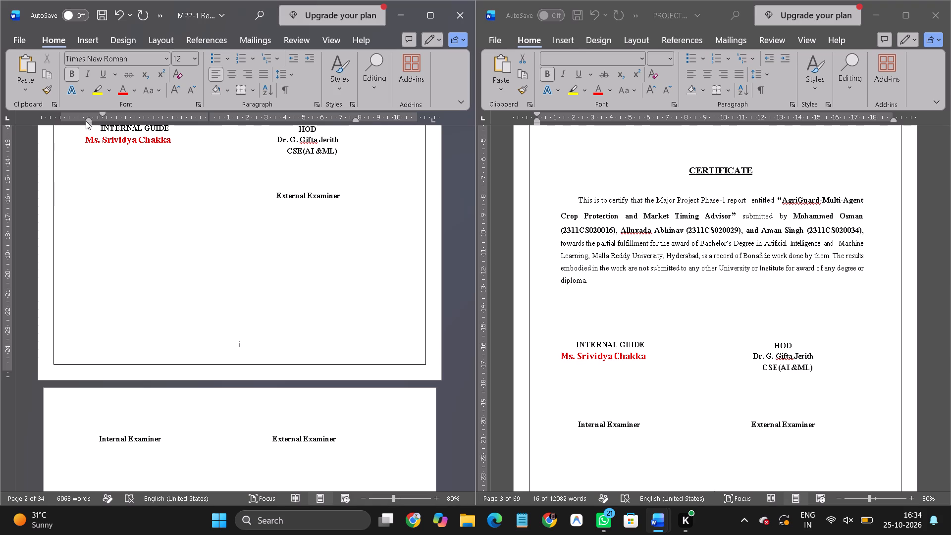
left_click(86, 121)
left_click_drag(89, 119, 101, 120)
Move the examiner line's right indent out to about 10.5 cm.
left_click_drag(356, 121, 359, 121)
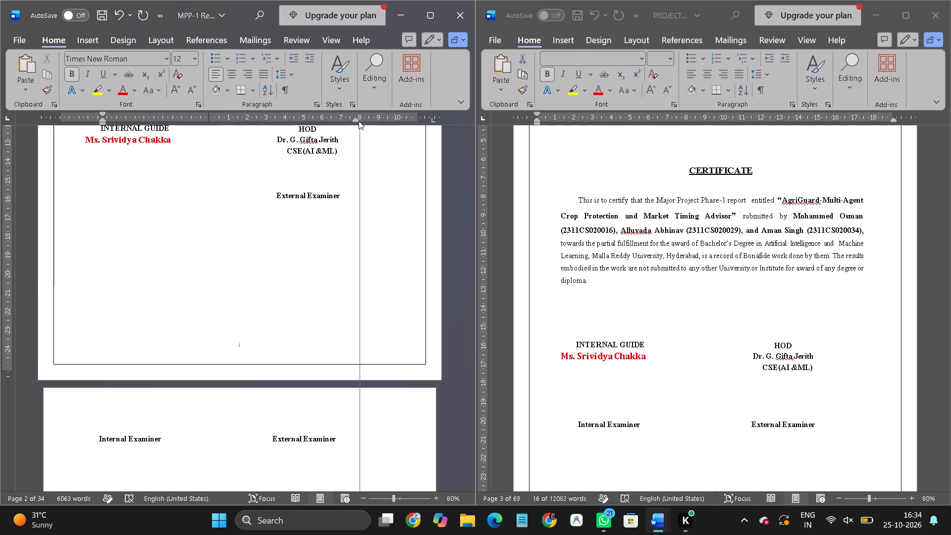
left_click_drag(359, 121, 405, 121)
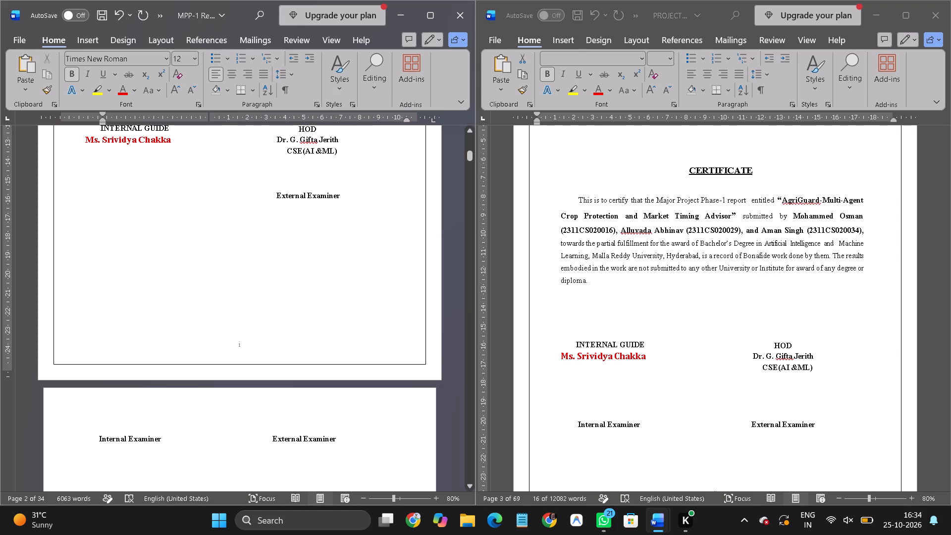
Delete four spaces from the gap before "External Examiner" on the AgriGuard certificate.
left_click_drag(211, 244, 167, 227)
left_click(162, 257)
left_click(211, 197)
key("BackSpace")
key("BackSpace")
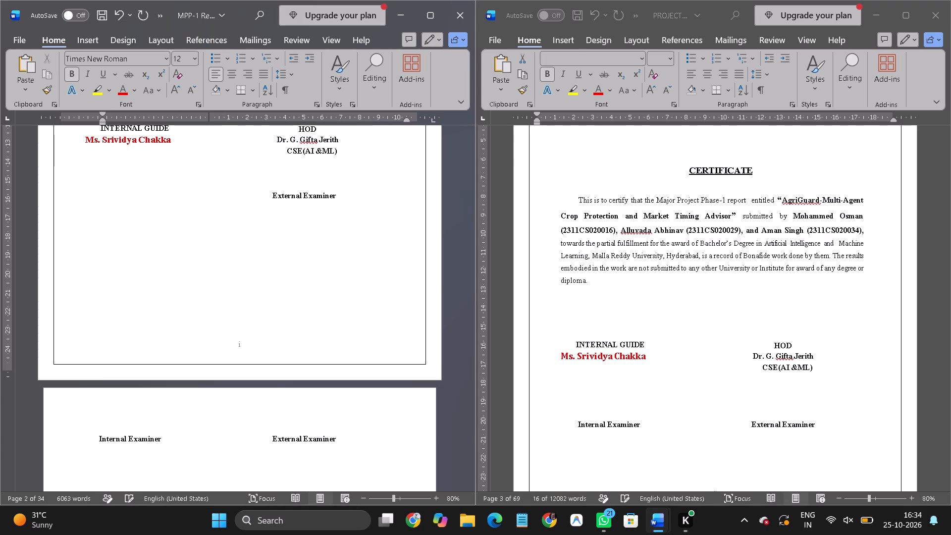
key("BackSpace")
key("BackSpace")
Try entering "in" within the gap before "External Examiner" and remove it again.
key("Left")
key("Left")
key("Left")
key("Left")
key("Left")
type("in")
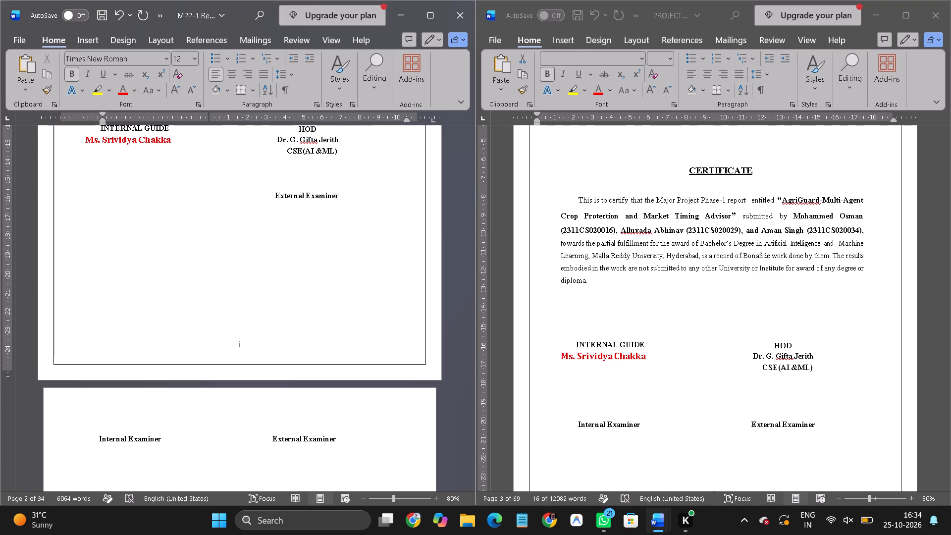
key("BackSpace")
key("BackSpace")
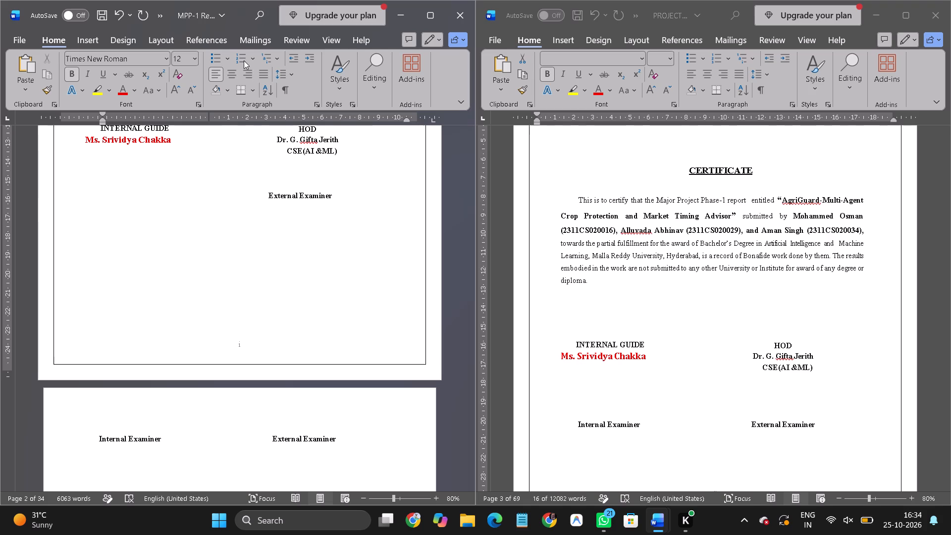
Justify the examiner line on the AgriGuard certificate.
left_click(261, 73)
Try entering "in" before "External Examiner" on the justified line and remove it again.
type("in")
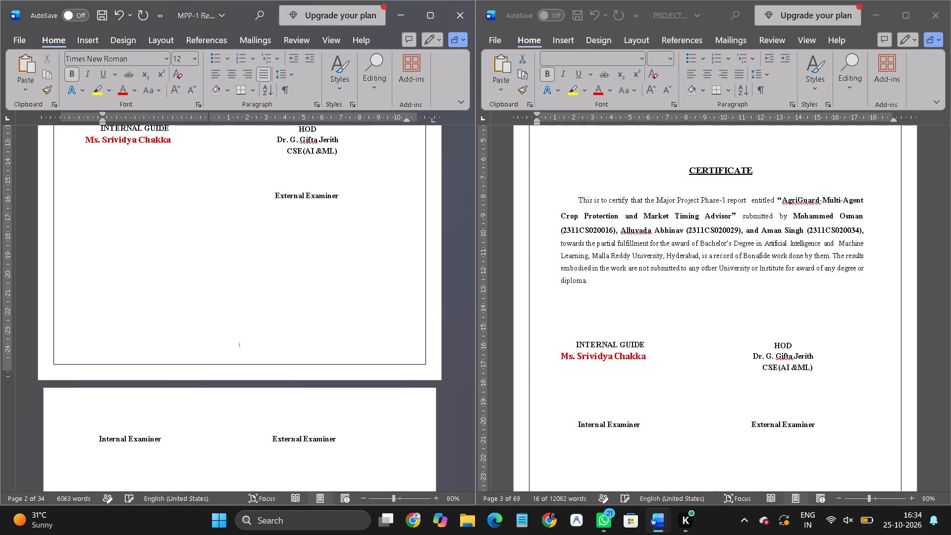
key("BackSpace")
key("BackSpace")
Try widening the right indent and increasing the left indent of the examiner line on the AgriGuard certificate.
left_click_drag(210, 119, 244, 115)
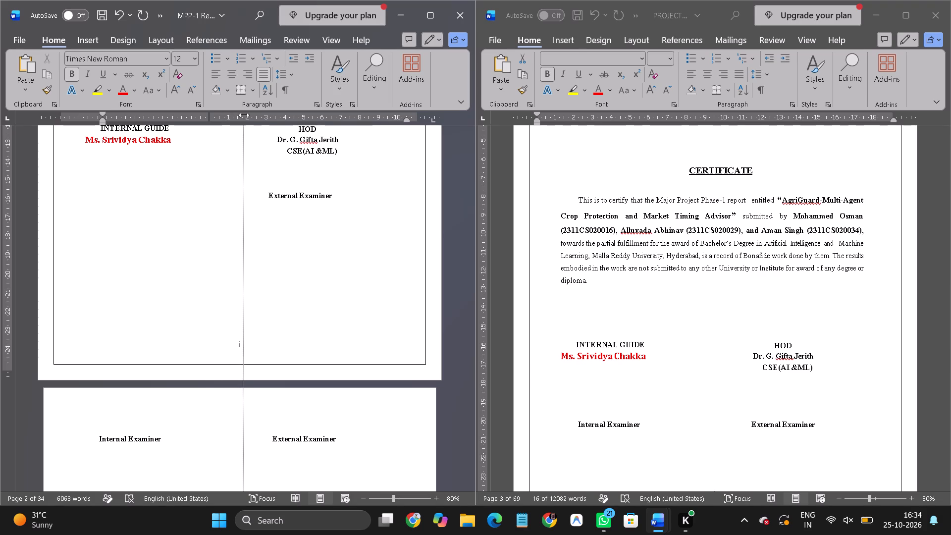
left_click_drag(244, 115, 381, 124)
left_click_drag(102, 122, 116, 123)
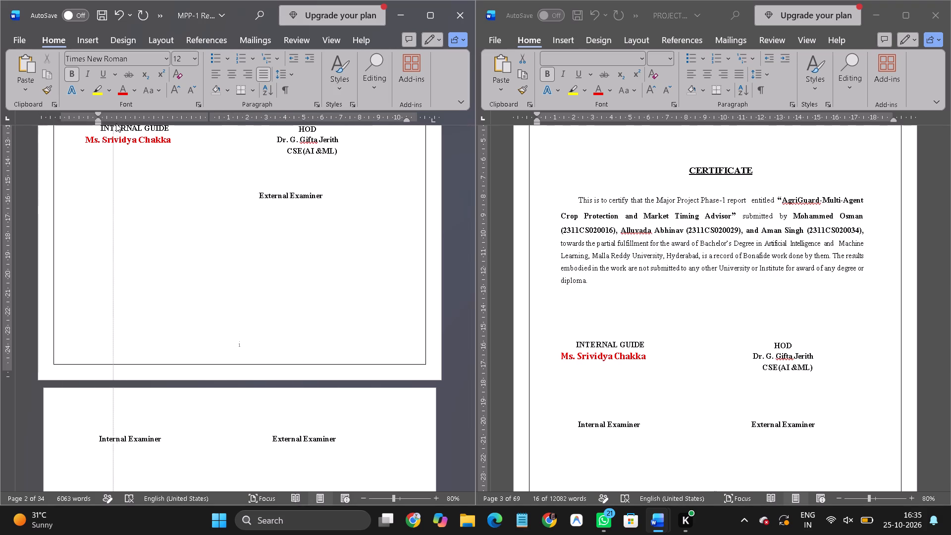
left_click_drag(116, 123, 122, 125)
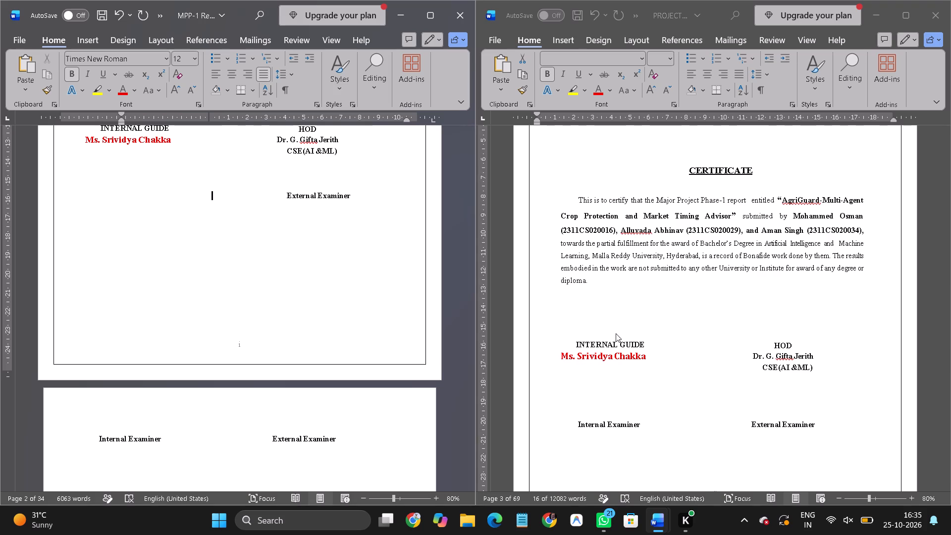
Copy the reference report's certificate content, from above the CERTIFICATE heading down to just below the examiner line.
scroll(610, 325, "up", 1)
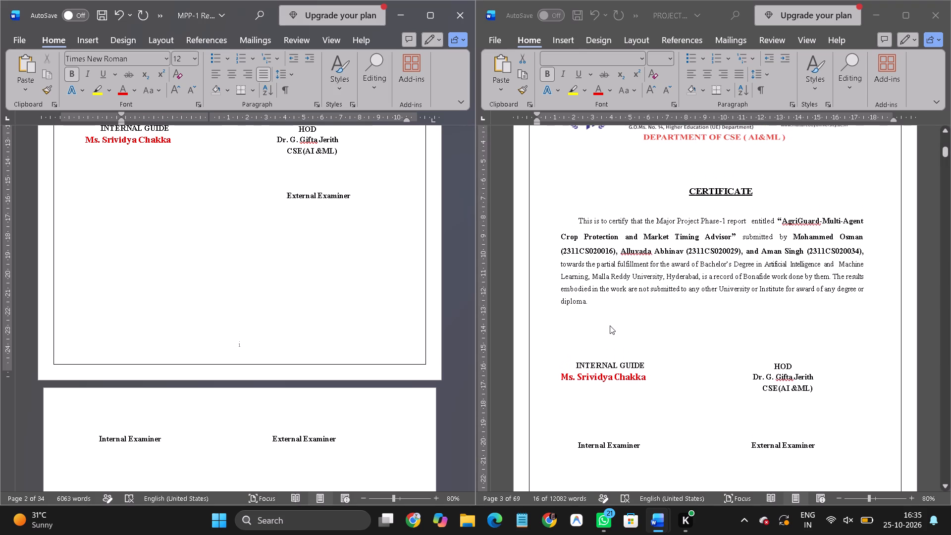
scroll(431, 320, "up", 3)
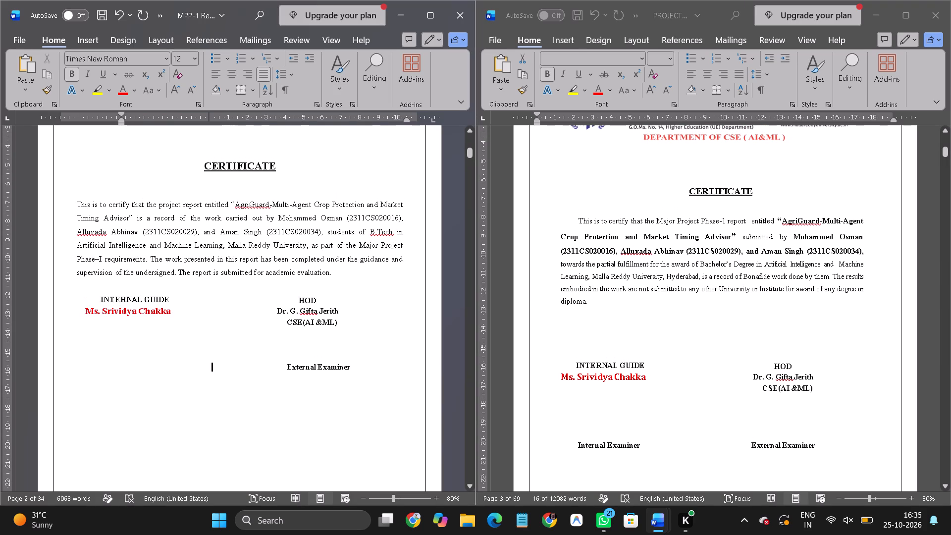
scroll(578, 172, "up", 1)
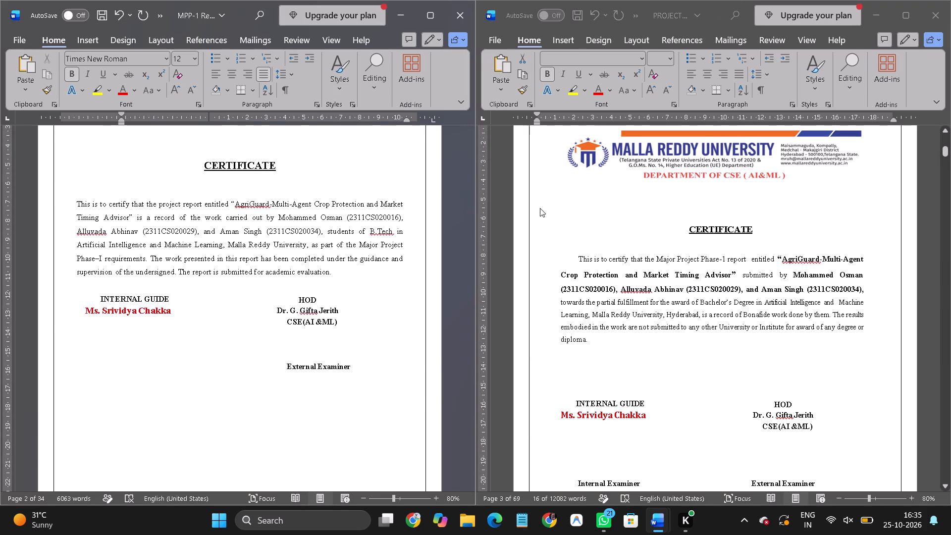
left_click_drag(547, 213, 574, 233)
left_click(574, 233)
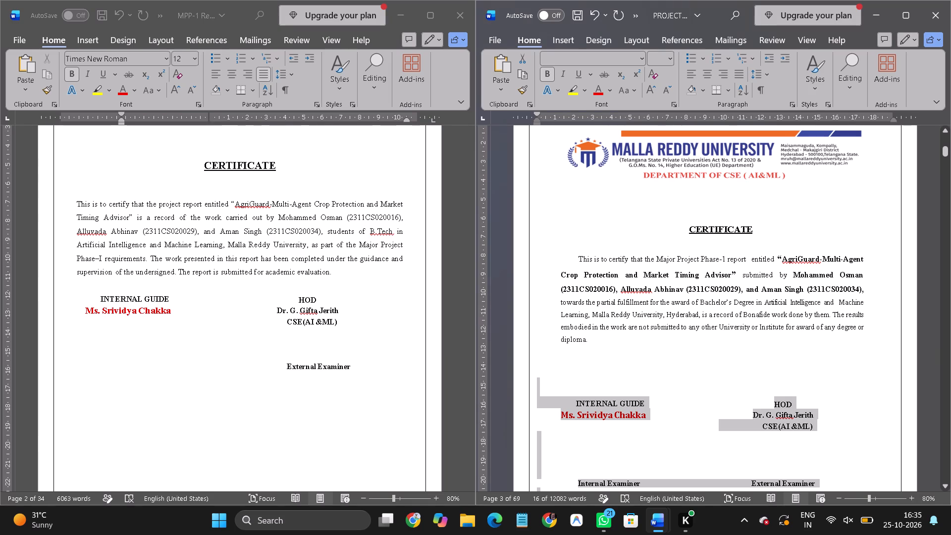
left_click_drag(560, 215, 724, 454)
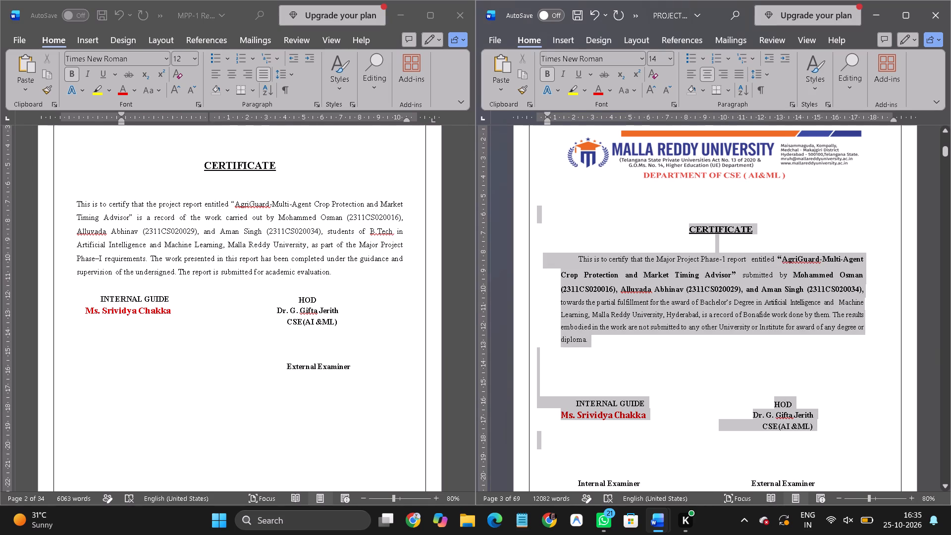
left_click_drag(724, 454, 779, 410)
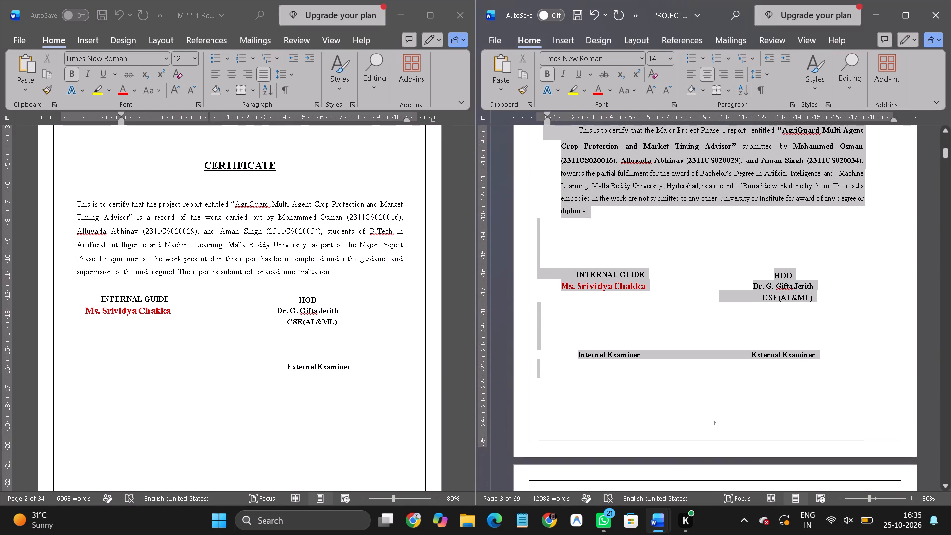
left_click_drag(779, 410, 808, 367)
key("ctrl+c")
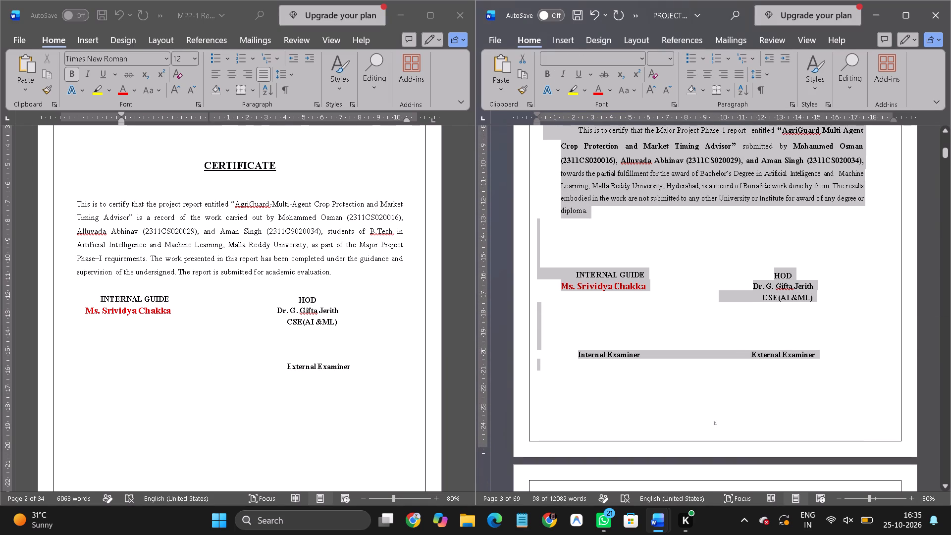
Replace the AgriGuard certificate from its heading through "External Examiner" with the copied content, keeping source formatting.
left_click(387, 434)
left_click_drag(387, 434, 297, 336)
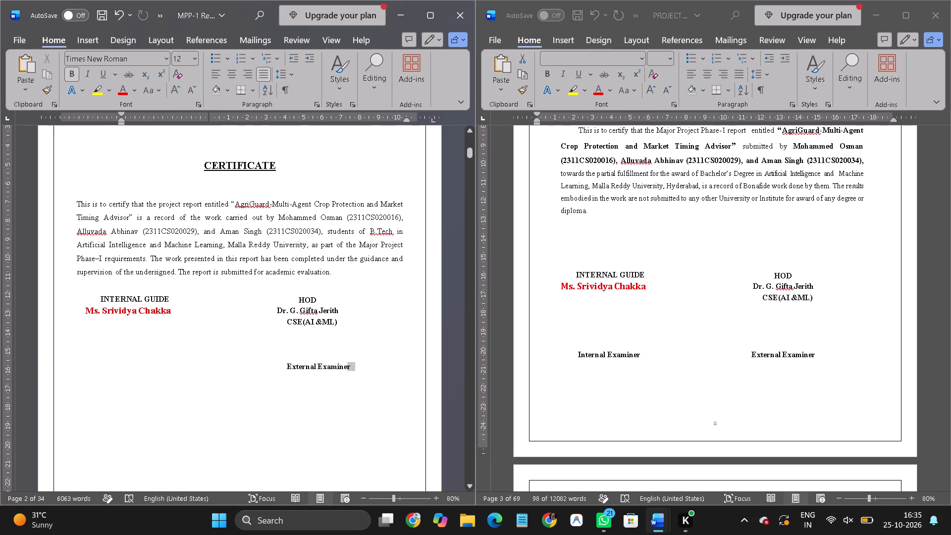
left_click_drag(297, 336, 75, 166)
key("ctrl+v")
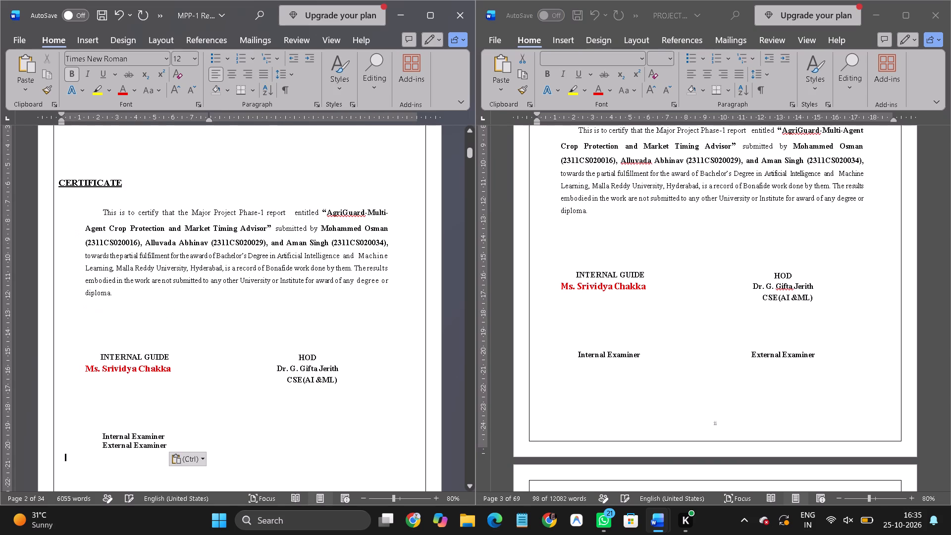
scroll(153, 303, "up", 1)
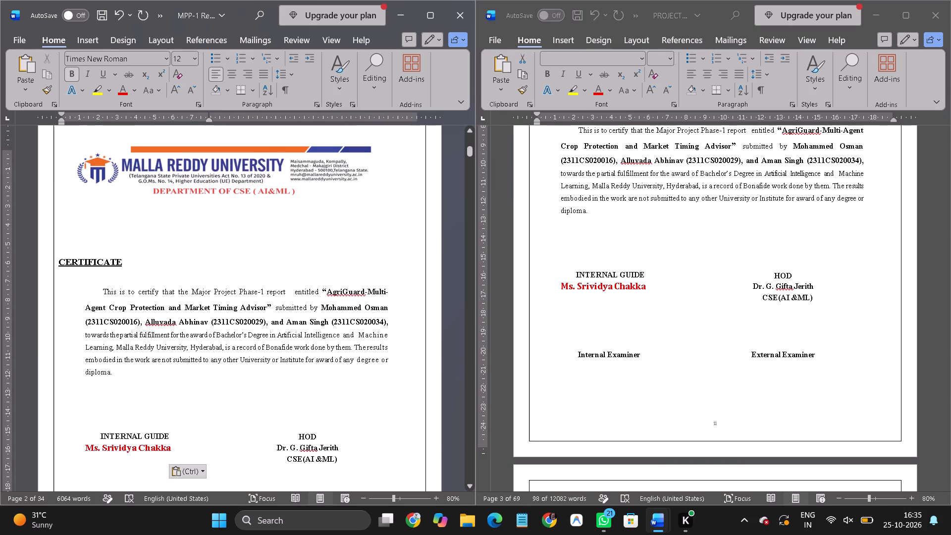
scroll(153, 303, "up", 1)
scroll(234, 341, "down", 2)
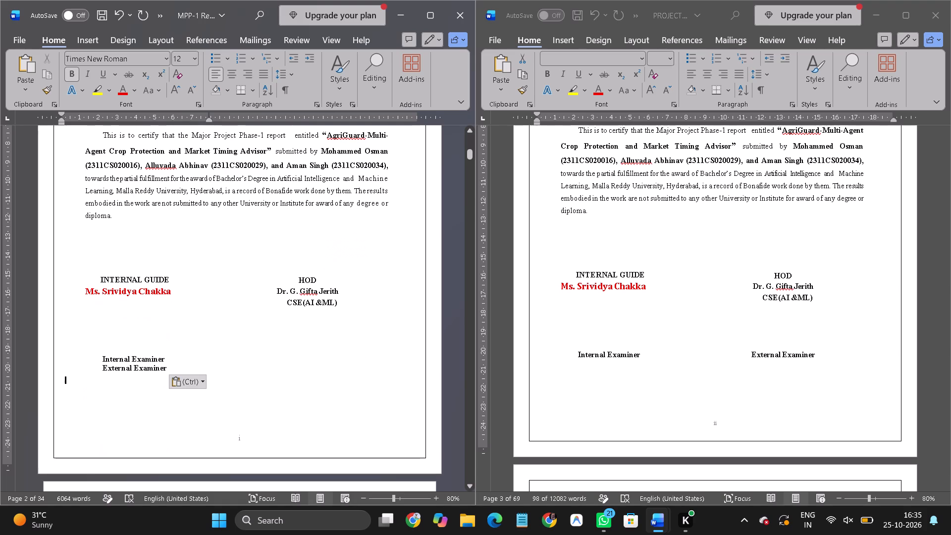
left_click(199, 383)
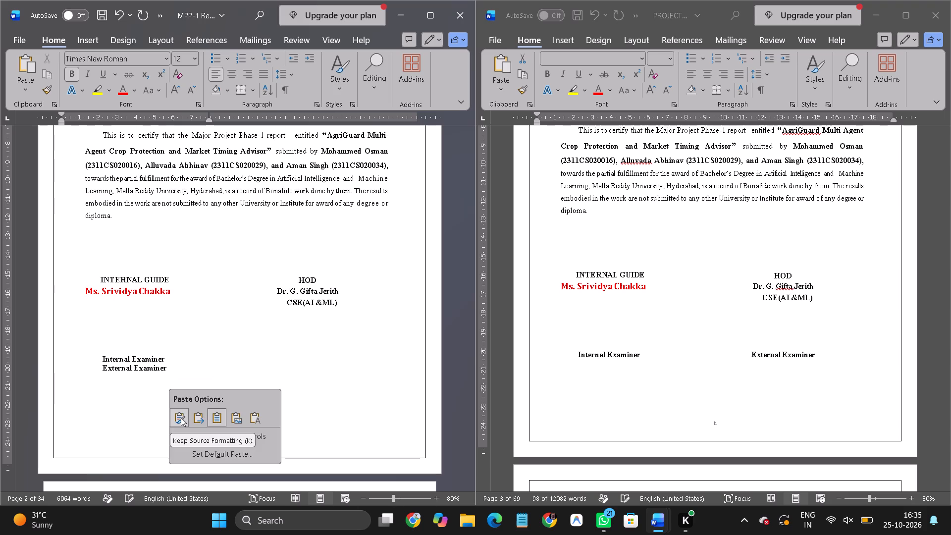
left_click(181, 418)
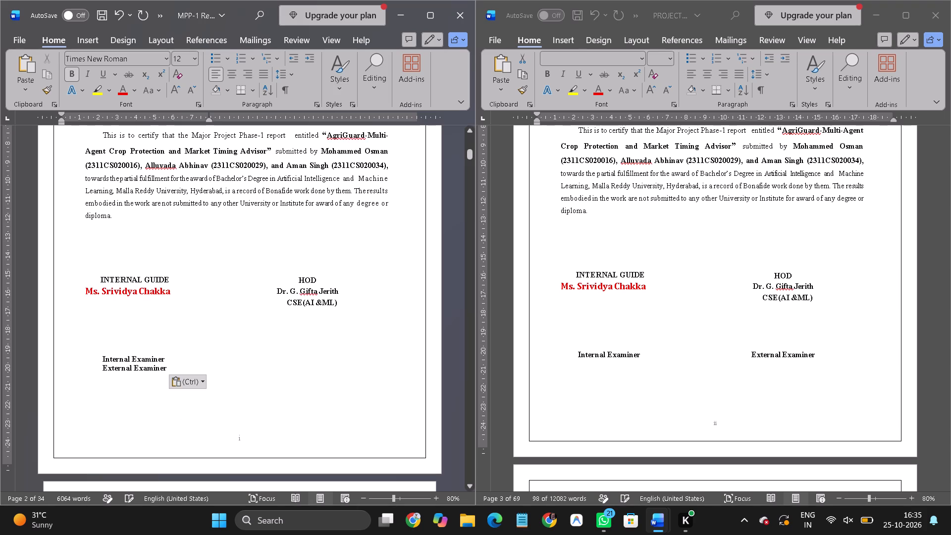
Show formatting marks and delete most of the spaces between "Internal Examiner" and "External Examiner" on the AgriGuard certificate.
left_click(99, 371)
key("BackSpace")
key("BackSpace")
key("BackSpace")
key("BackSpace")
key("BackSpace")
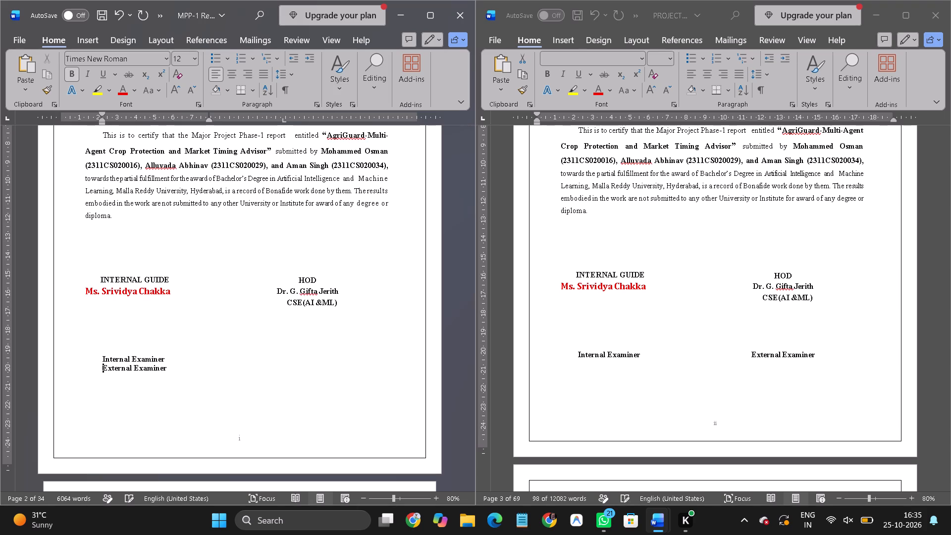
key("ctrl+shift+8")
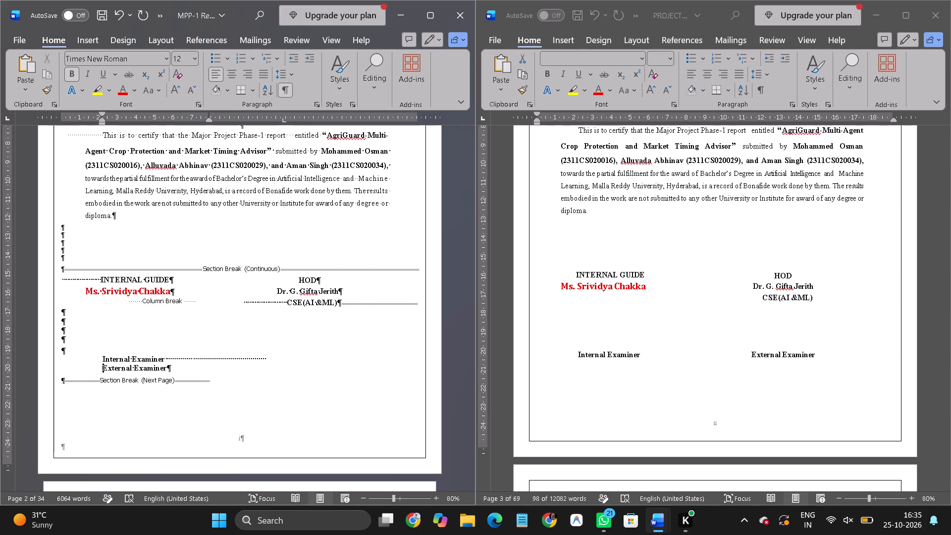
key("BackSpace")
key("BackSpace")
key("BackSpace")
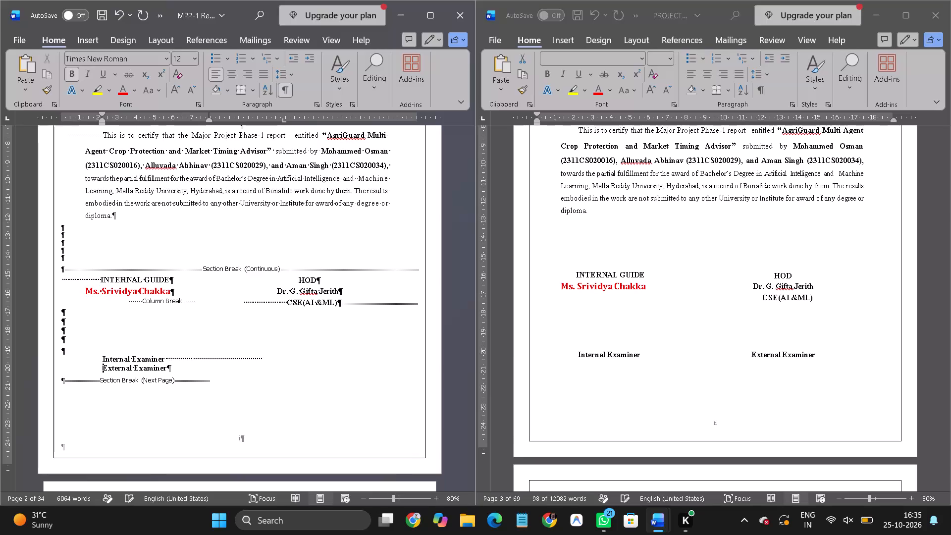
key("BackSpace")
key("BackSpace")
key("BackSpace")
key("BackSpace")
key("BackSpace")
key("BackSpace")
key("BackSpace")
key("BackSpace")
key("BackSpace")
key("BackSpace")
key("BackSpace")
key("BackSpace")
key("BackSpace")
key("BackSpace")
key("BackSpace")
key("BackSpace")
key("BackSpace")
key("BackSpace")
key("BackSpace")
key("BackSpace")
key("BackSpace")
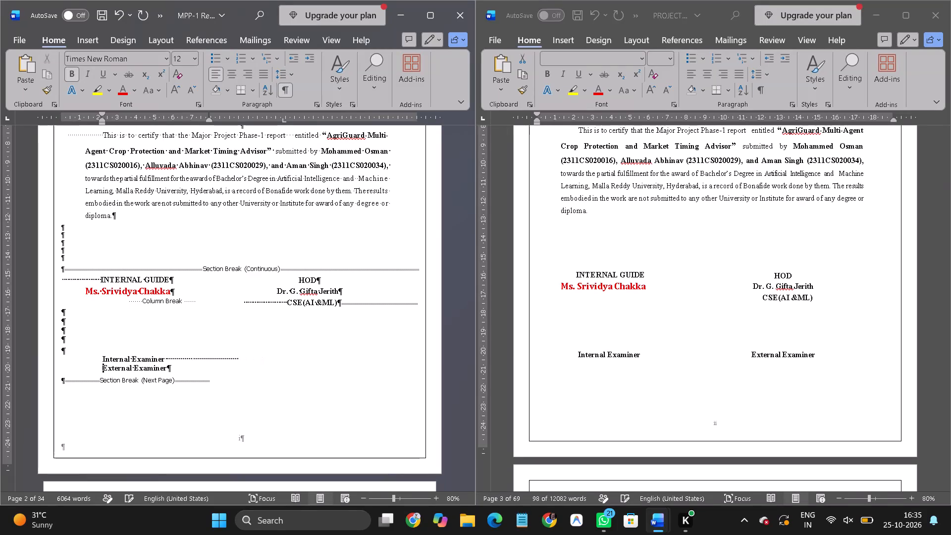
key("BackSpace")
key("BackSpace")
key("BackSpace")
key("BackSpace")
key("BackSpace")
key("BackSpace")
key("BackSpace")
key("BackSpace")
key("BackSpace")
key("BackSpace")
key("BackSpace")
key("BackSpace")
key("BackSpace")
key("BackSpace")
key("BackSpace")
key("BackSpace")
key("BackSpace")
key("BackSpace")
key("BackSpace")
key("BackSpace")
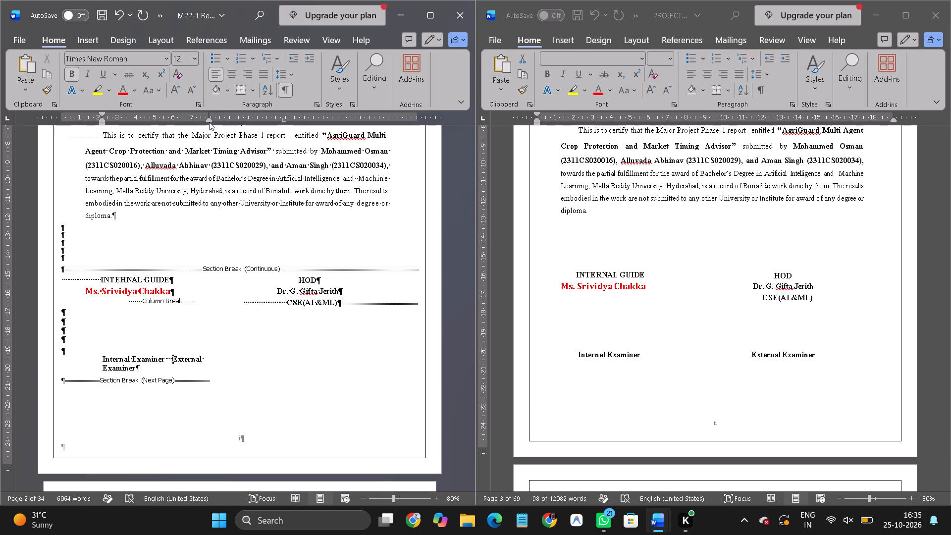
Extend the examiner line's right indent across the second column so both labels fit on one line.
left_click_drag(209, 121, 242, 120)
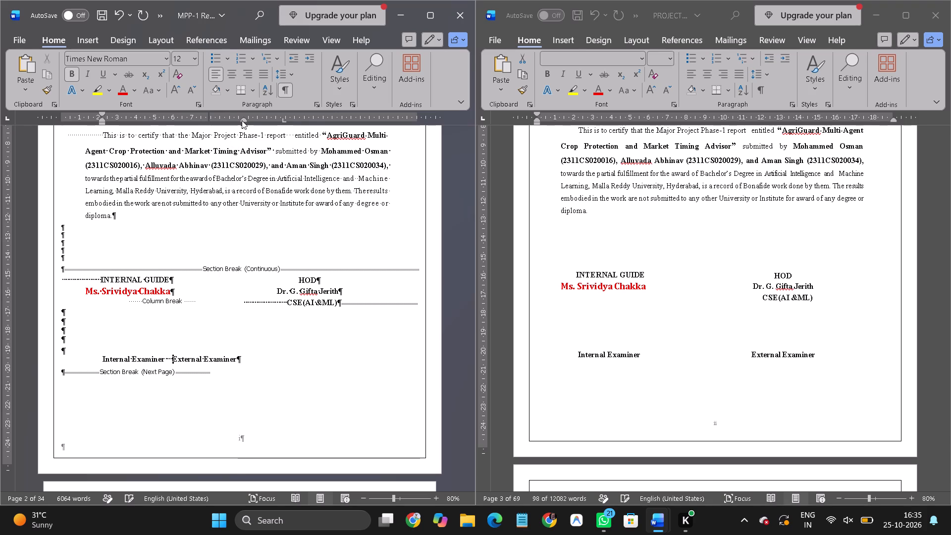
left_click_drag(248, 119, 296, 121)
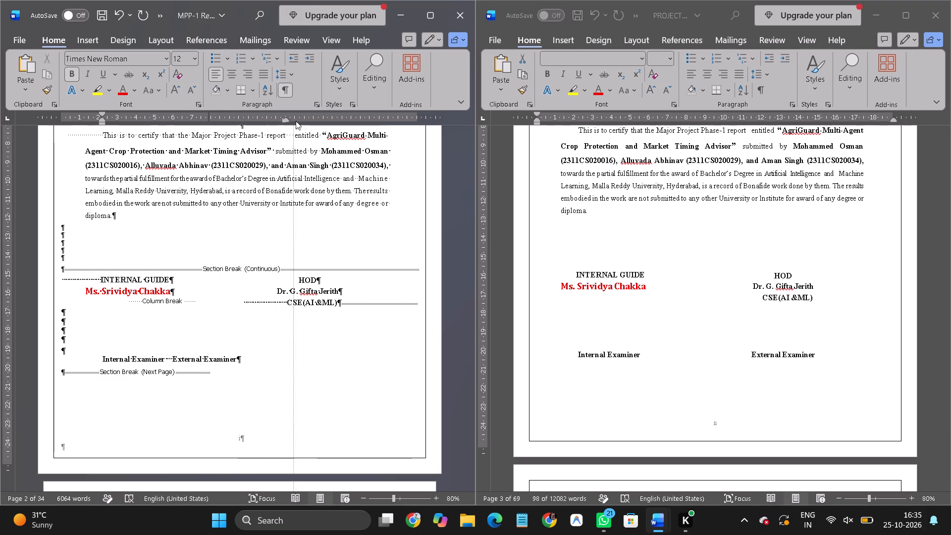
left_click_drag(296, 121, 378, 120)
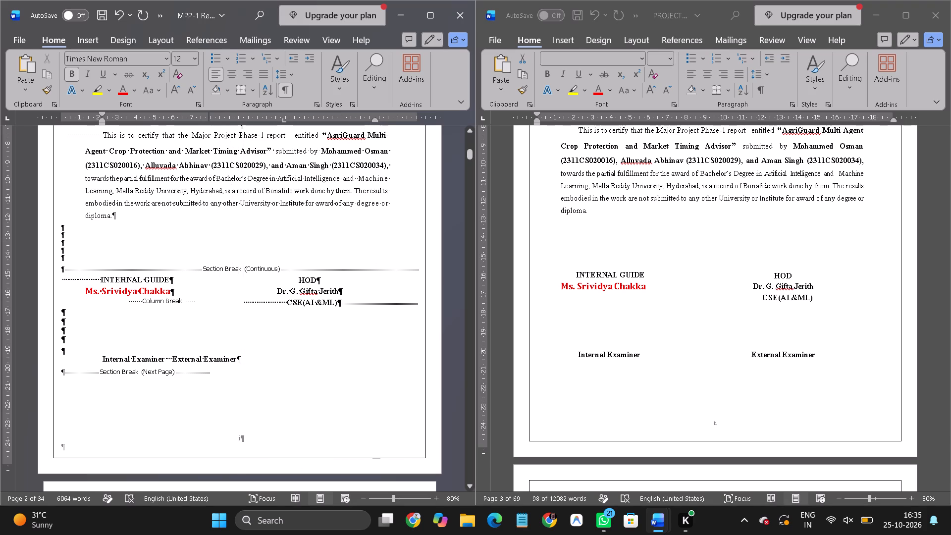
Add spaces before "External Examiner" to align it under the HOD block, and hide the formatting marks.
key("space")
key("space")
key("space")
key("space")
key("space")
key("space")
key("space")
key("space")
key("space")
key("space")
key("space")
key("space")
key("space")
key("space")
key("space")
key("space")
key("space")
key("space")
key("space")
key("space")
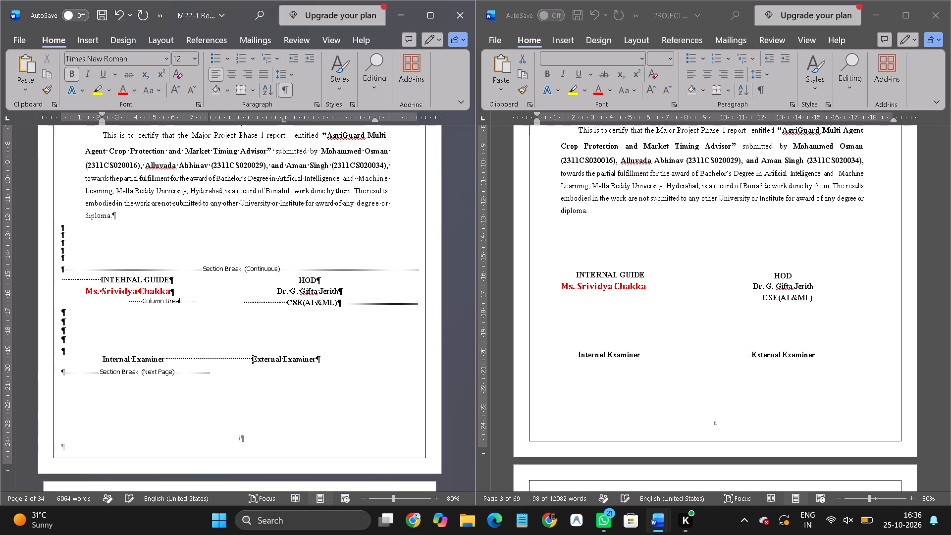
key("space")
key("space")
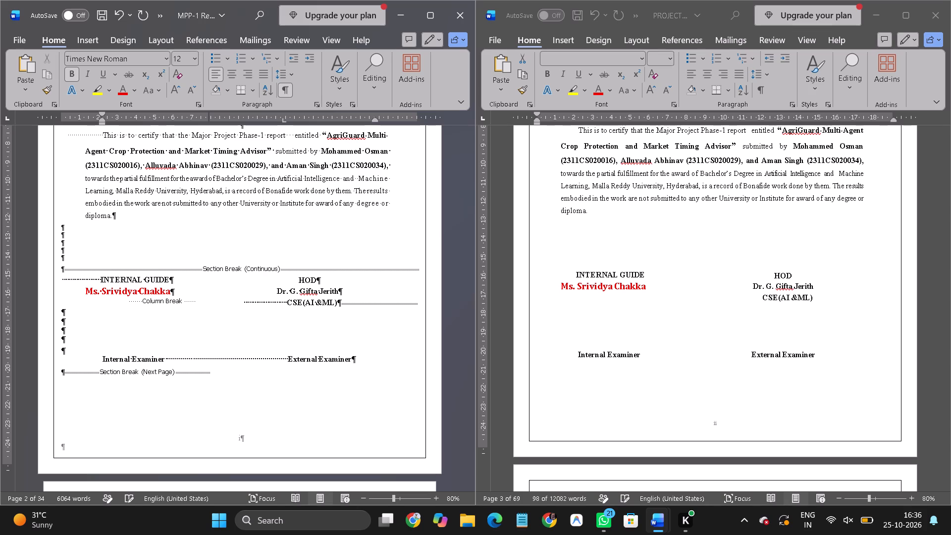
key("BackSpace")
key("BackSpace")
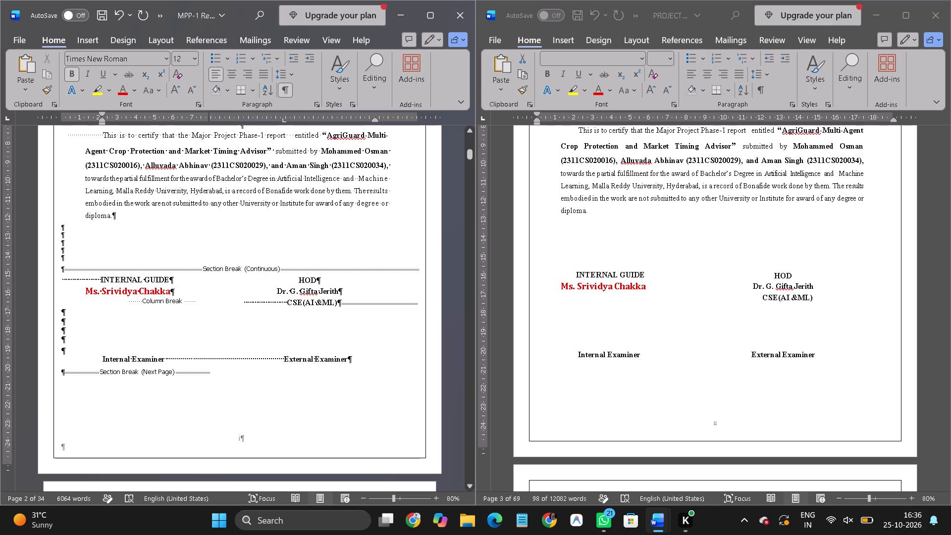
left_click(198, 324)
key("ctrl+shift+8")
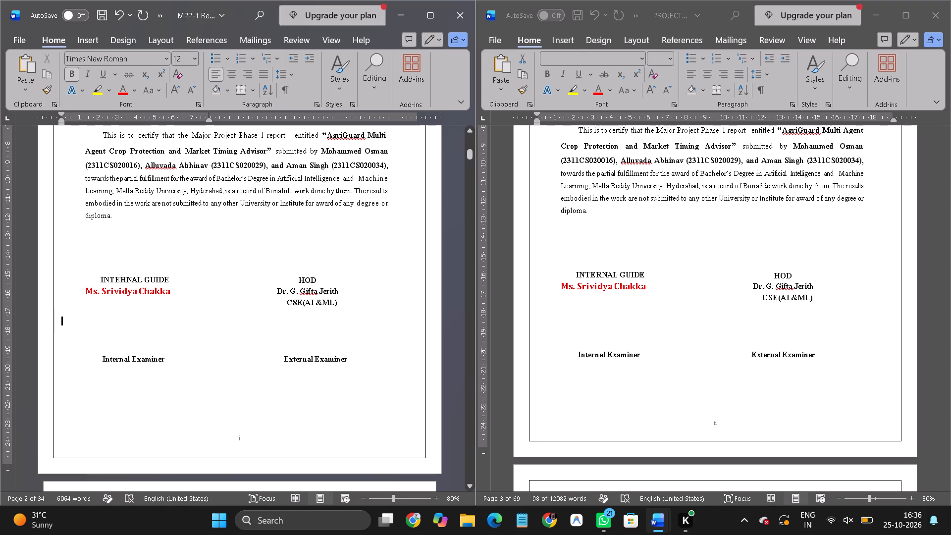
Delete the duplicate "Internal Examiner" and "External Examiner" line after the AgriGuard certificate, plus the blank lines above the DECLARATION heading.
scroll(195, 338, "down", 1)
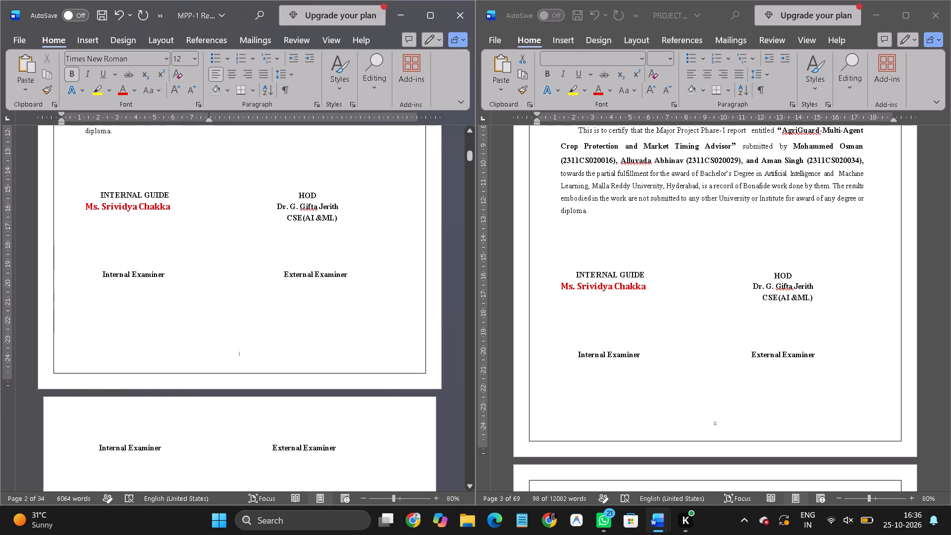
scroll(195, 338, "down", 1)
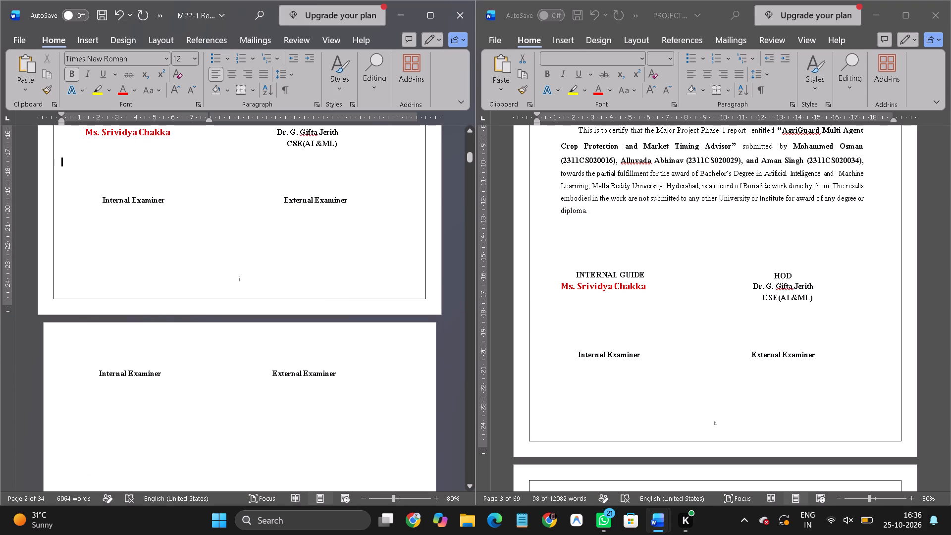
left_click_drag(341, 376, 145, 376)
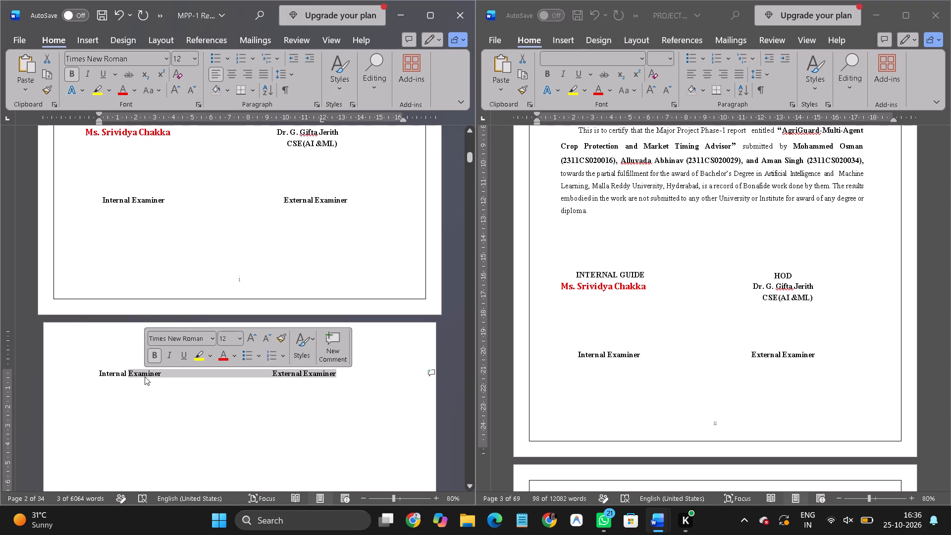
key("BackSpace")
key("BackSpace")
key("BackSpace")
key("BackSpace")
key("BackSpace")
key("BackSpace")
key("BackSpace")
key("BackSpace")
key("BackSpace")
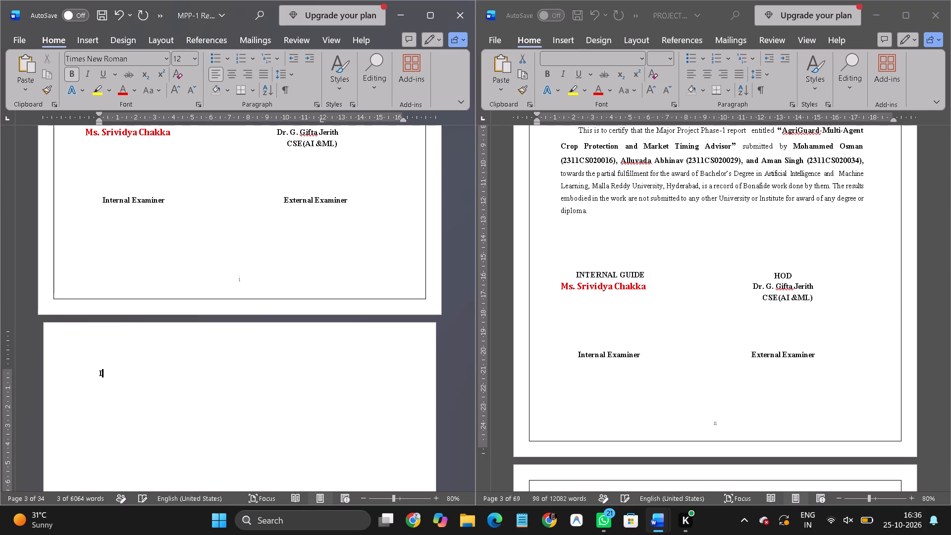
key("BackSpace")
key("Delete")
key("Delete")
key("Delete")
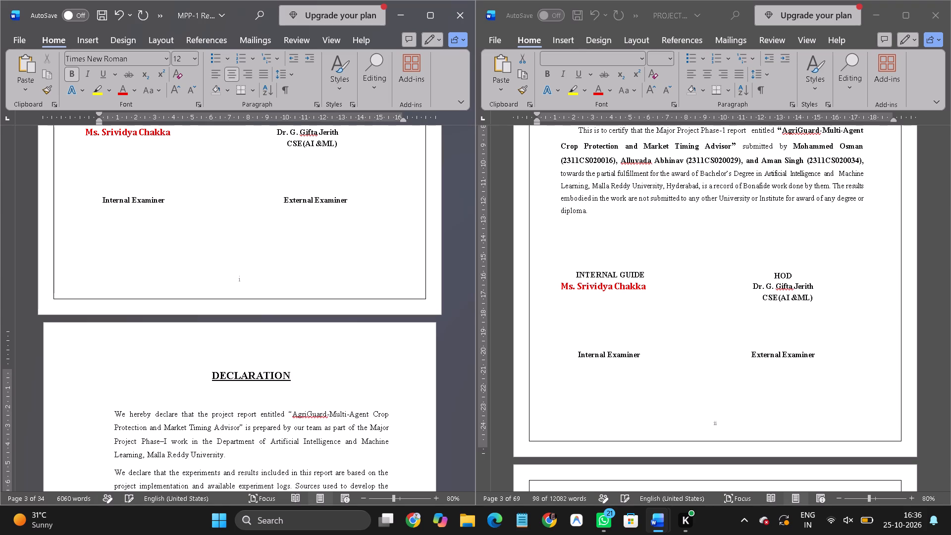
key("Delete")
key("ctrl+z")
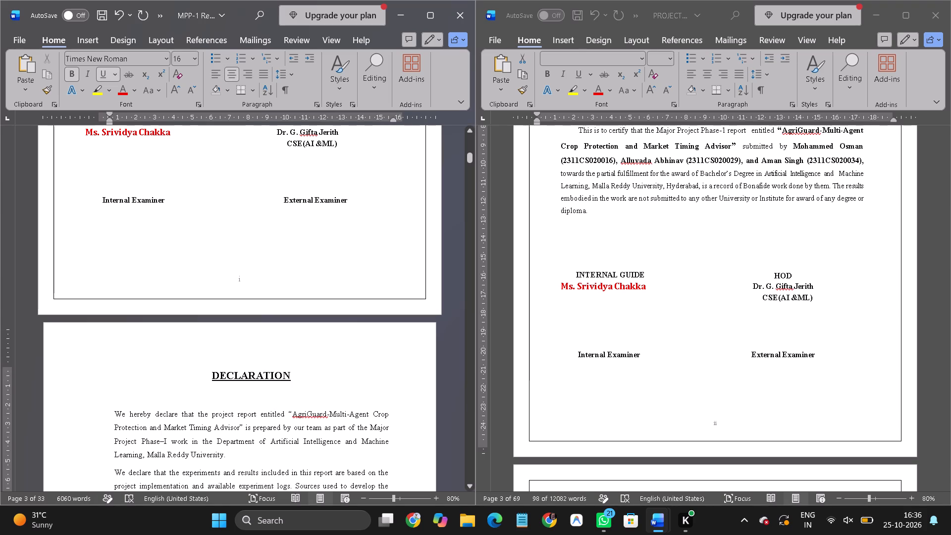
Using the reference declaration as a guide, set the left indent of the AgriGuard declaration's first paragraph to about 1 cm.
scroll(648, 333, "down", 2)
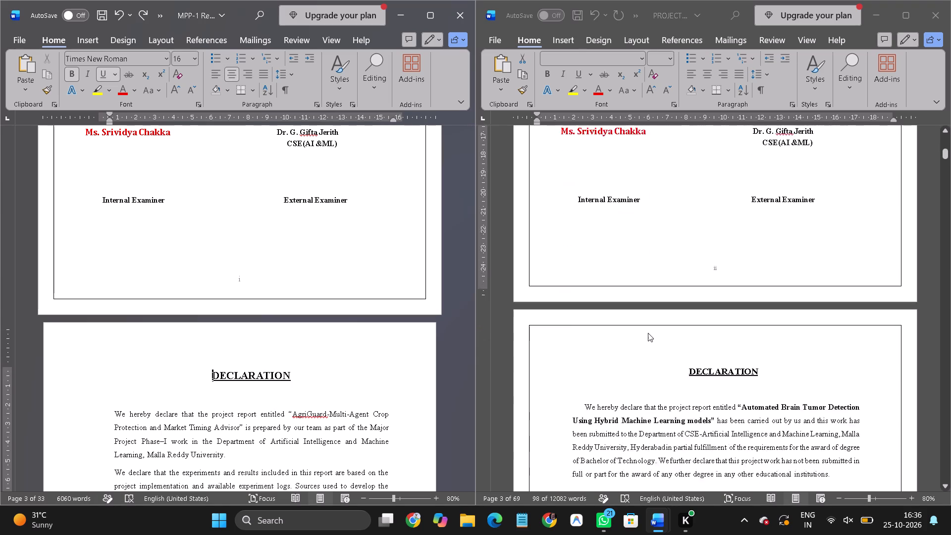
scroll(648, 333, "down", 3)
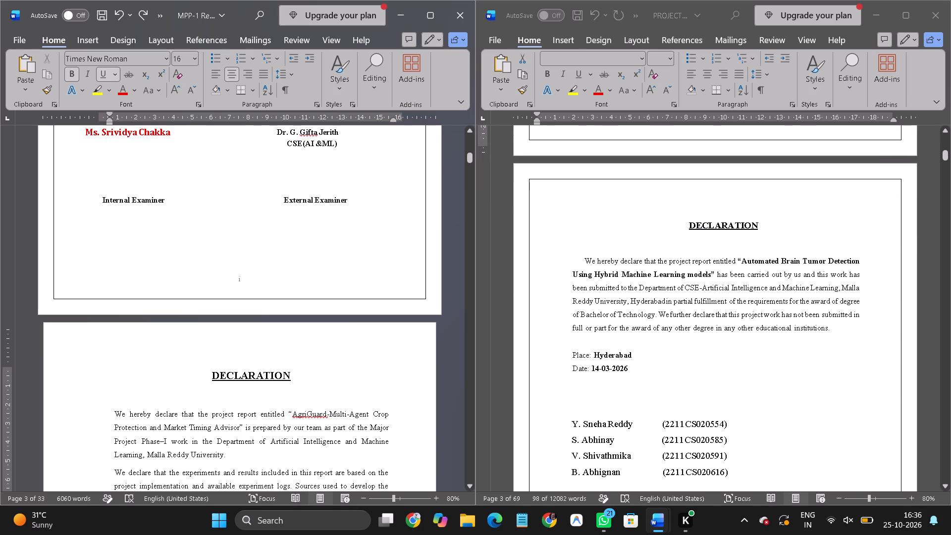
left_click(581, 269)
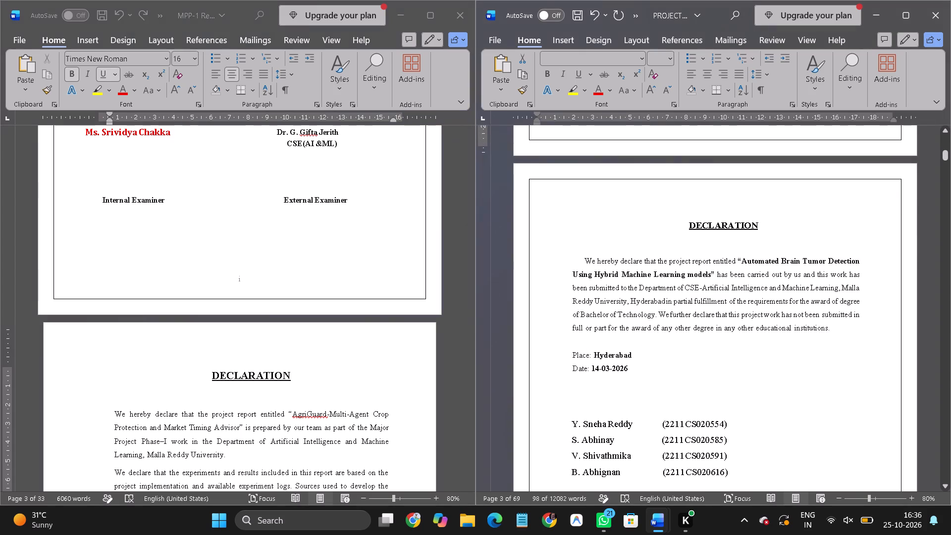
left_click(584, 262)
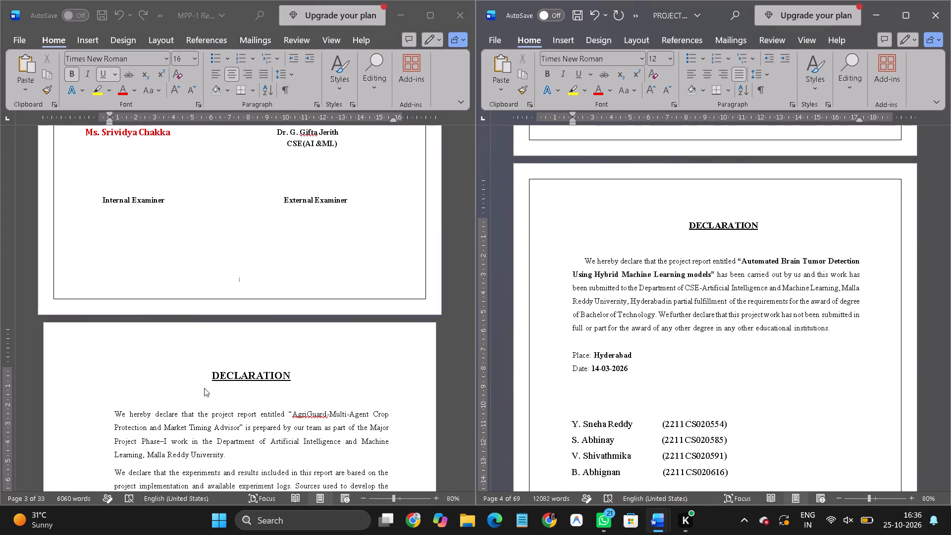
left_click(116, 414)
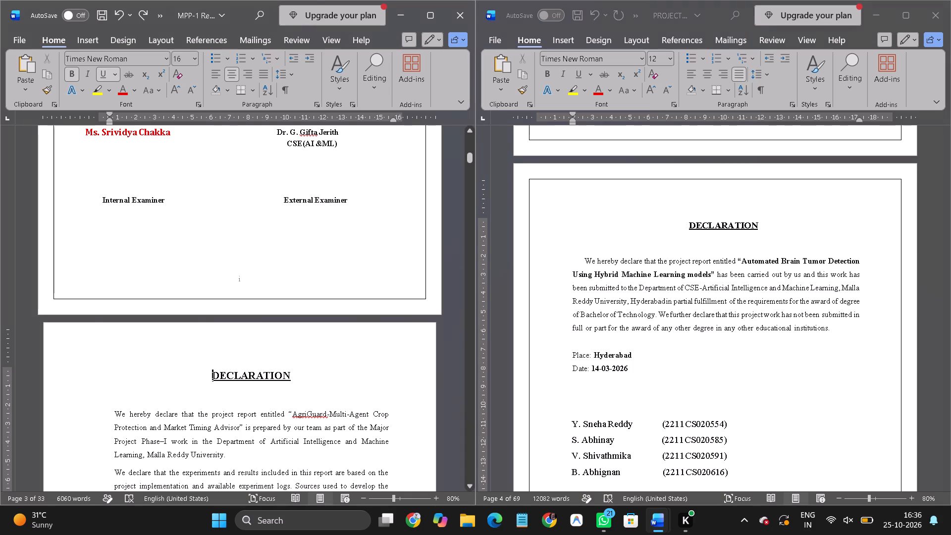
left_click(116, 414)
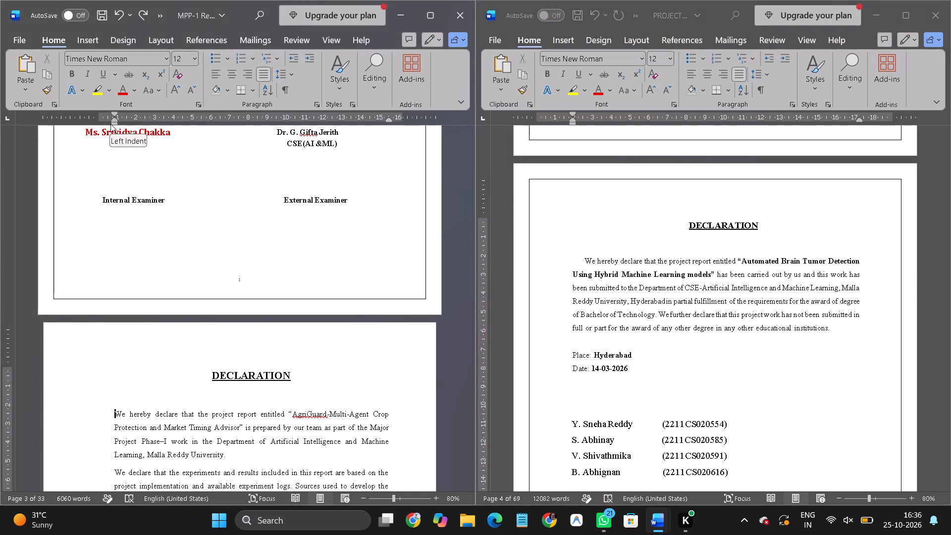
left_click_drag(110, 124, 131, 120)
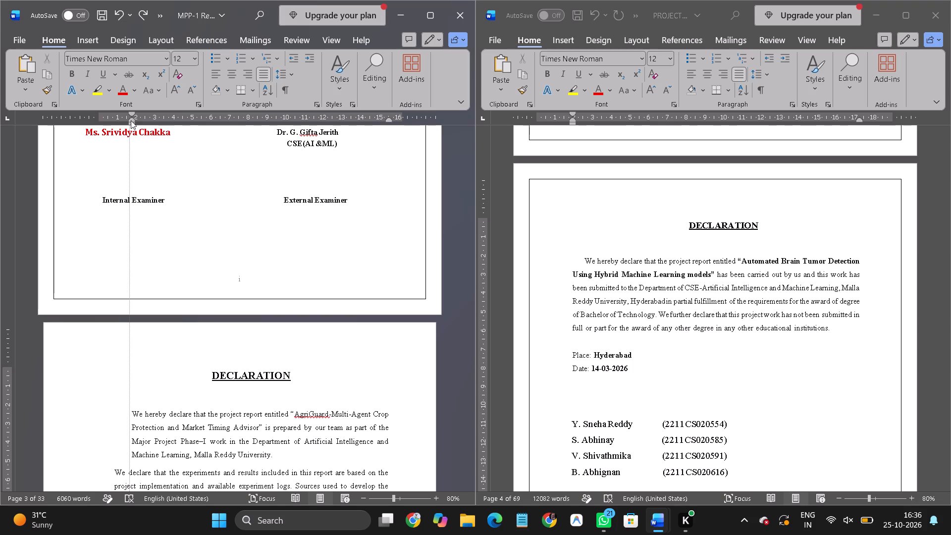
left_click_drag(131, 120, 131, 118)
left_click_drag(131, 118, 119, 119)
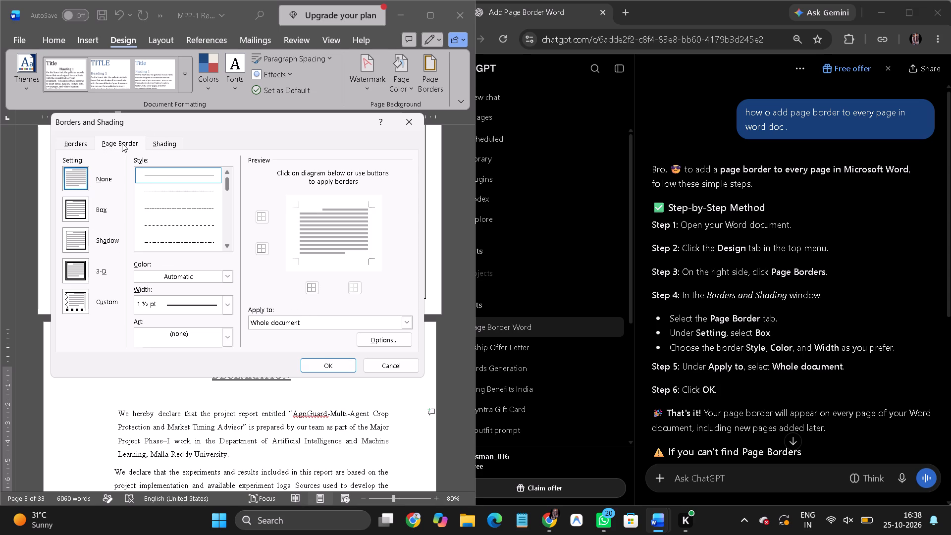
left_click(83, 212)
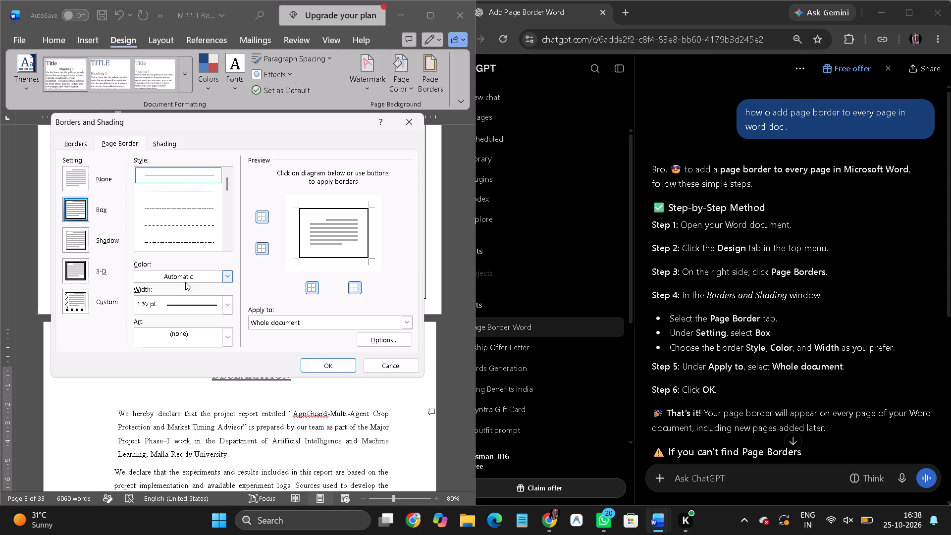
left_click(317, 364)
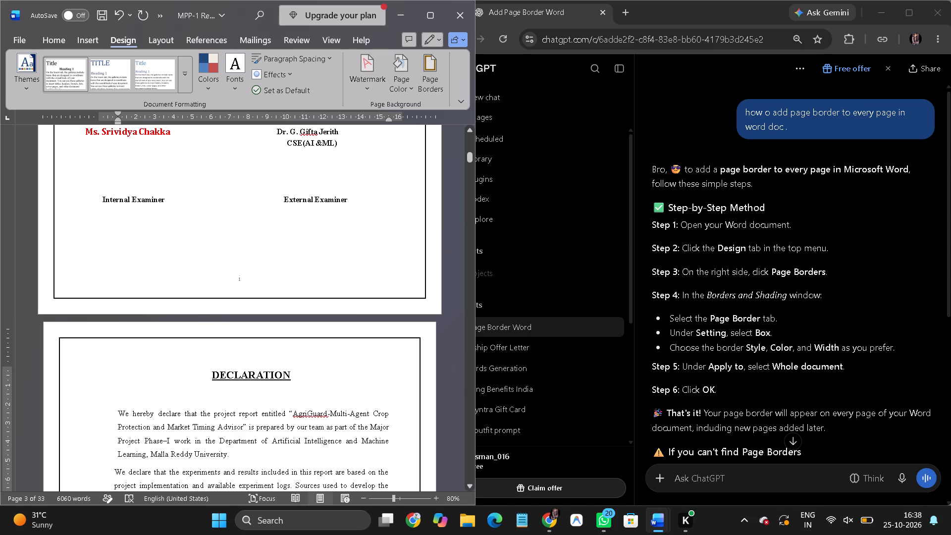
Check the borders on the AgriGuard report's opening pages and compare its declaration with the reference report's declaration.
scroll(275, 331, "down", 3)
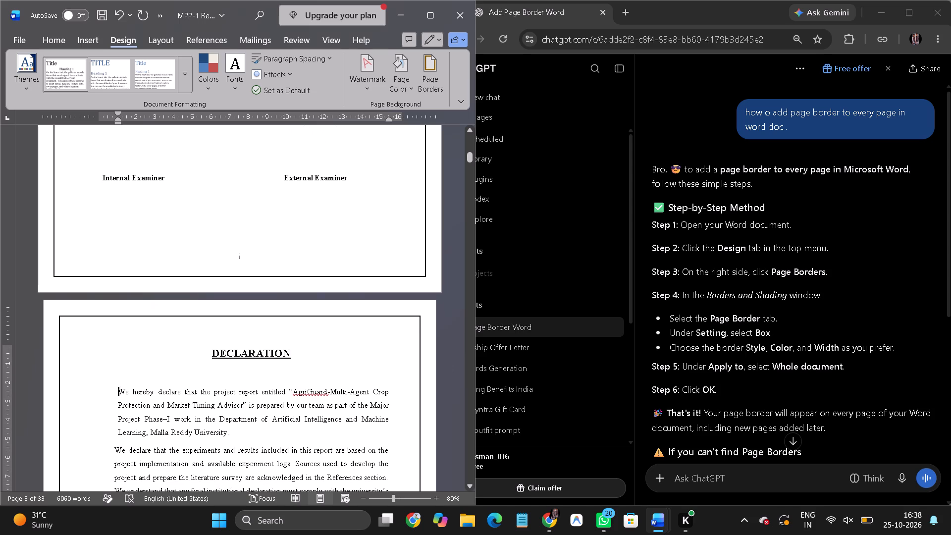
scroll(275, 331, "down", 1)
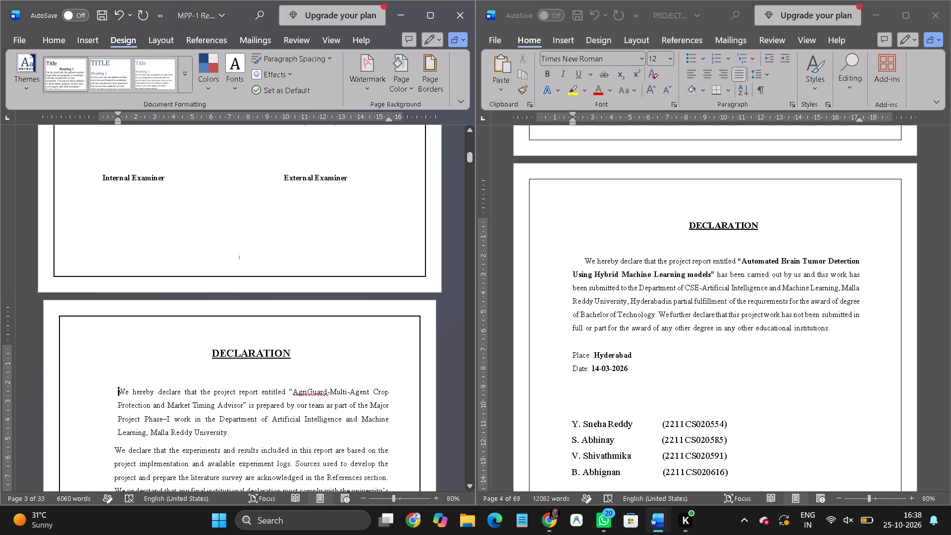
scroll(435, 314, "up", 5)
scroll(435, 314, "down", 1)
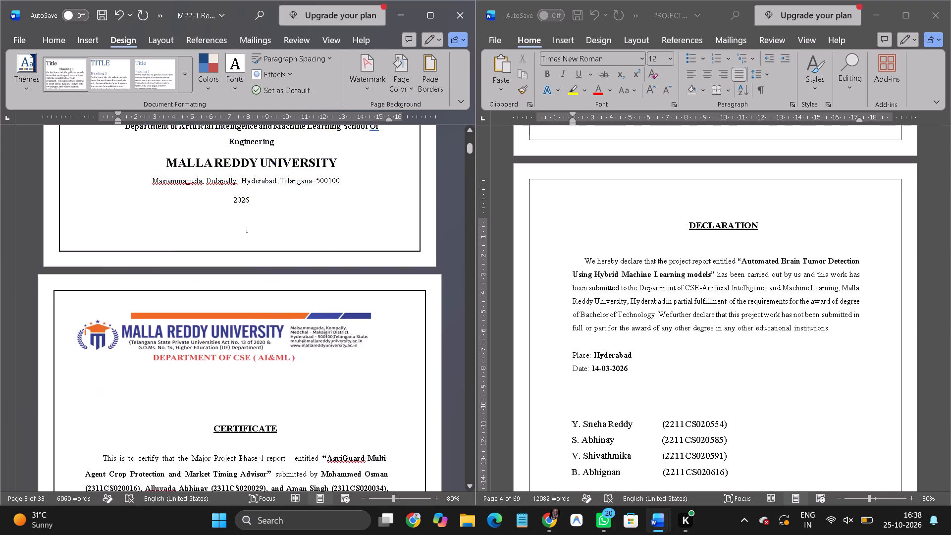
scroll(435, 314, "down", 3)
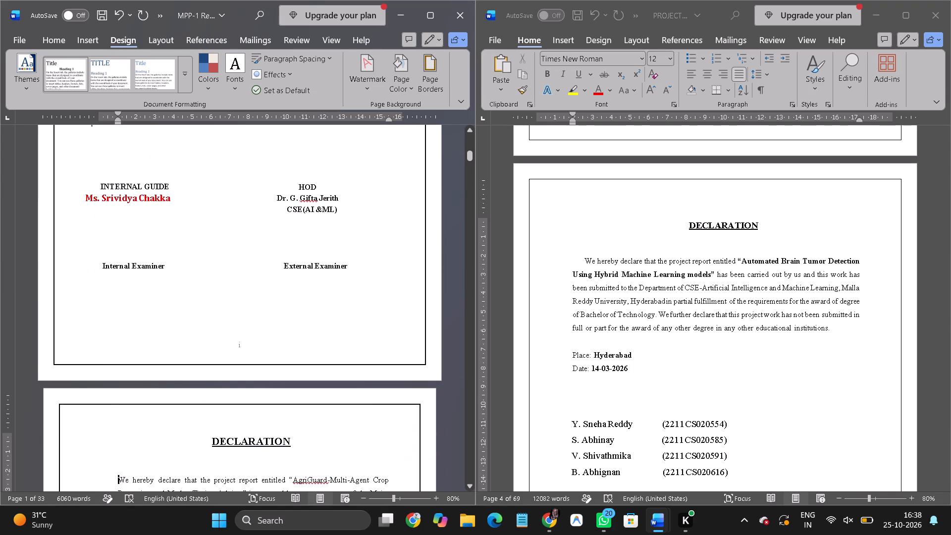
scroll(435, 314, "down", 2)
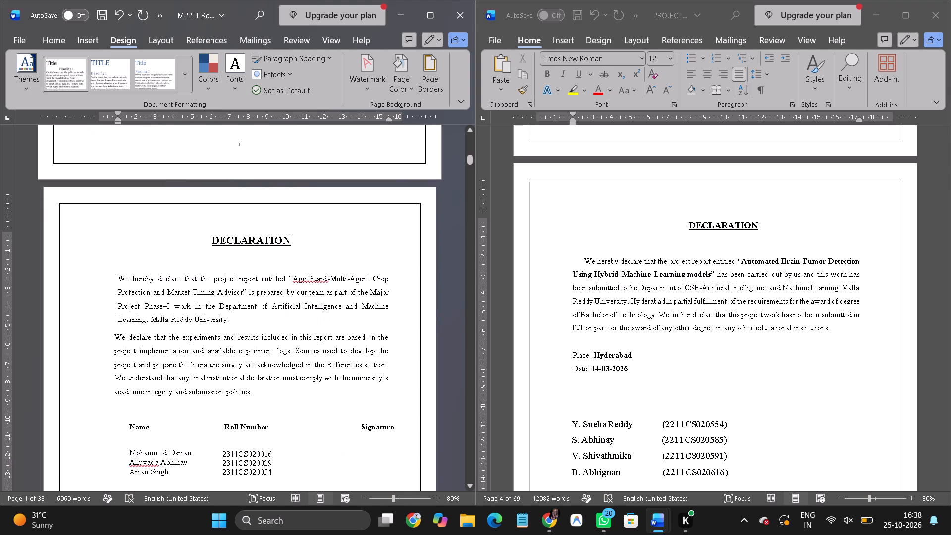
scroll(401, 233, "down", 1)
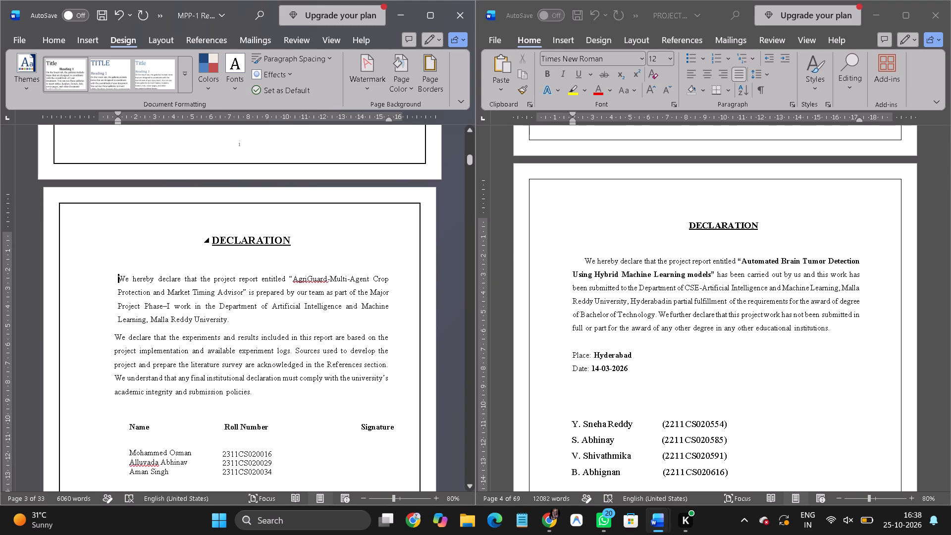
scroll(401, 233, "down", 1)
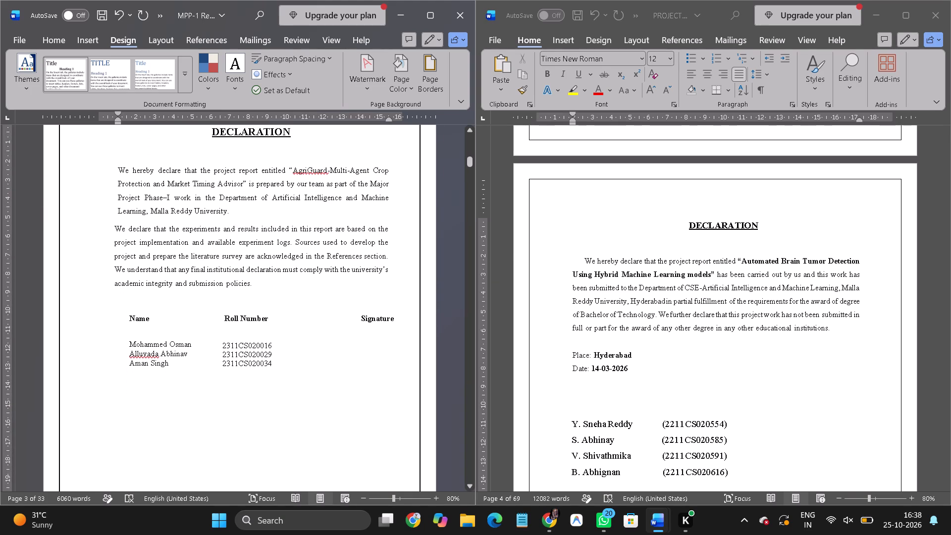
left_click_drag(580, 252, 588, 258)
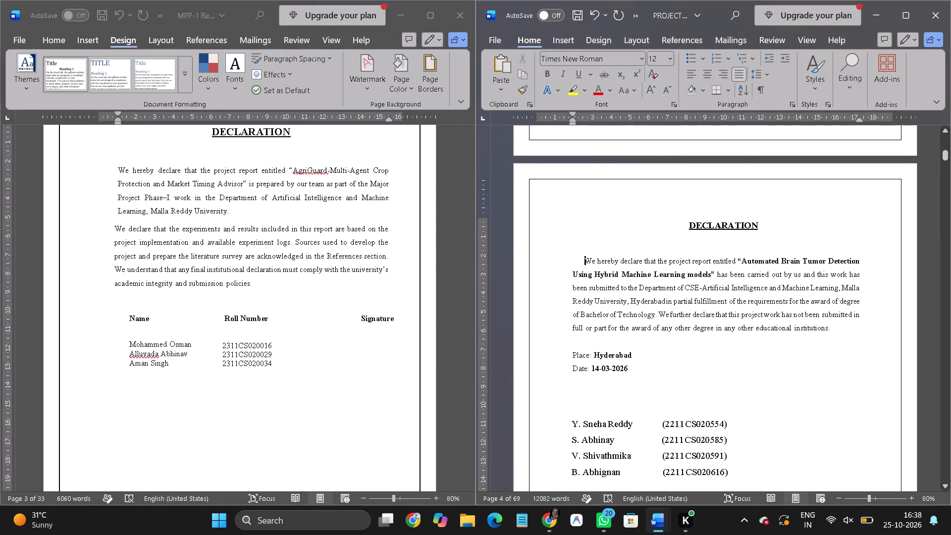
left_click_drag(588, 258, 588, 257)
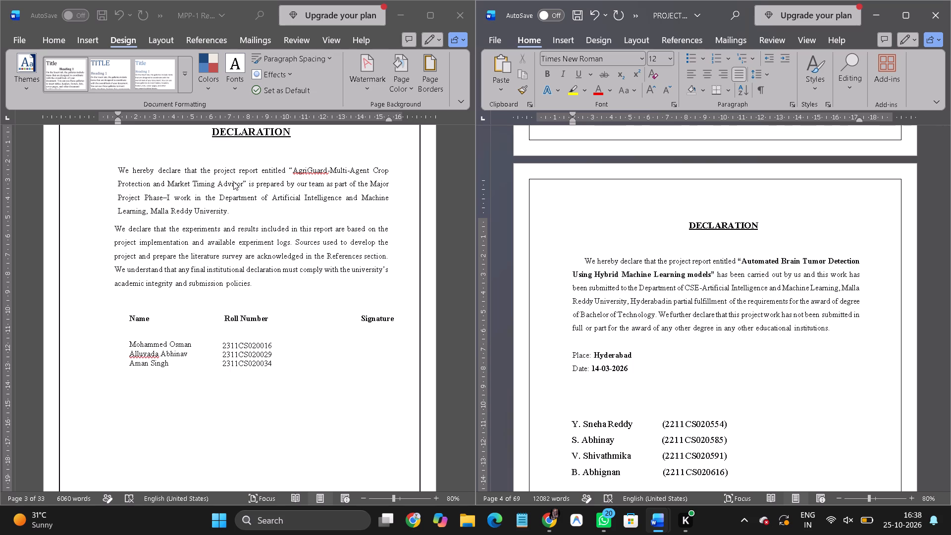
Copy the AgriGuard project title from its declaration and replace the reference declaration's title with it, matching the bold formatting there.
left_click(244, 183)
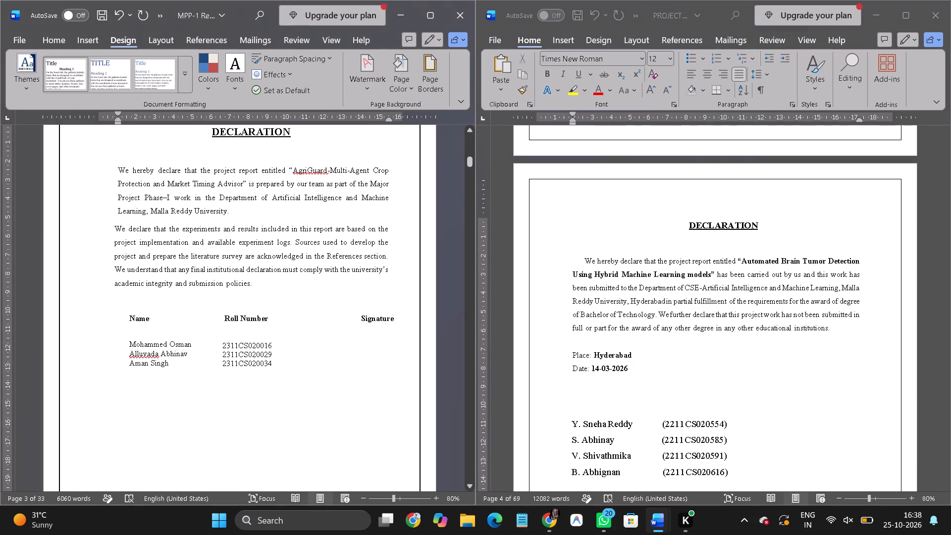
left_click_drag(242, 183, 297, 166)
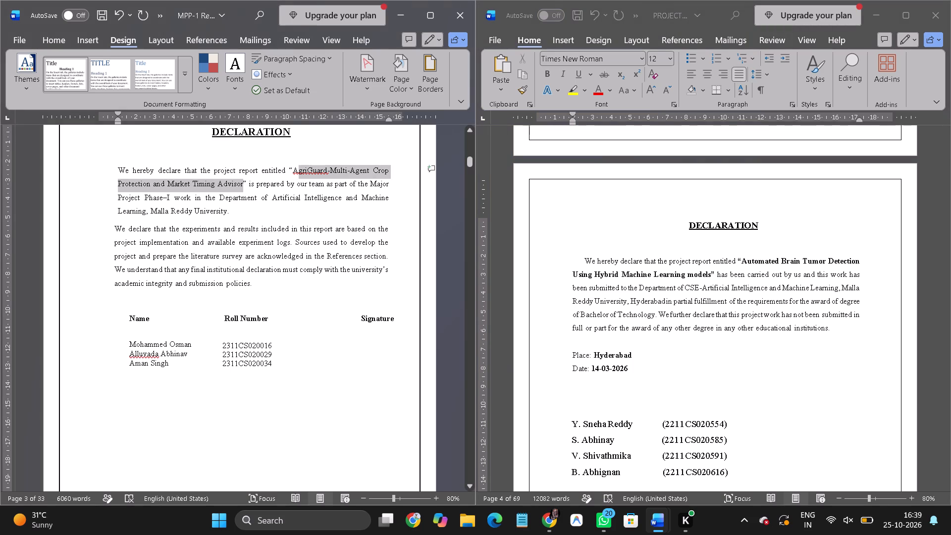
left_click_drag(297, 166, 292, 165)
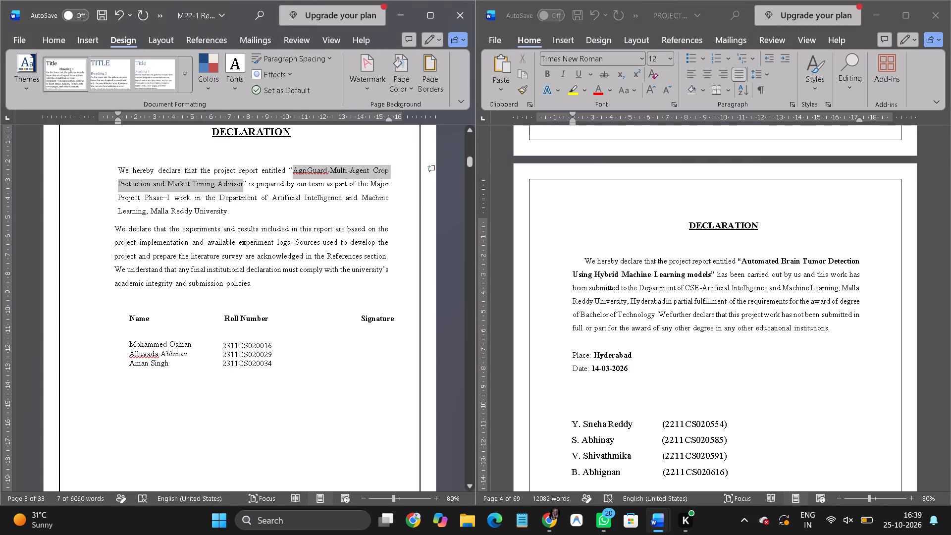
key("ctrl+c")
left_click_drag(711, 275, 740, 258)
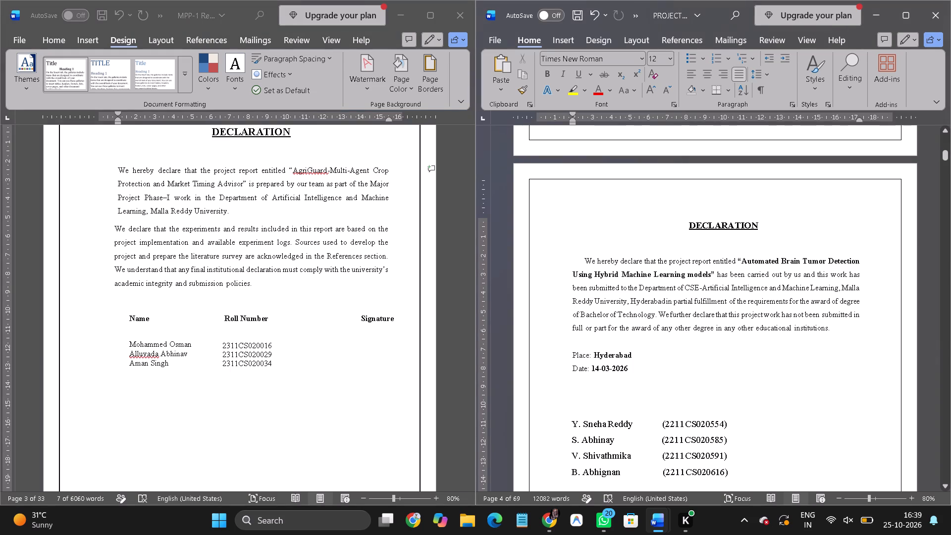
left_click_drag(740, 258, 744, 261)
left_click_drag(744, 261, 706, 280)
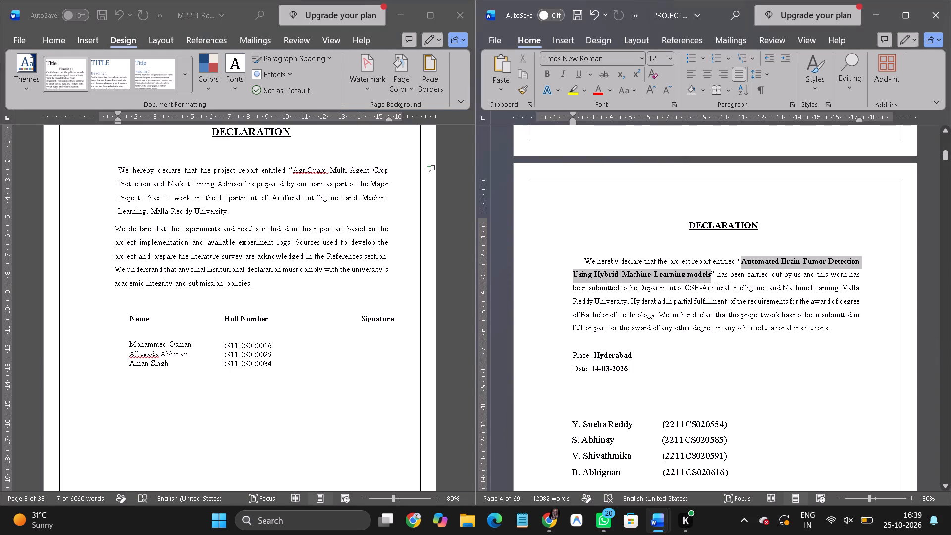
left_click_drag(706, 280, 711, 275)
key("ctrl+v")
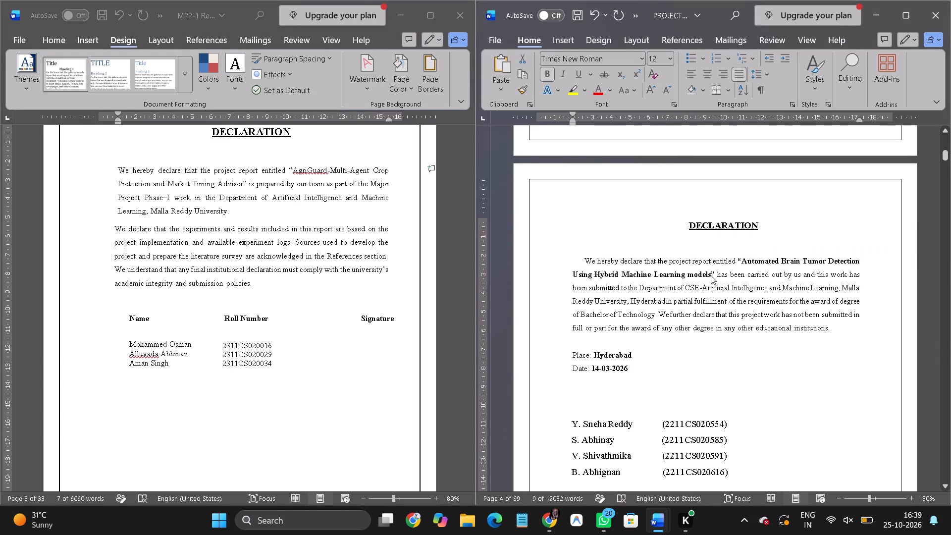
left_click(723, 294)
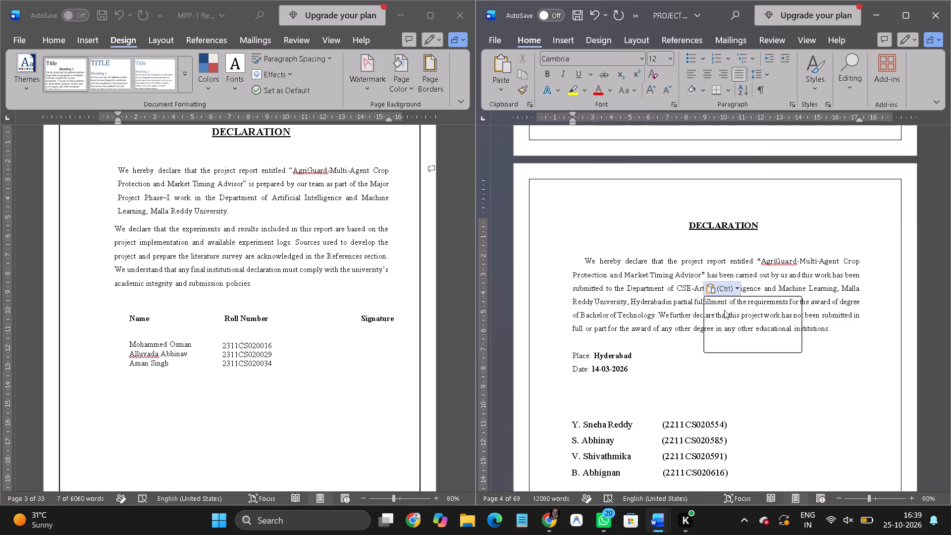
left_click(729, 324)
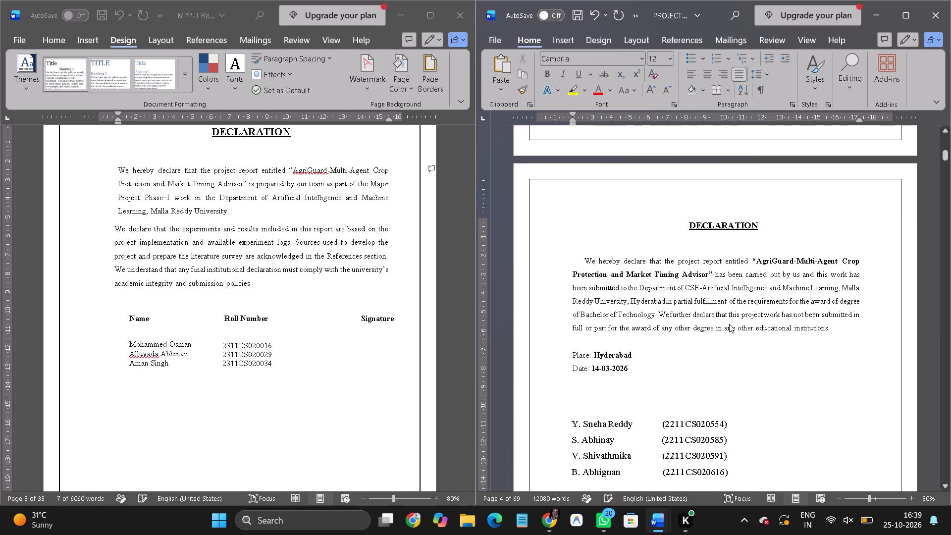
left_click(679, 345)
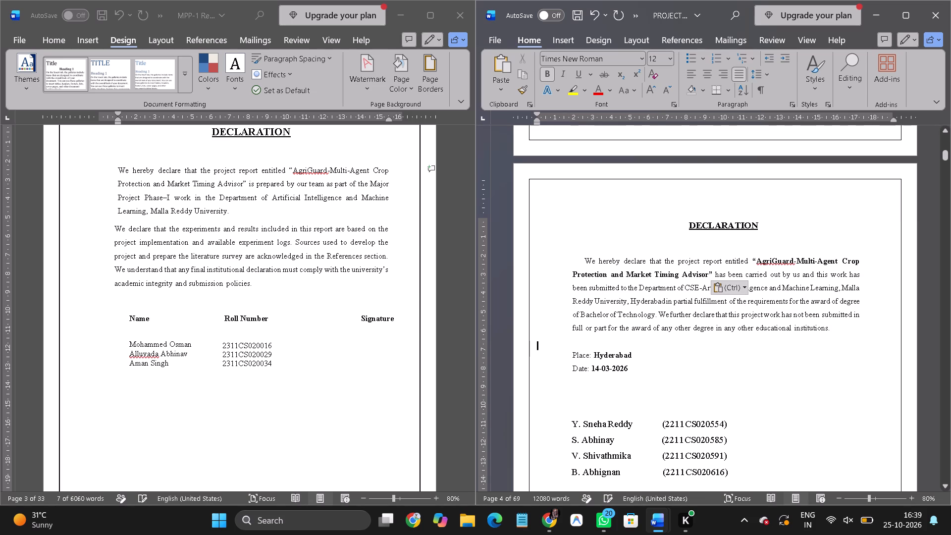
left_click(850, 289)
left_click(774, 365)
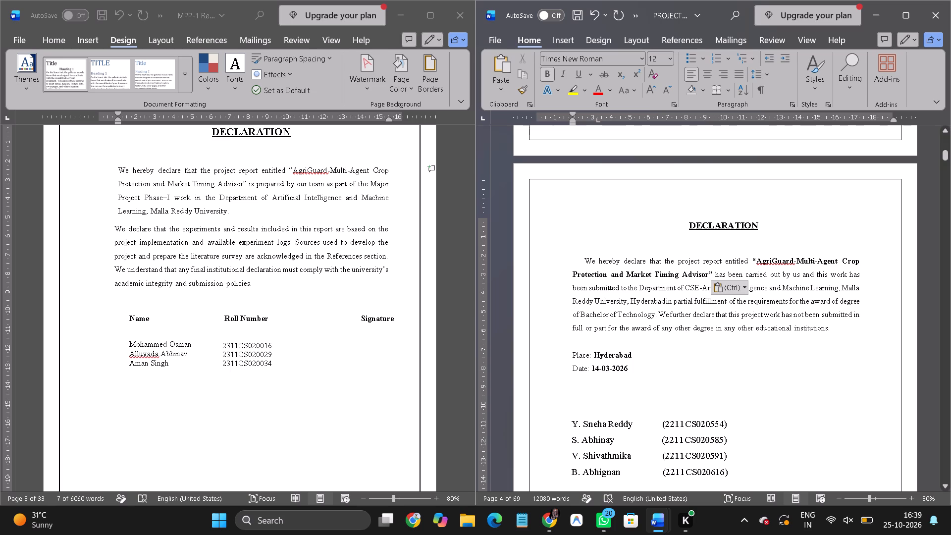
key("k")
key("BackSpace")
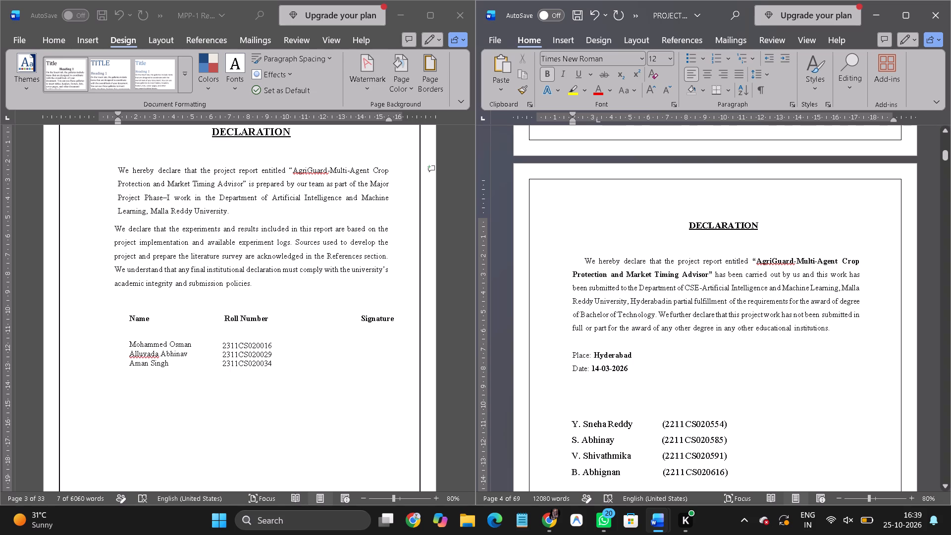
In the reference declaration, change the ending of the first student's roll number to match the first one in the AgriGuard declaration.
scroll(603, 401, "down", 1)
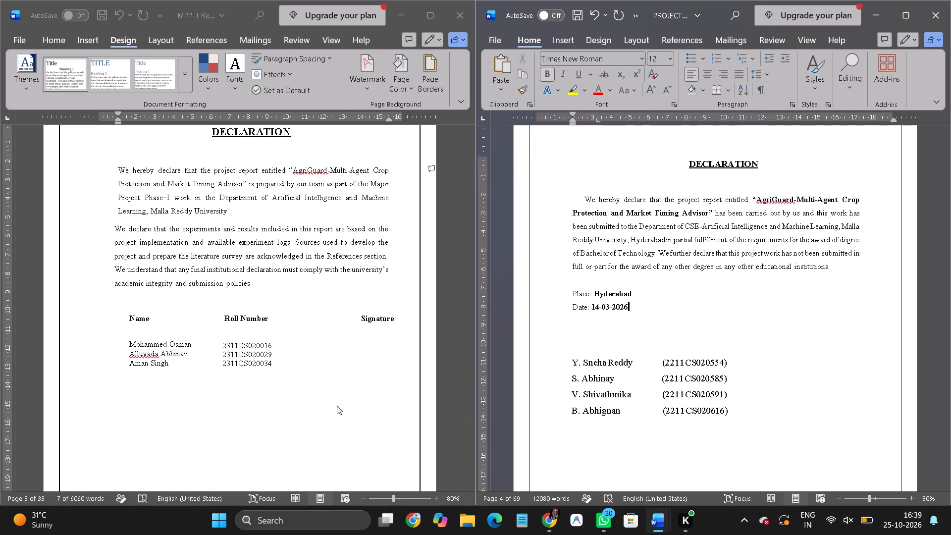
left_click_drag(300, 370, 271, 368)
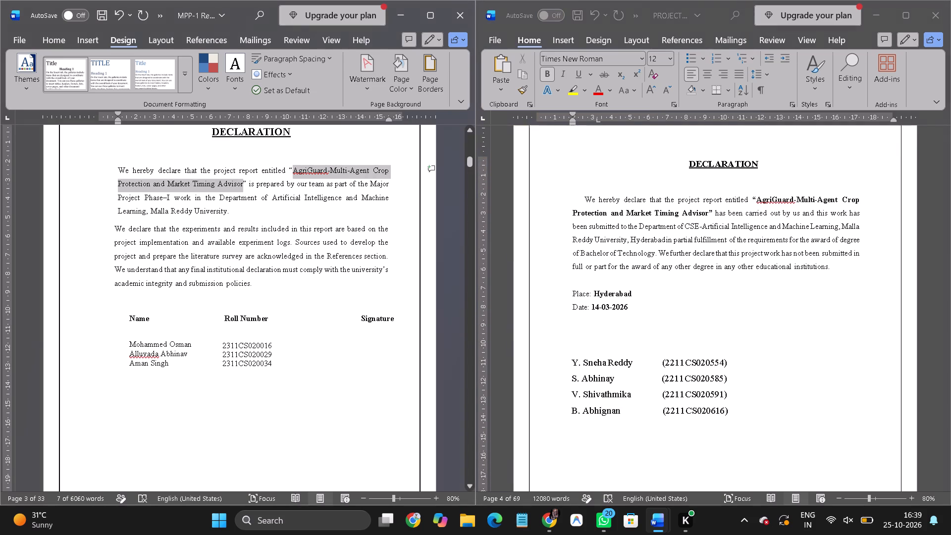
left_click_drag(271, 368, 274, 366)
left_click(274, 366)
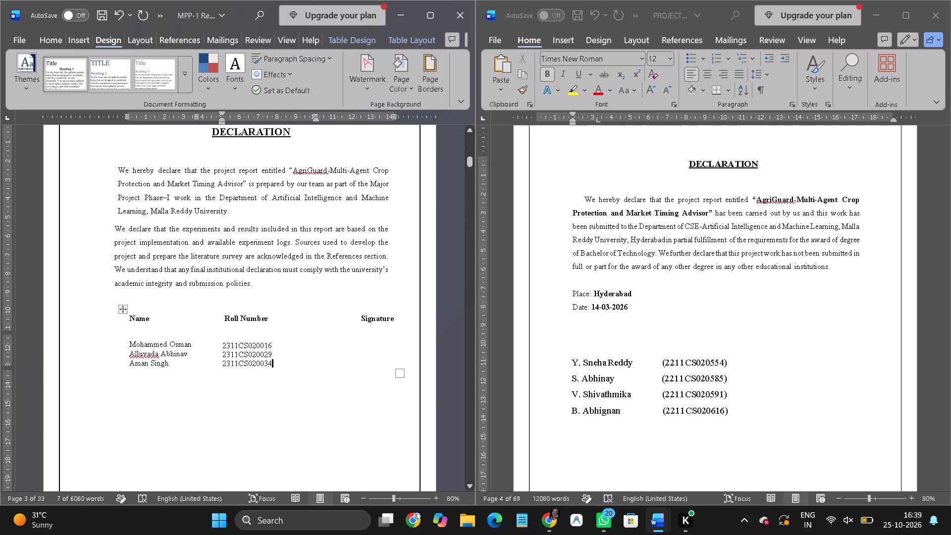
left_click(723, 361)
left_click(723, 361)
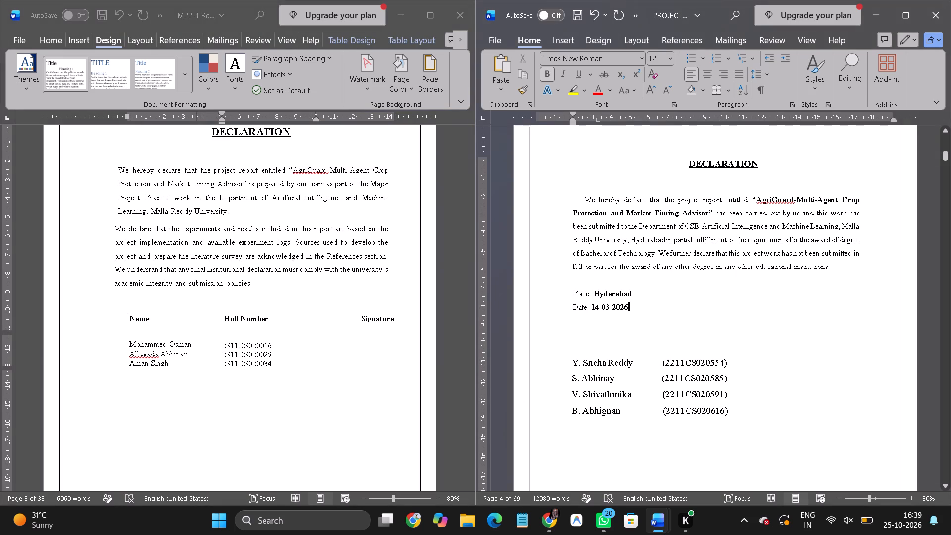
key("BackSpace")
key("BackSpace")
key("BackSpace")
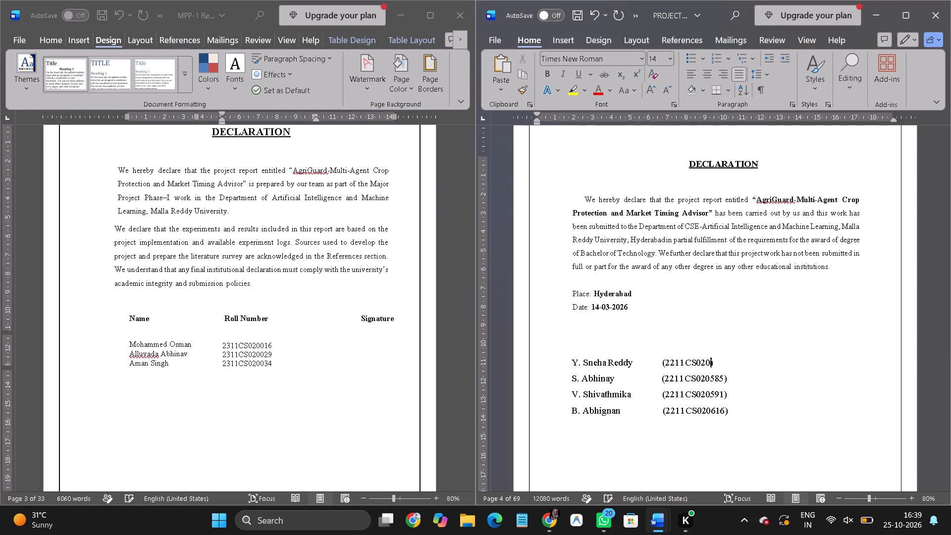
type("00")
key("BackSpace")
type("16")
Change the endings of the second and third students' roll numbers to match those in the AgriGuard declaration.
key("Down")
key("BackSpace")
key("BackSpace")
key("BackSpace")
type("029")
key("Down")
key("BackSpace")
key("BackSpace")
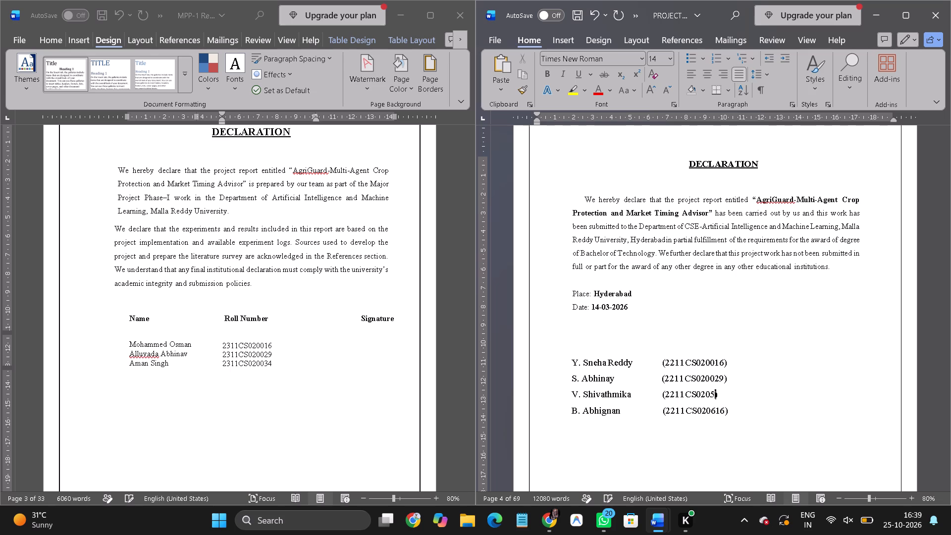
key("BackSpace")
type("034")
Delete the fourth student's roll number and name from the reference declaration's student list.
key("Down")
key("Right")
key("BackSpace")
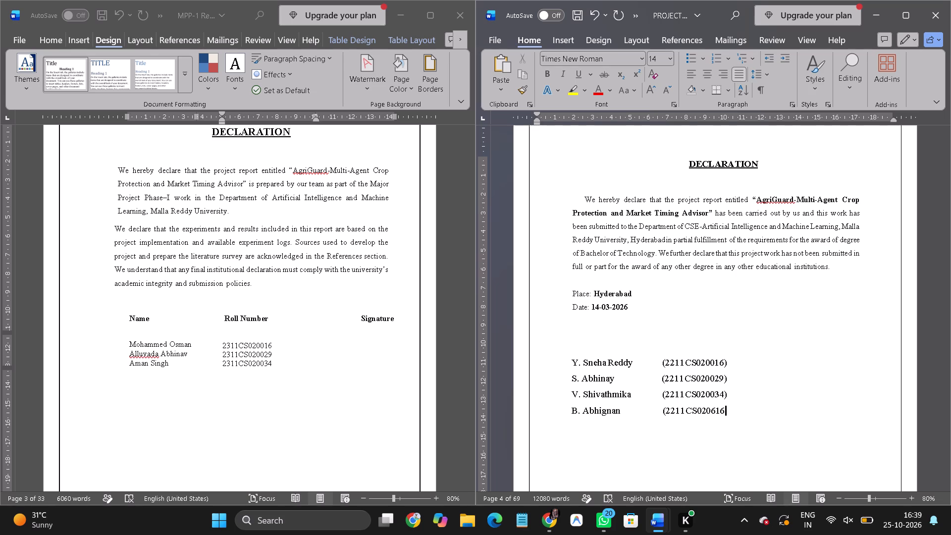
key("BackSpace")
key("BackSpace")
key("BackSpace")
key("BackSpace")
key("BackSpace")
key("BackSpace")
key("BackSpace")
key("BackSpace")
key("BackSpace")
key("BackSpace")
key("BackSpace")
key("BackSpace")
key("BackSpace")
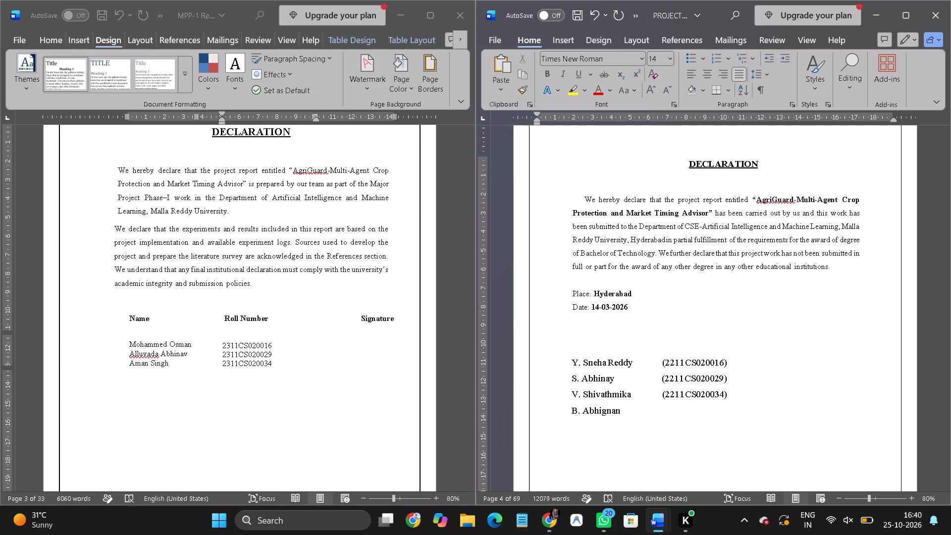
left_click(623, 411)
key("BackSpace")
key("BackSpace")
key("BackSpace")
key("BackSpace")
key("BackSpace")
key("BackSpace")
key("BackSpace")
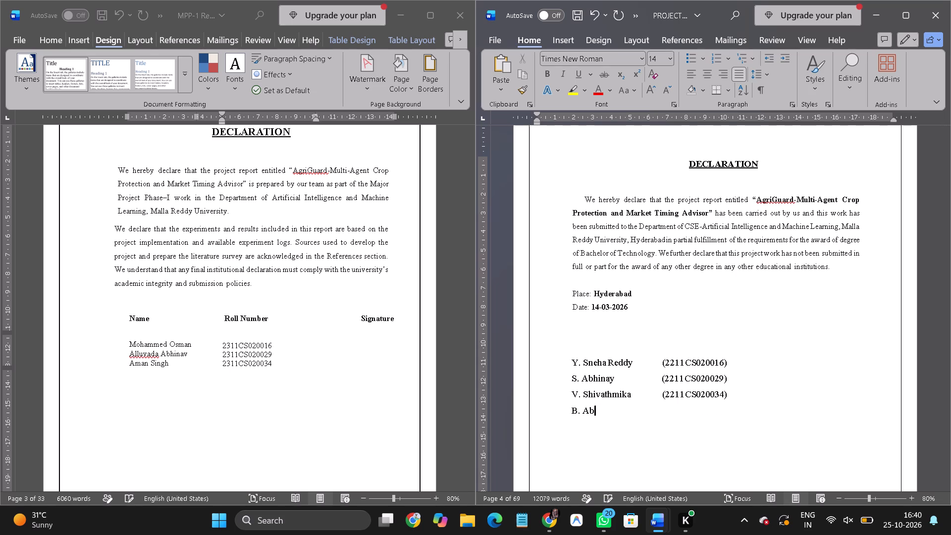
key("BackSpace")
key("BackSpace")
key("BackSpace")
key("BackSpace")
key("BackSpace")
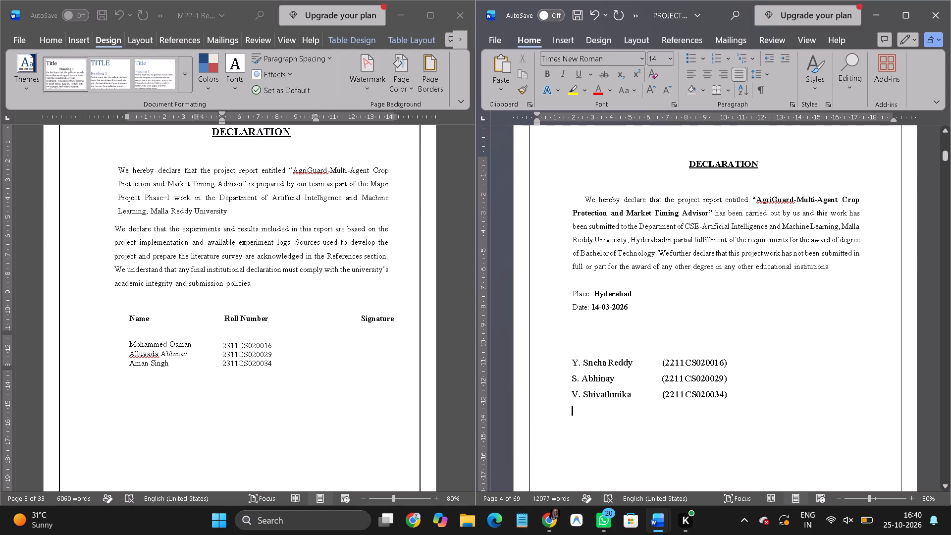
Replace the third student's name in the reference declaration with the third team member's name from the AgriGuard declaration.
left_click(634, 393)
key("BackSpace")
key("BackSpace")
key("BackSpace")
key("BackSpace")
key("BackSpace")
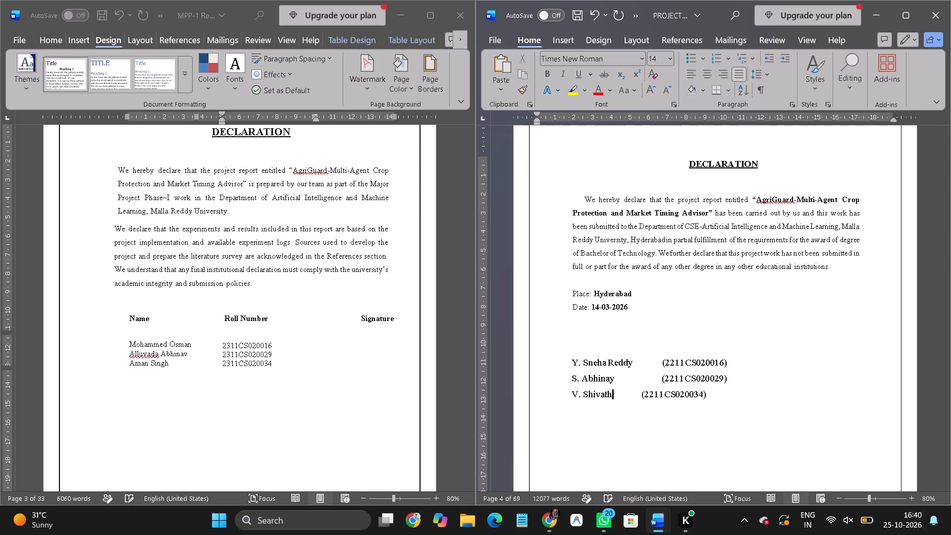
key("BackSpace")
key("BackSpace")
key("BackSpace")
key("BackSpace")
key("BackSpace")
key("BackSpace")
key("BackSpace")
key("BackSpace")
key("BackSpace")
key("BackSpace")
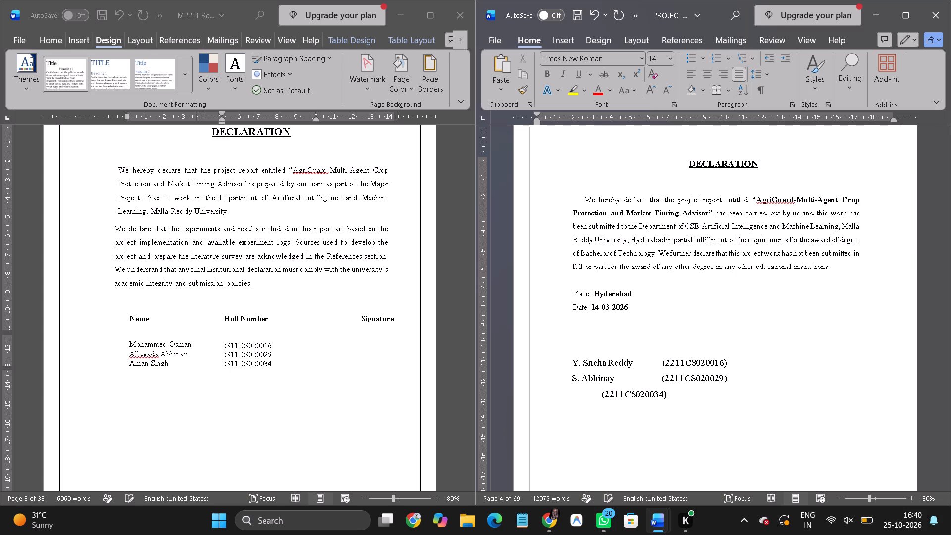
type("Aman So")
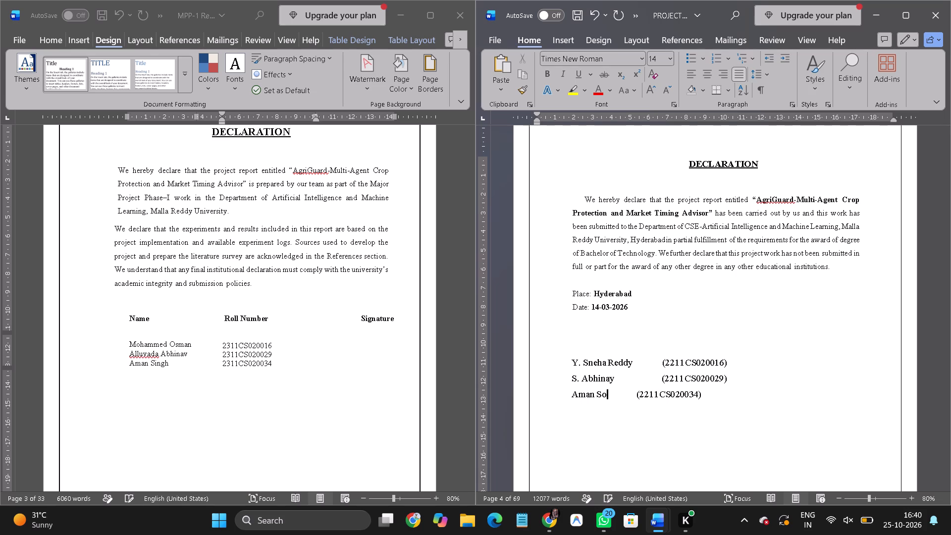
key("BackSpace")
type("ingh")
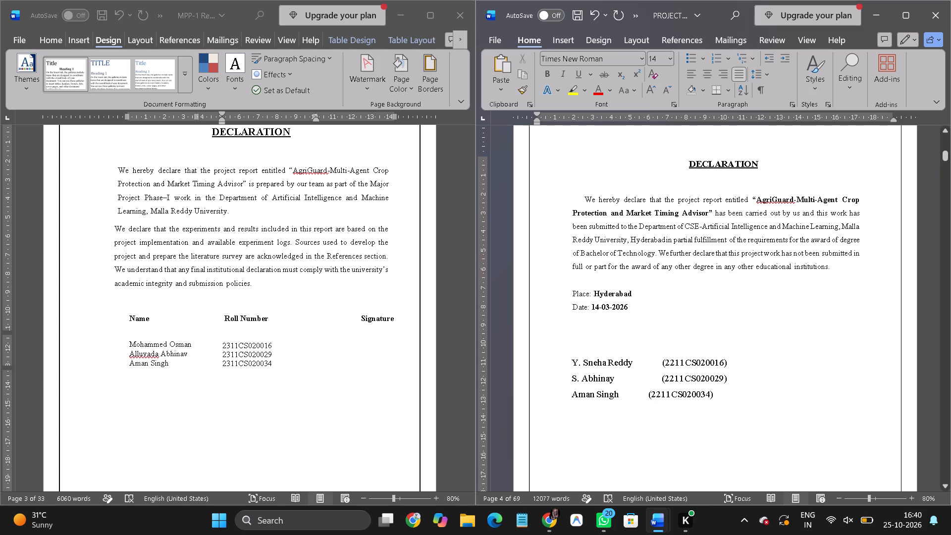
Replace the second student's name in the reference declaration with the second team member's name from the AgriGuard declaration.
left_click_drag(571, 377, 608, 374)
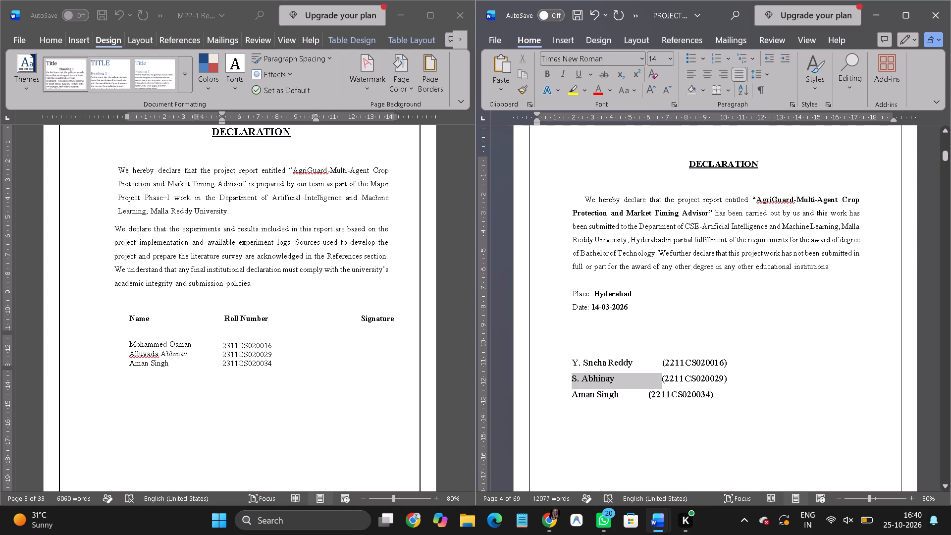
left_click_drag(608, 374, 613, 379)
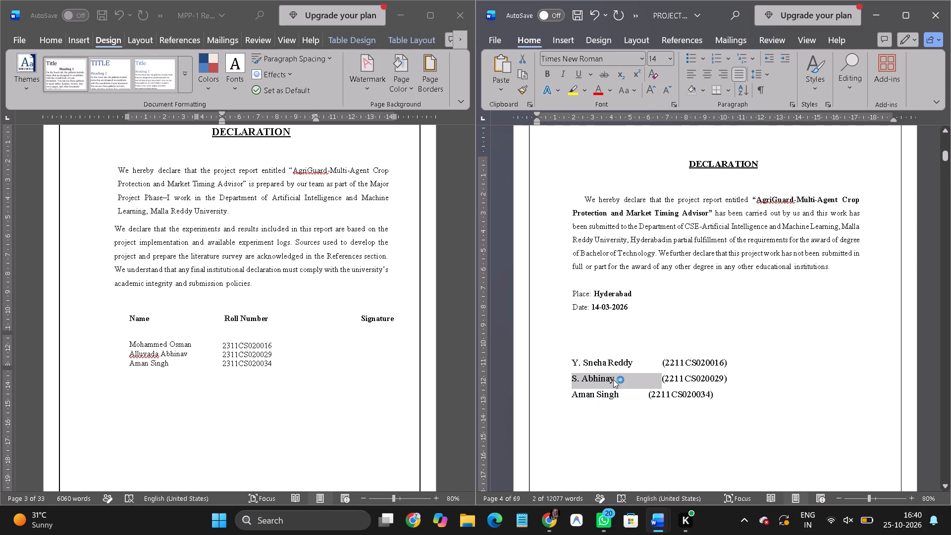
left_click(613, 379)
key("BackSpace")
key("BackSpace")
key("BackSpace")
key("BackSpace")
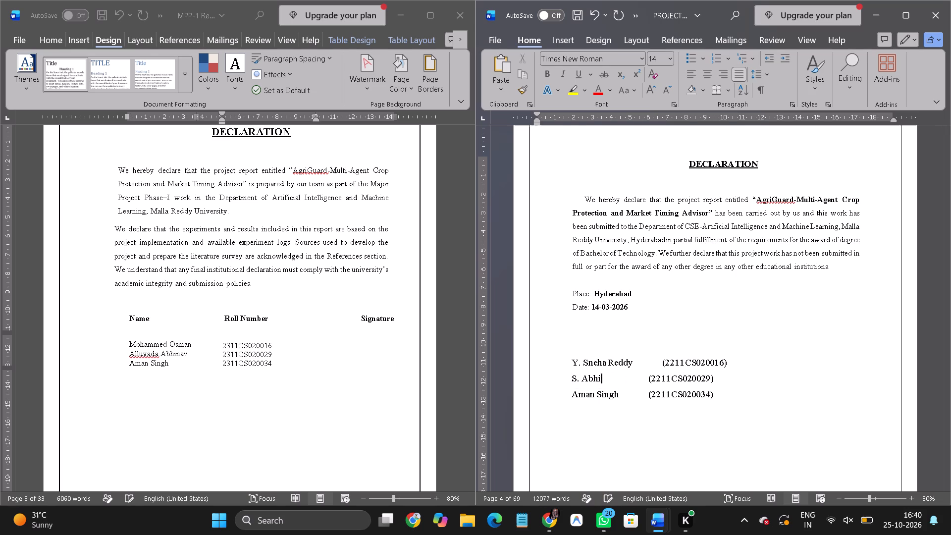
key("BackSpace")
key("BackSpace")
key("BackSpace")
key("BackSpace")
key("BackSpace")
key("BackSpace")
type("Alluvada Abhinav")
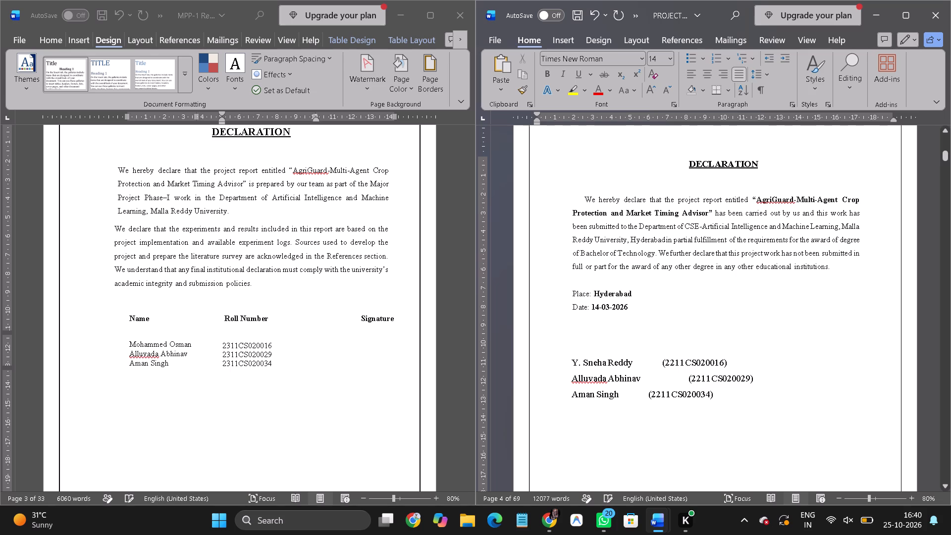
Replace the first student's name in the reference declaration with the first team member's name from the AgriGuard declaration.
left_click_drag(634, 362, 579, 358)
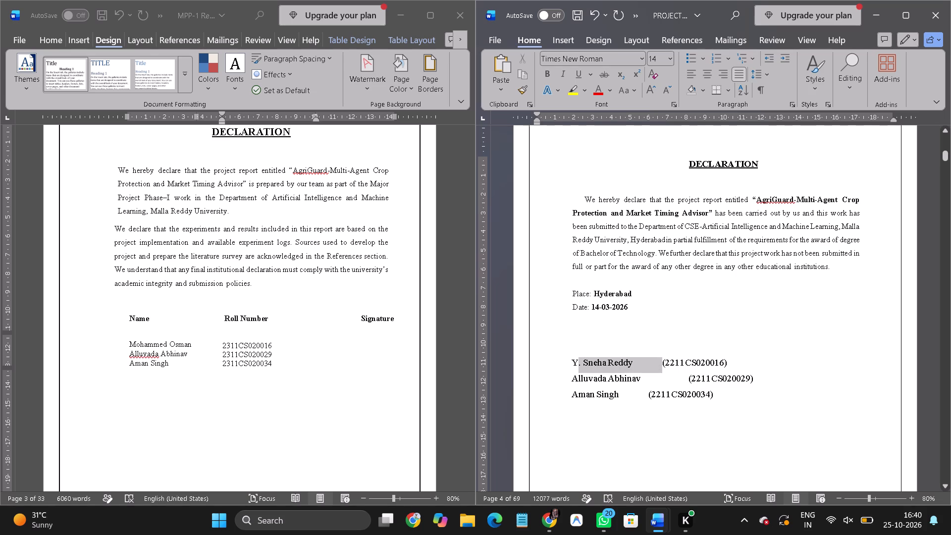
left_click_drag(579, 358, 576, 358)
left_click(576, 358)
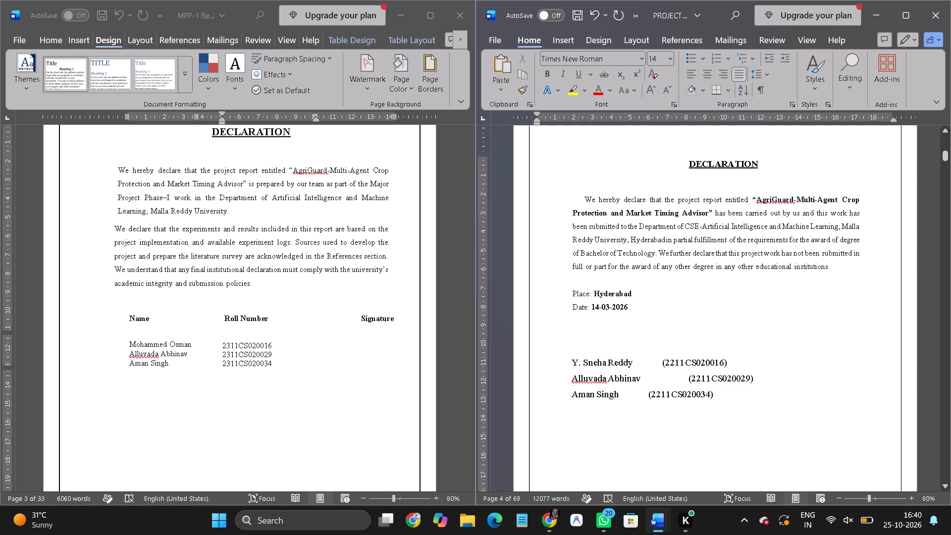
left_click(632, 362)
key("BackSpace")
key("BackSpace")
key("BackSpace")
key("BackSpace")
key("BackSpace")
key("BackSpace")
key("BackSpace")
key("BackSpace")
key("BackSpace")
key("BackSpace")
key("BackSpace")
key("BackSpace")
key("BackSpace")
key("BackSpace")
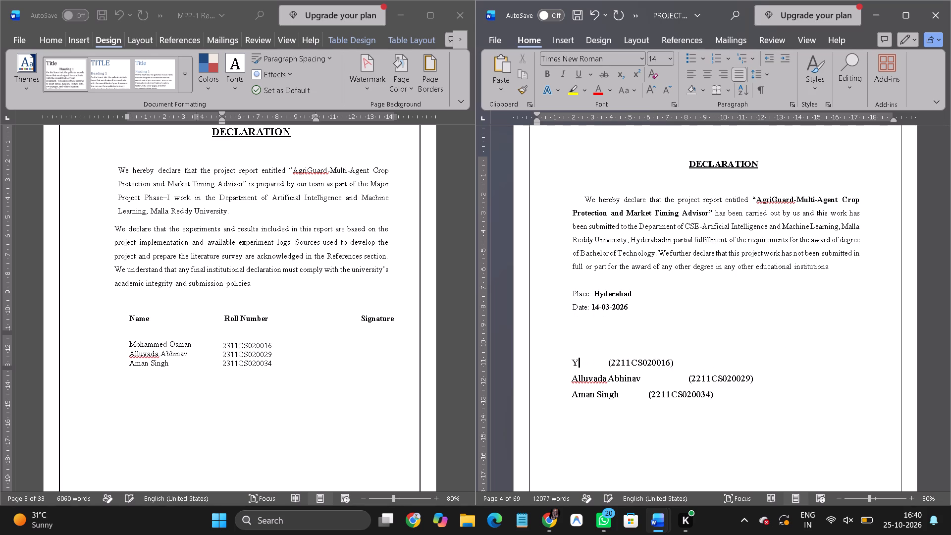
key("BackSpace")
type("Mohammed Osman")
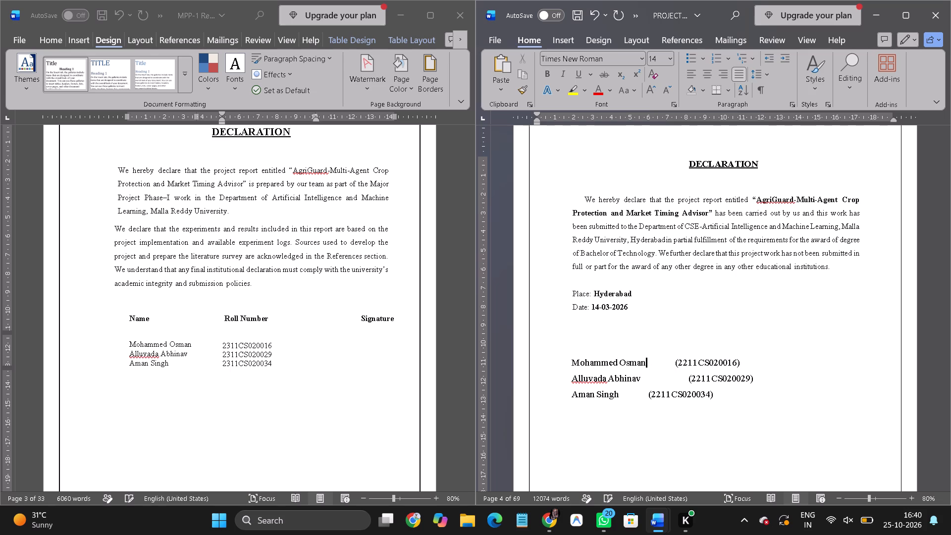
Change the year prefix of all three roll numbers in the reference declaration to 23.
left_click(687, 363)
key("BackSpace")
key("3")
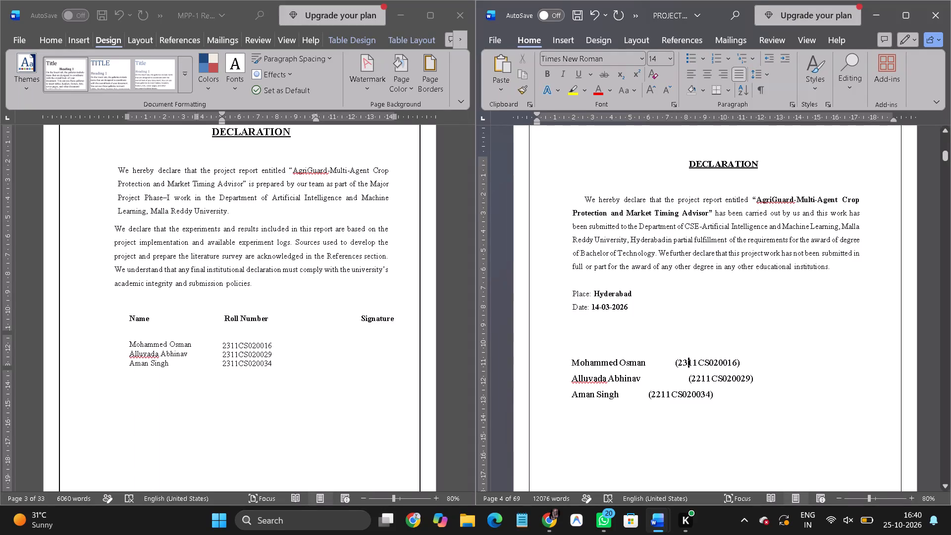
left_click(700, 378)
key("BackSpace")
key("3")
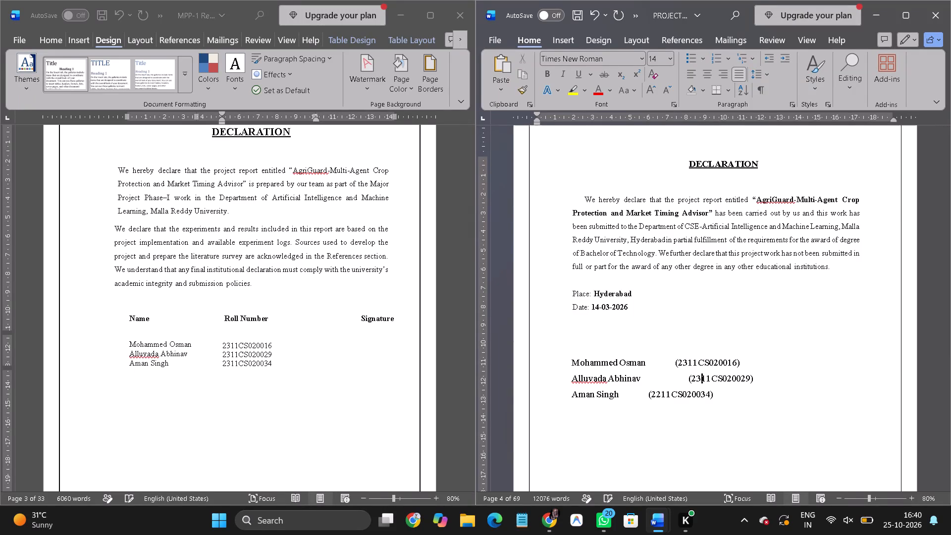
left_click(659, 397)
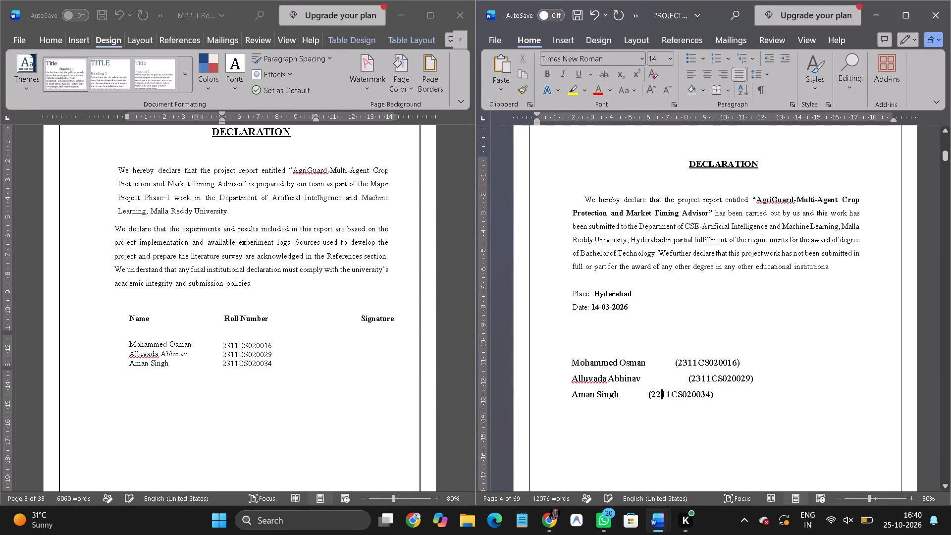
key("BackSpace")
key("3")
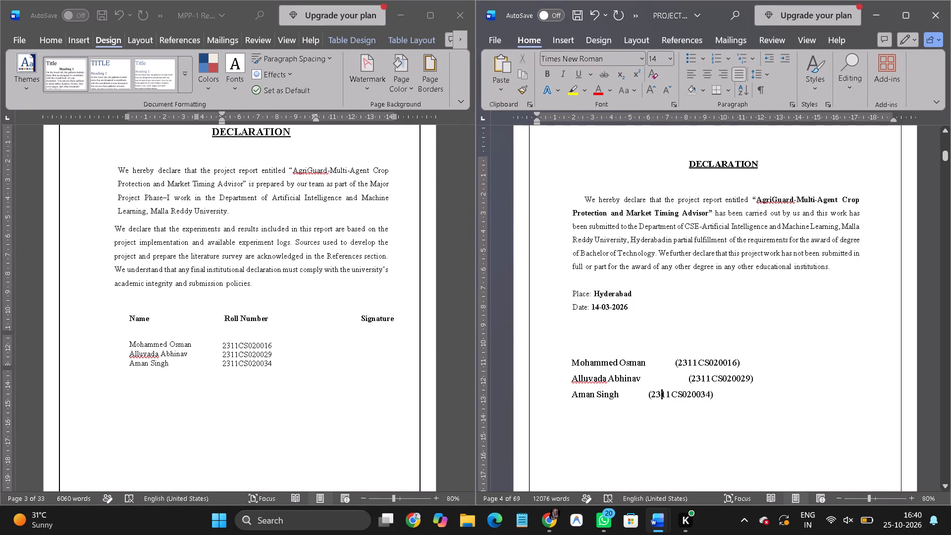
Adjust the spacing before the three roll numbers in the reference declaration so they line up in one column.
left_click(647, 396)
key("Tab")
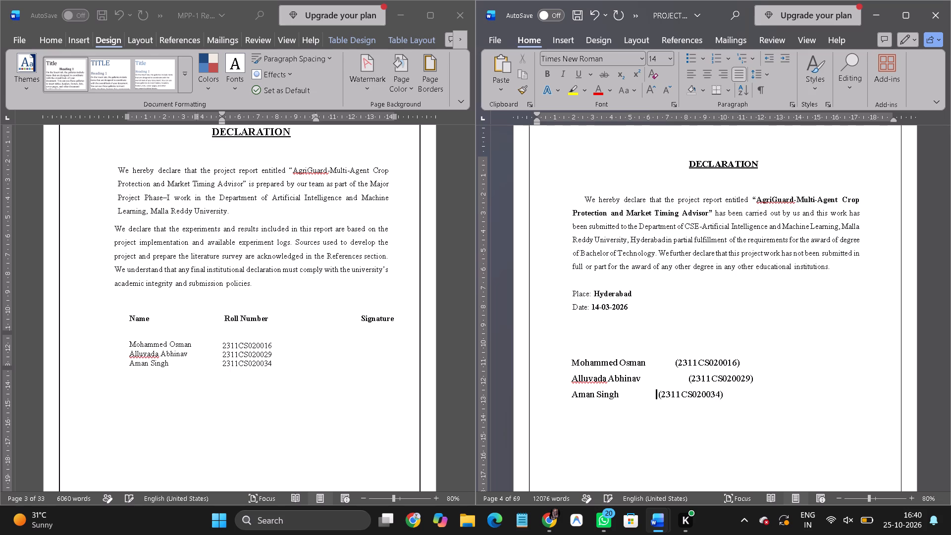
key("Tab")
left_click(688, 377)
key("BackSpace")
key("BackSpace")
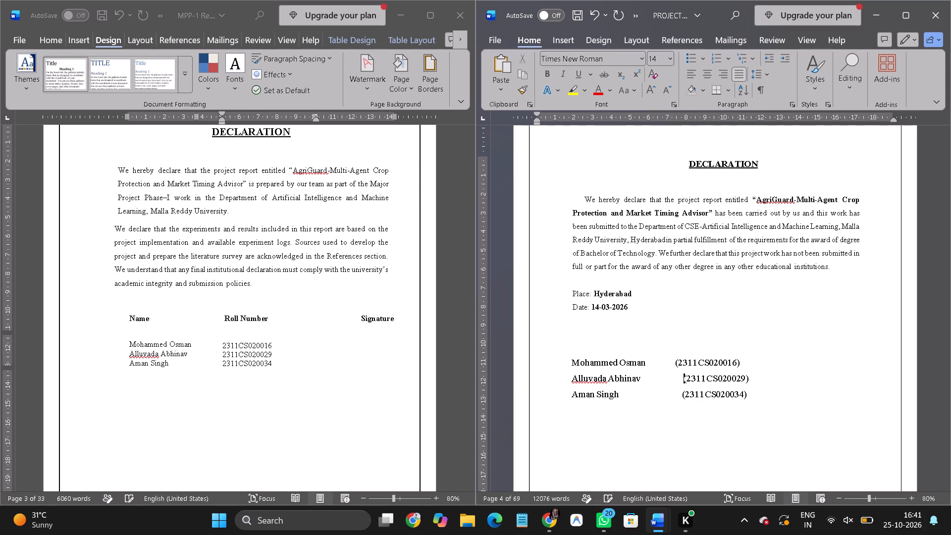
key("BackSpace")
key("Down")
key("Up")
key("Up")
key("Left")
key("Left")
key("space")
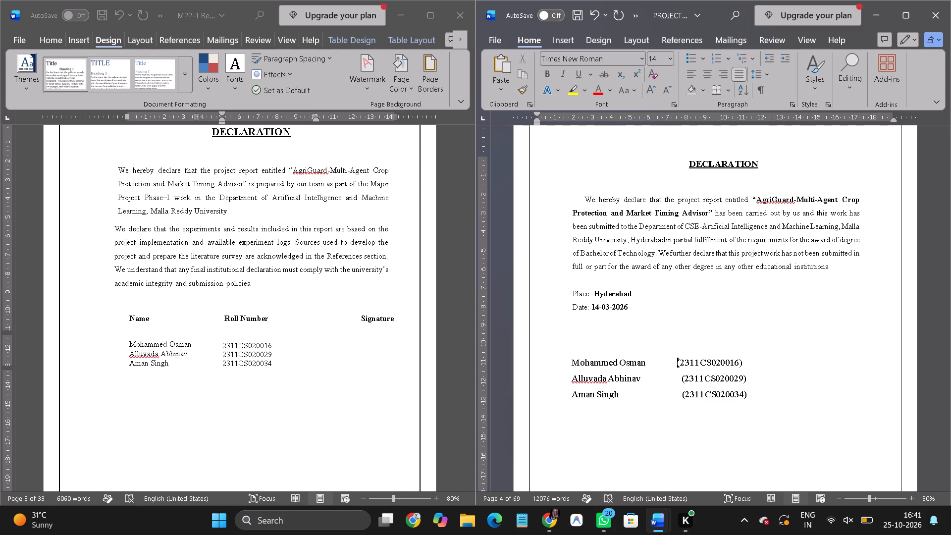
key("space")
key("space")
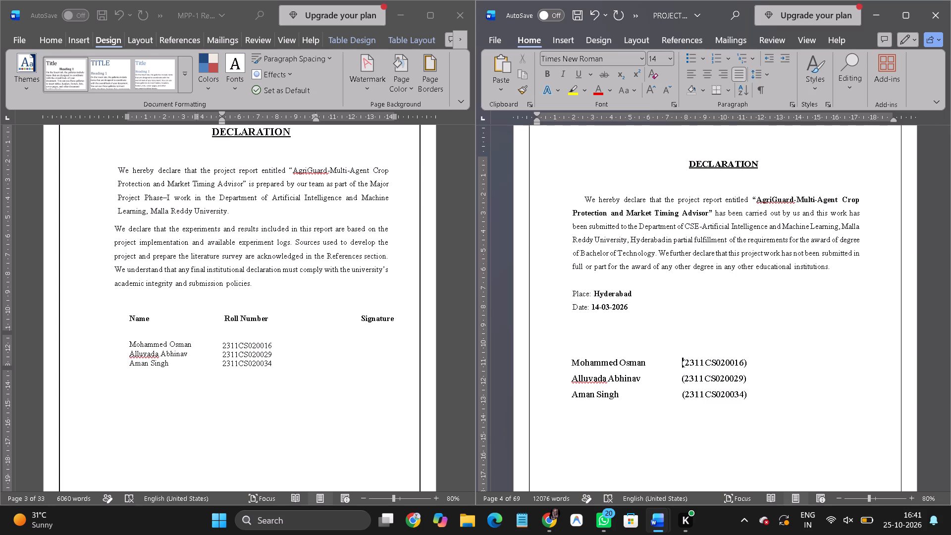
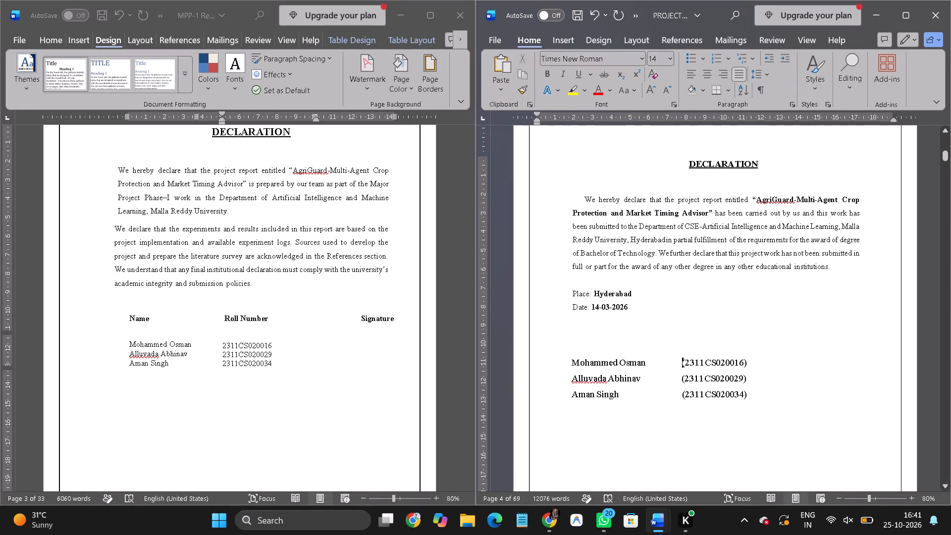
Replace the AgriGuard report's whole declaration, from heading to roll numbers, with a copy of the adapted reference declaration.
left_click_drag(800, 425, 573, 182)
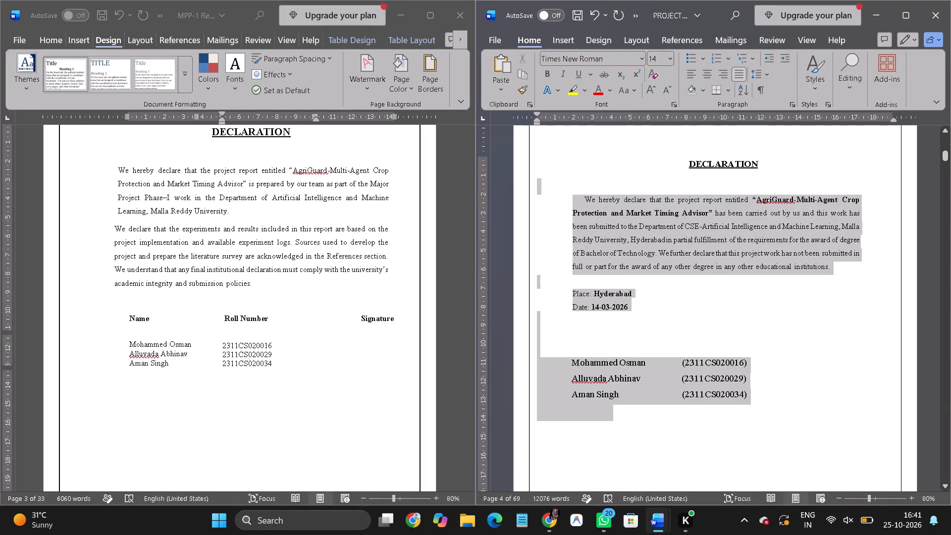
left_click_drag(573, 182, 576, 159)
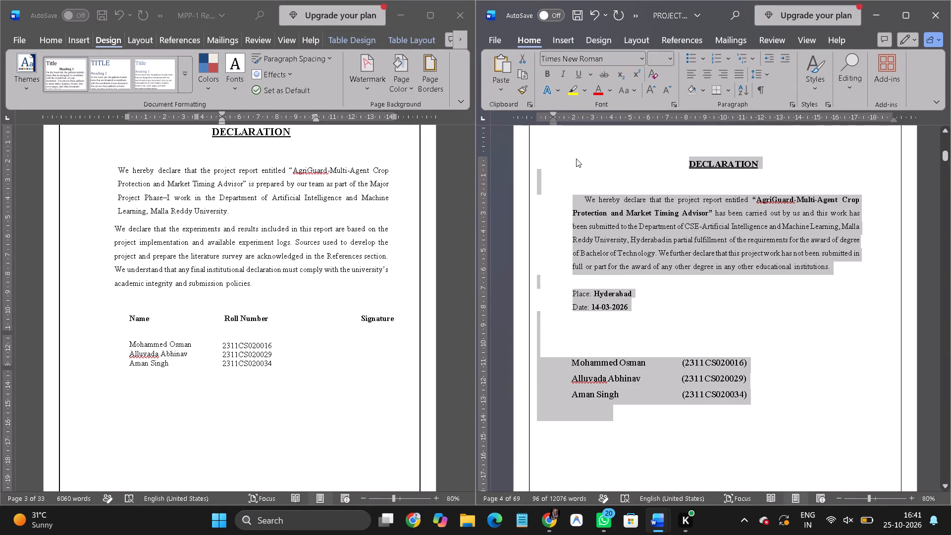
key("ctrl+c")
left_click(342, 404)
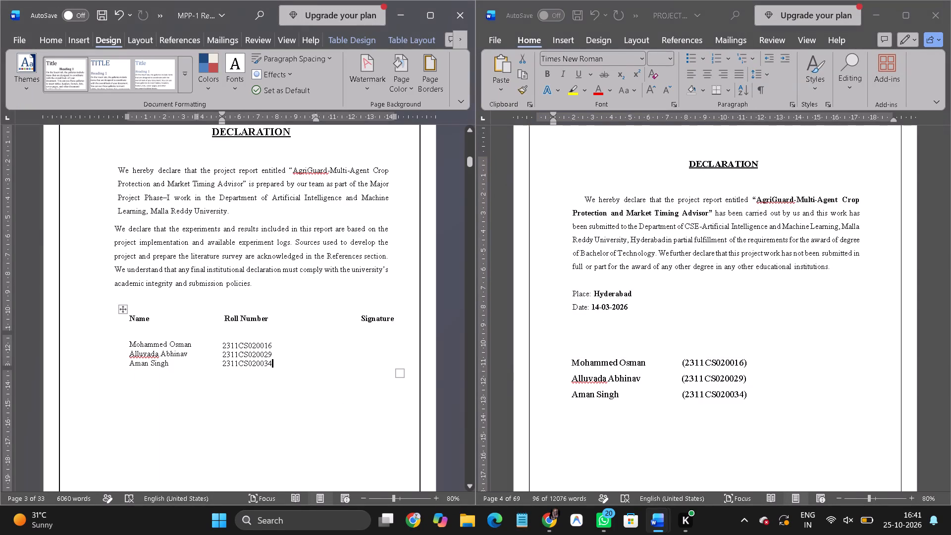
left_click_drag(382, 406, 196, 280)
left_click_drag(196, 280, 122, 135)
key("ctrl+v")
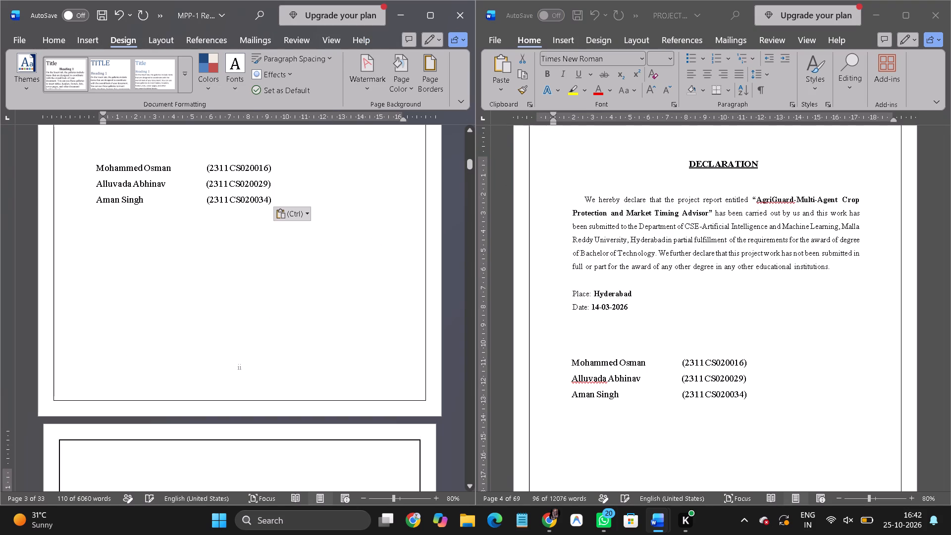
Set the pasted declaration in the AgriGuard report to Keep Source Formatting.
scroll(204, 292, "up", 5)
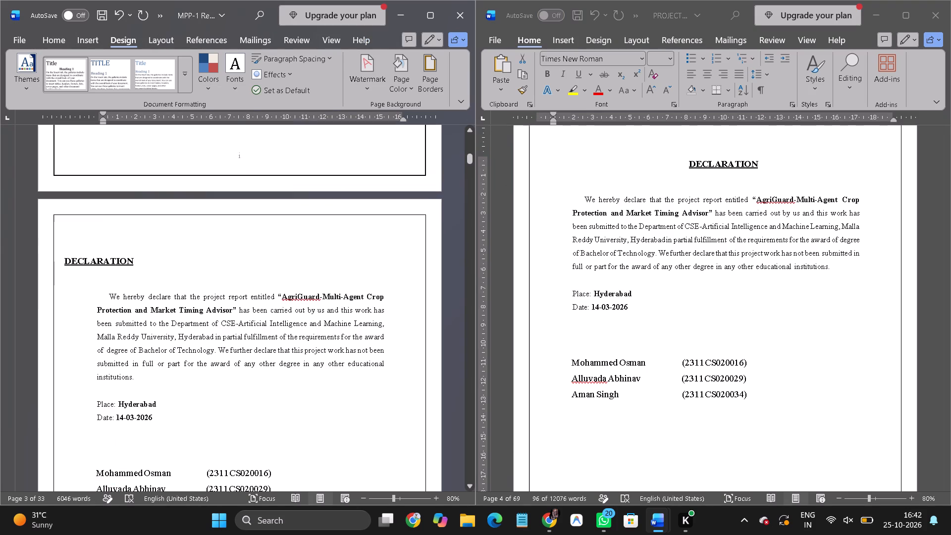
scroll(204, 292, "up", 4)
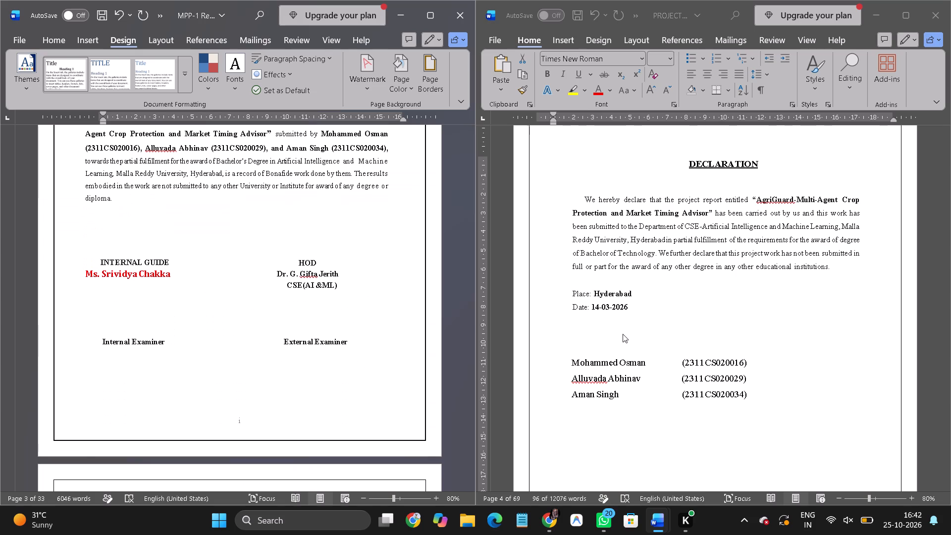
scroll(259, 388, "down", 2)
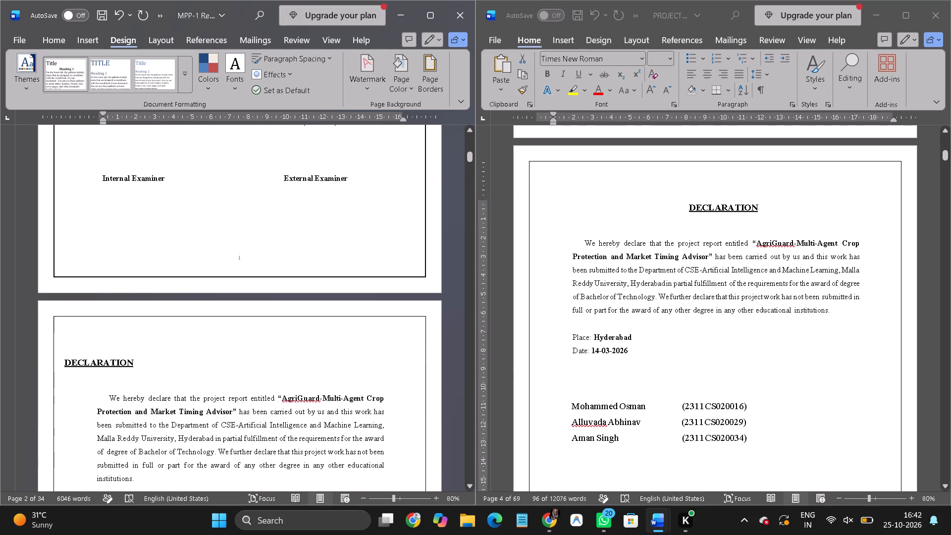
scroll(259, 388, "down", 3)
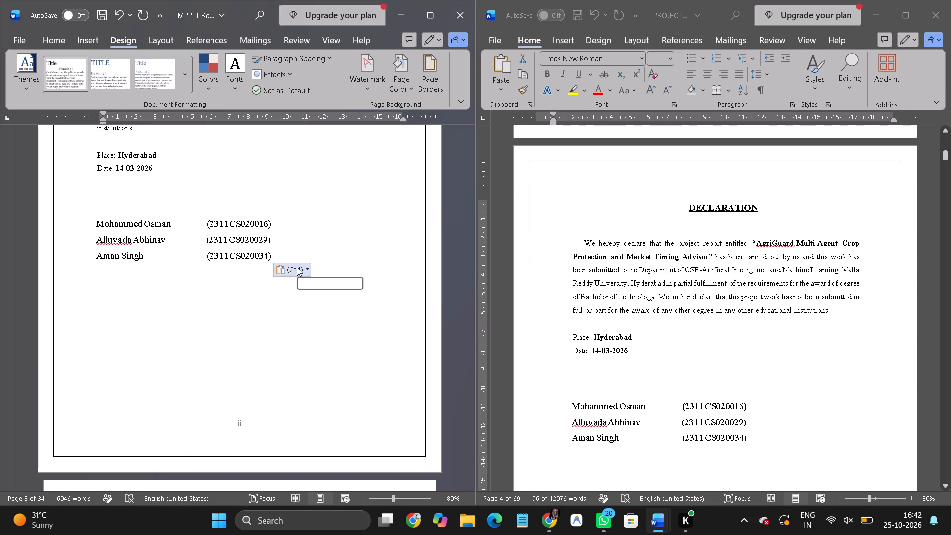
left_click(297, 267)
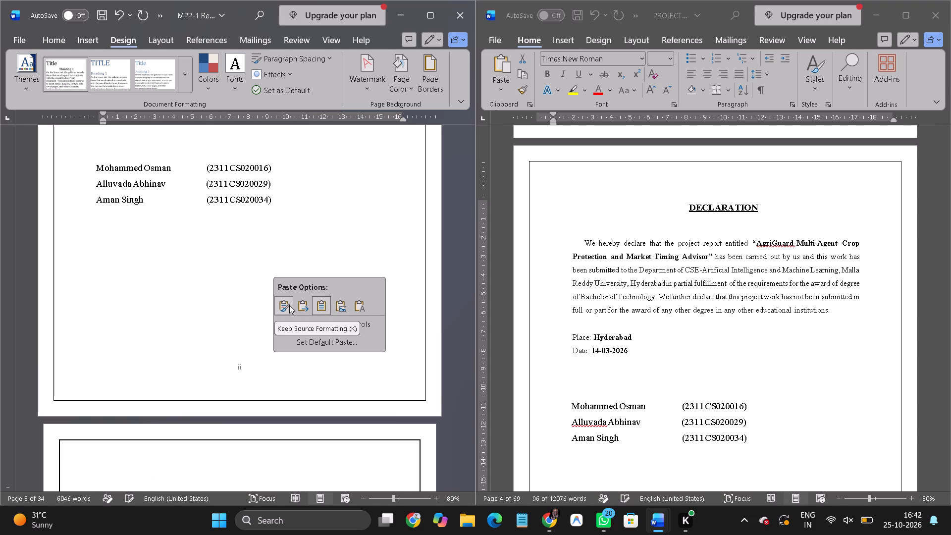
scroll(287, 305, "up", 2)
scroll(224, 296, "up", 3)
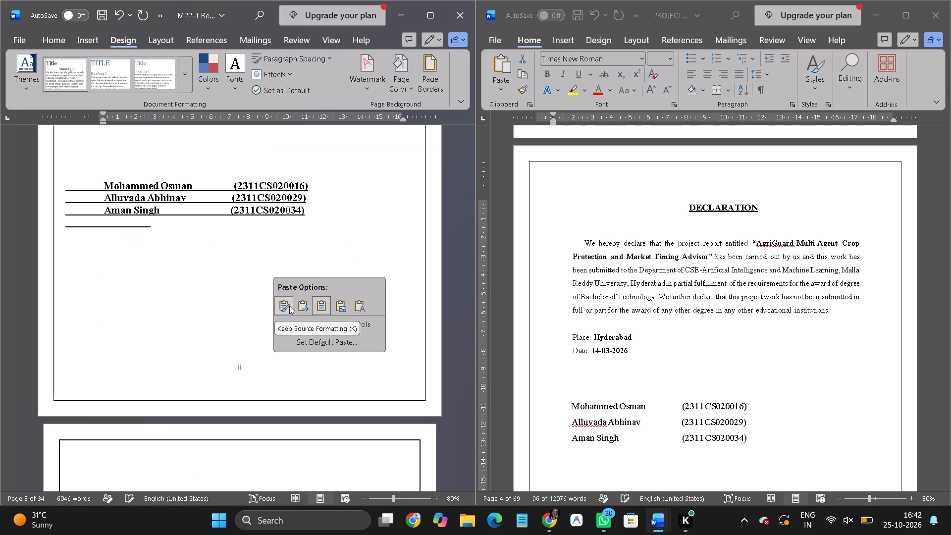
left_click(289, 306)
scroll(228, 307, "up", 1)
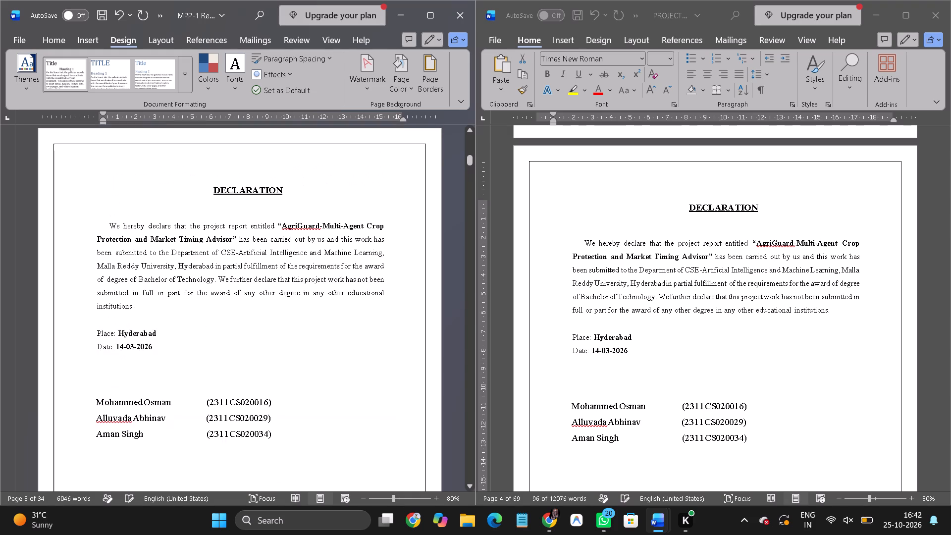
scroll(228, 307, "up", 1)
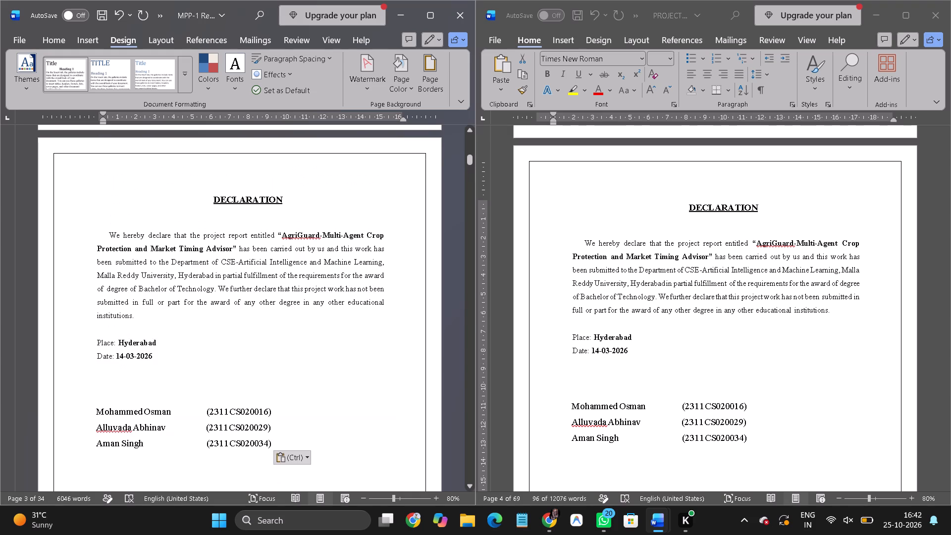
Remove the blank page between the declaration and the ACKNOWLEDGEMENT heading in the AgriGuard report.
scroll(238, 325, "down", 1)
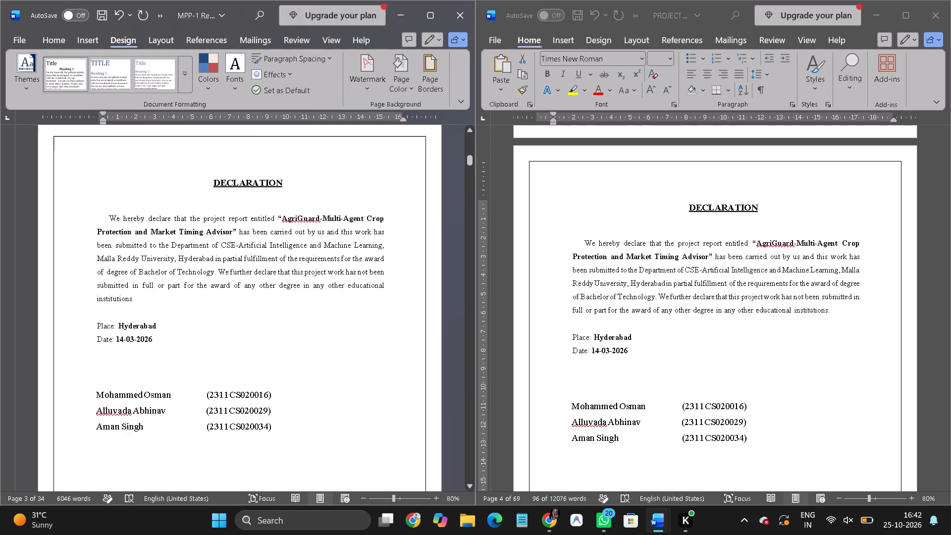
scroll(238, 325, "down", 6)
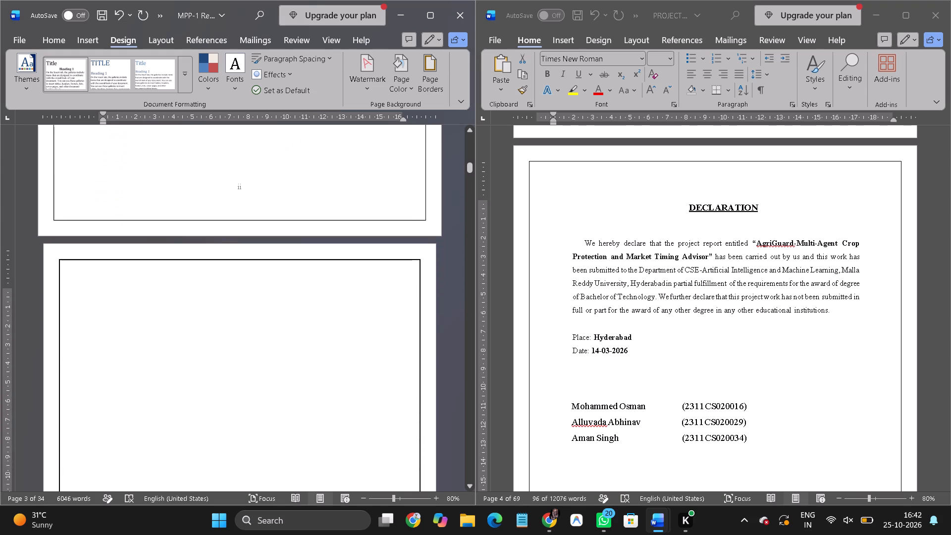
scroll(238, 325, "down", 2)
left_click(238, 325)
scroll(238, 325, "down", 2)
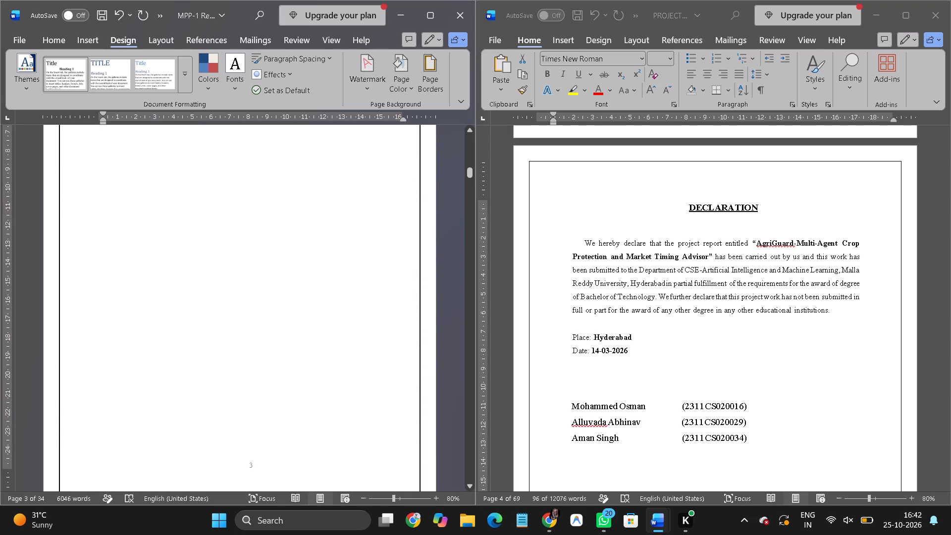
scroll(238, 325, "down", 2)
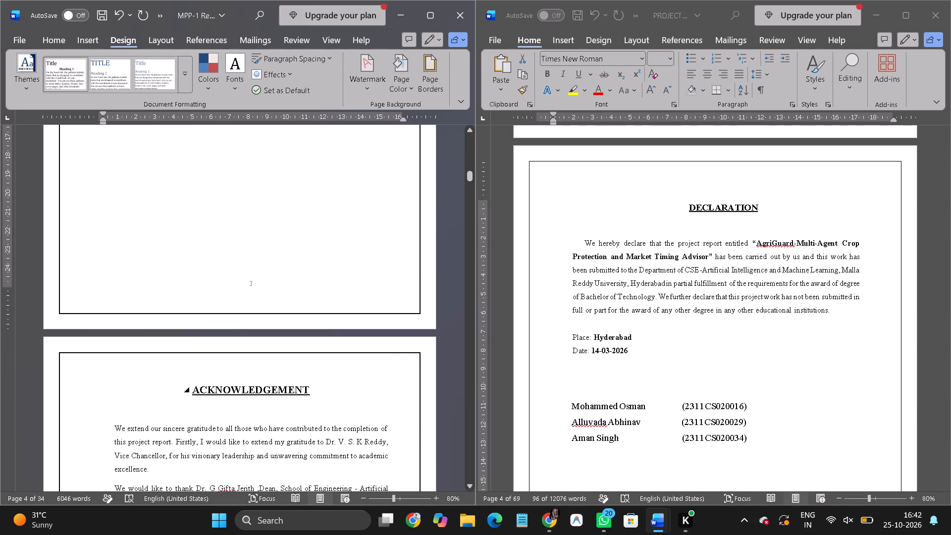
left_click(197, 392)
key("Left")
key("BackSpace")
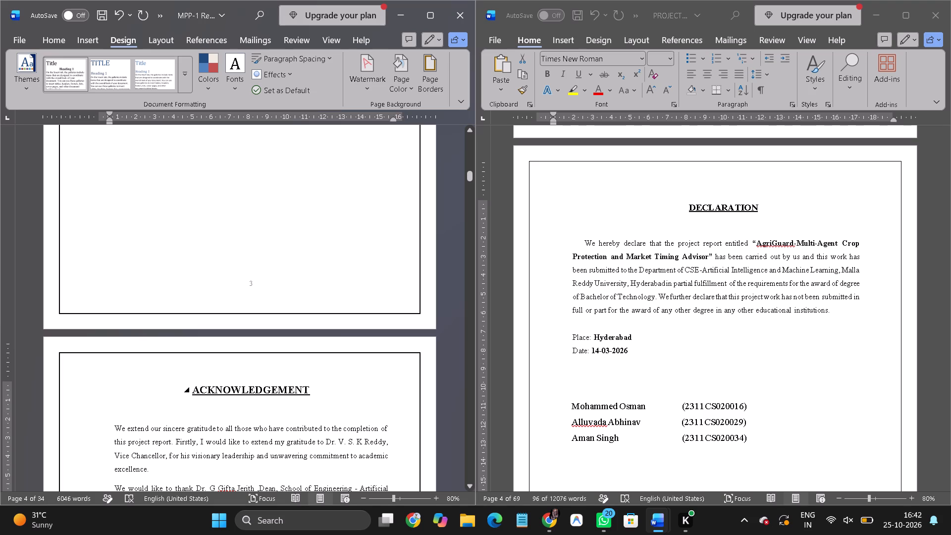
key("BackSpace")
key("BackSpace")
key("BackSpace")
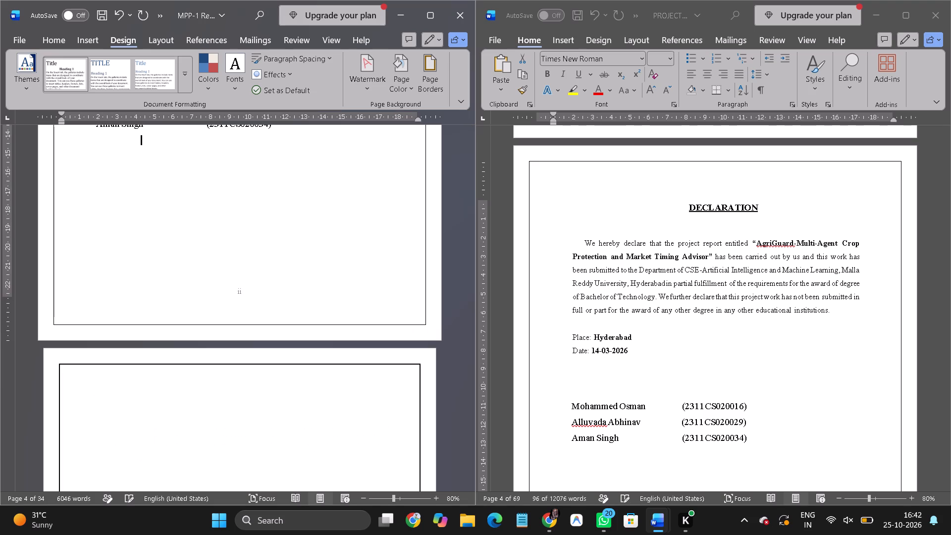
scroll(197, 392, "up", 1)
key("Delete")
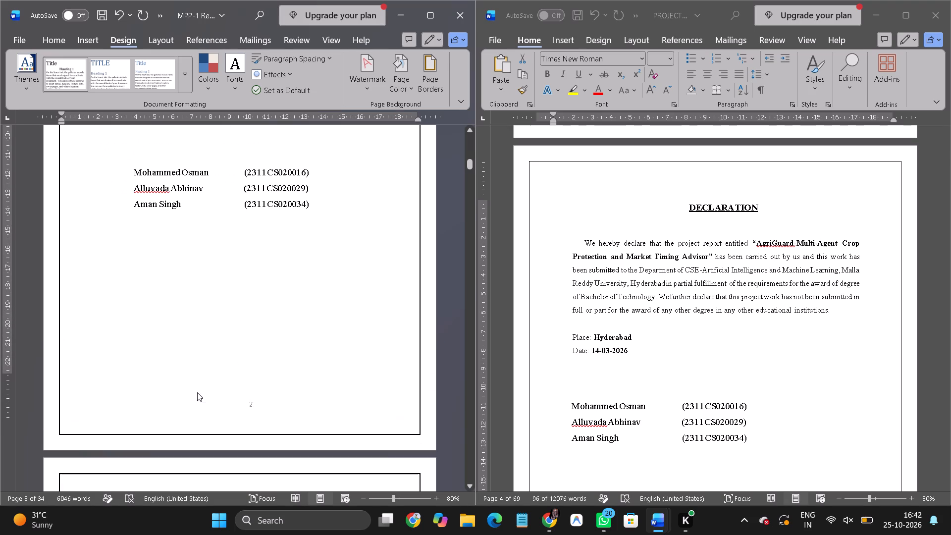
Indent the ACKNOWLEDGEMENT heading in the AgriGuard report until it sits near the centre of the page.
scroll(197, 392, "down", 3)
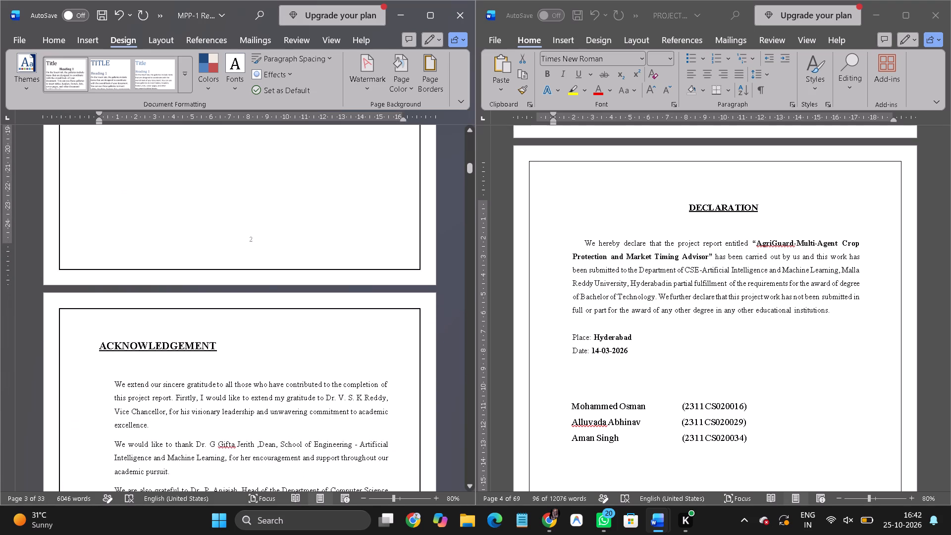
left_click(102, 344)
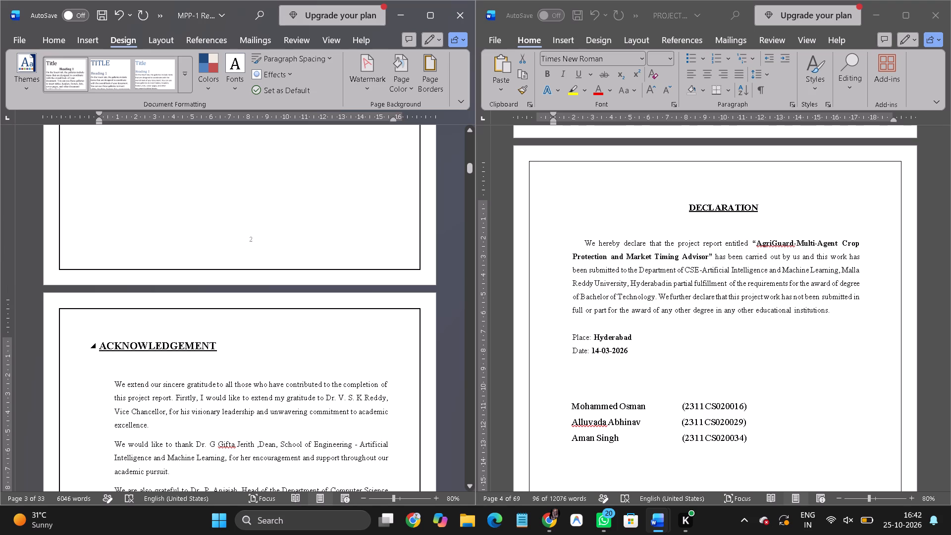
key("Tab")
key("Tab")
key("Tab")
key("Tab")
key("Tab")
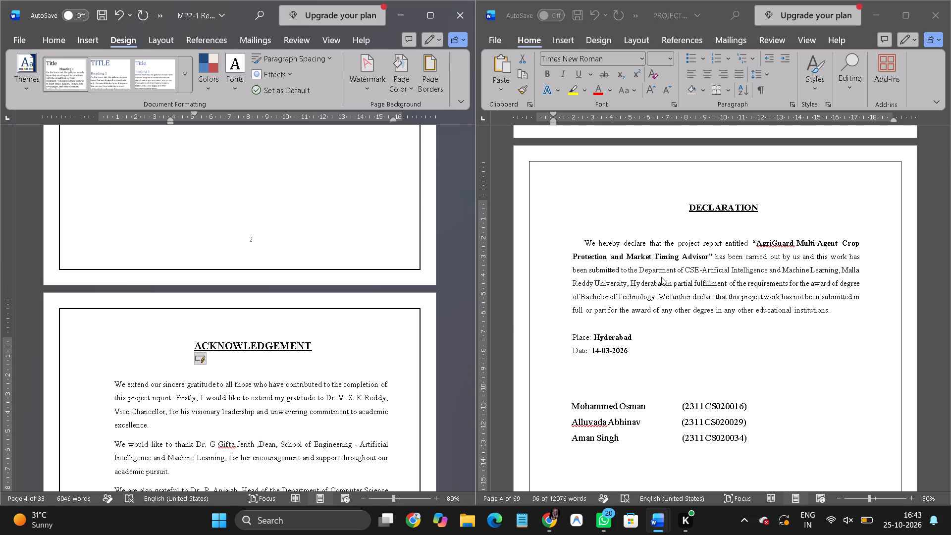
Replace the AgriGuard acknowledgement's body paragraphs with the reference report's five acknowledgement paragraphs, leaving out the reference student list.
scroll(661, 277, "down", 7)
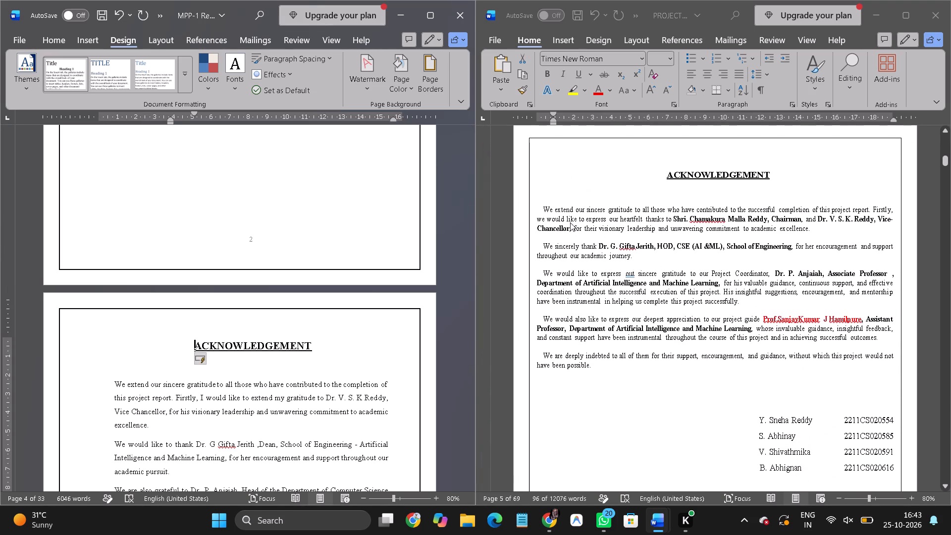
left_click(543, 204)
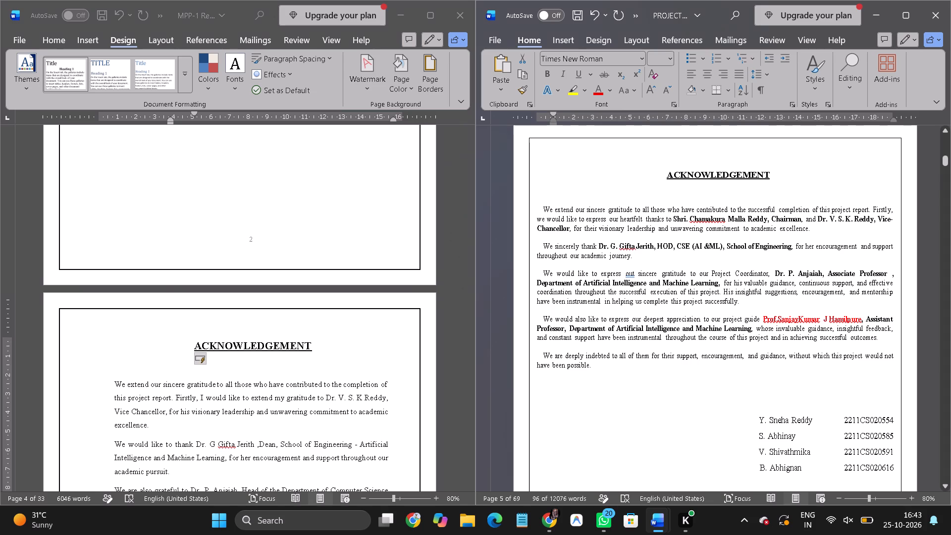
left_click_drag(541, 205, 615, 376)
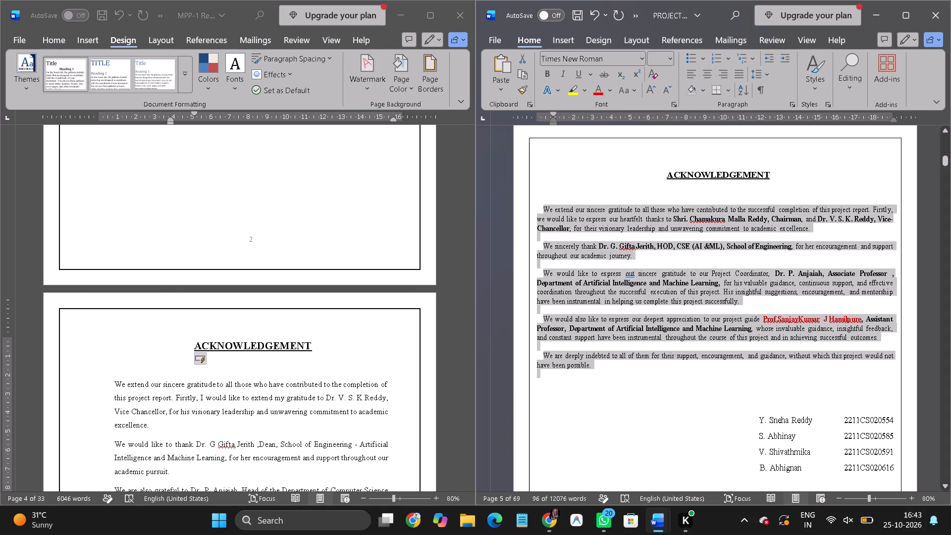
left_click_drag(615, 376, 624, 370)
left_click_drag(624, 370, 588, 367)
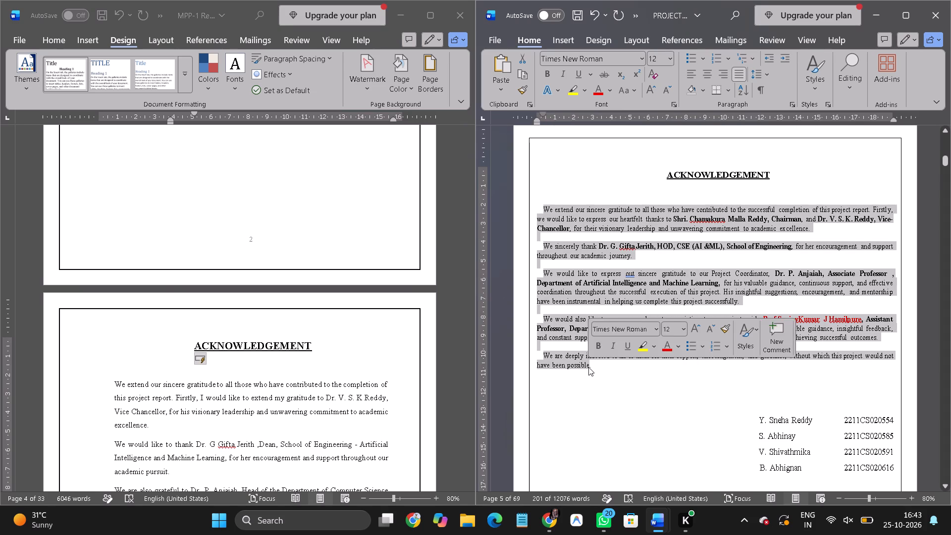
key("ctrl+c")
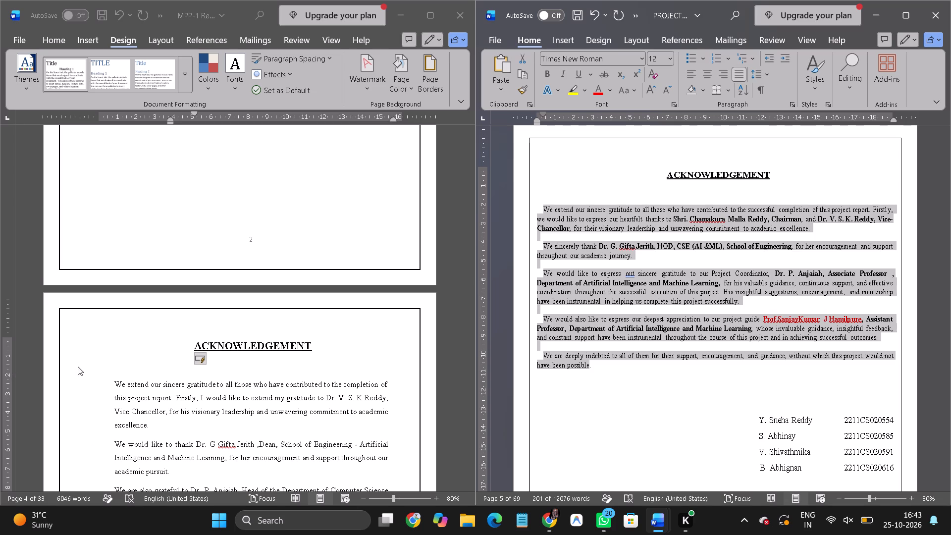
left_click(106, 374)
left_click(103, 374)
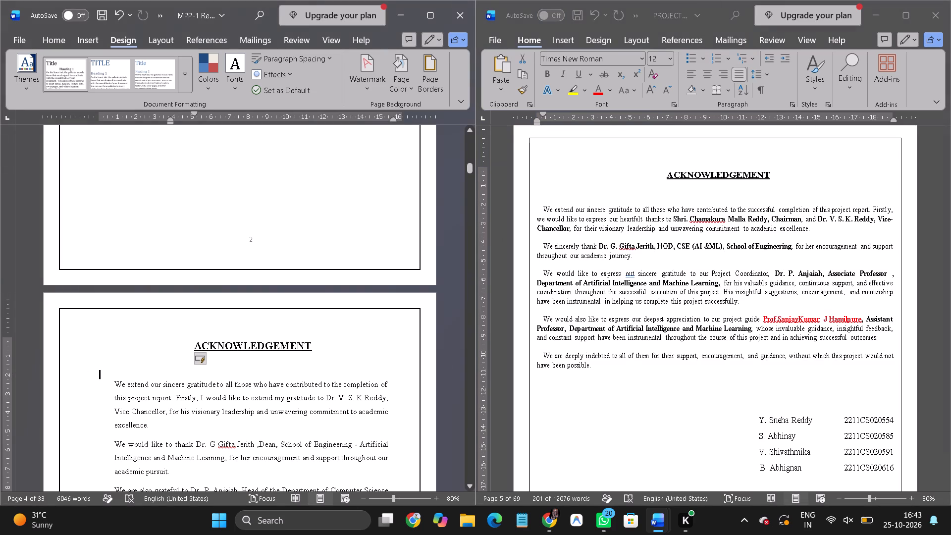
left_click_drag(103, 374, 277, 306)
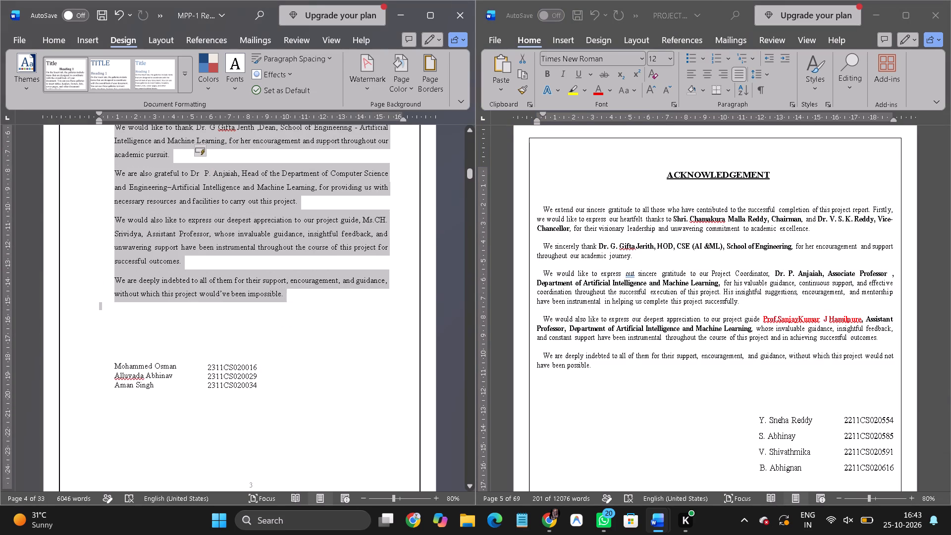
left_click_drag(277, 306, 280, 303)
key("ctrl+v")
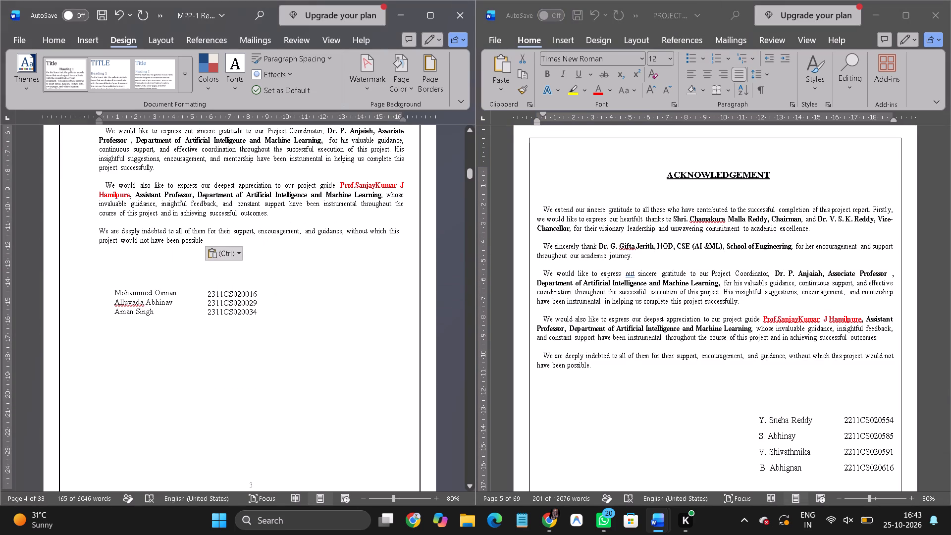
scroll(280, 303, "up", 3)
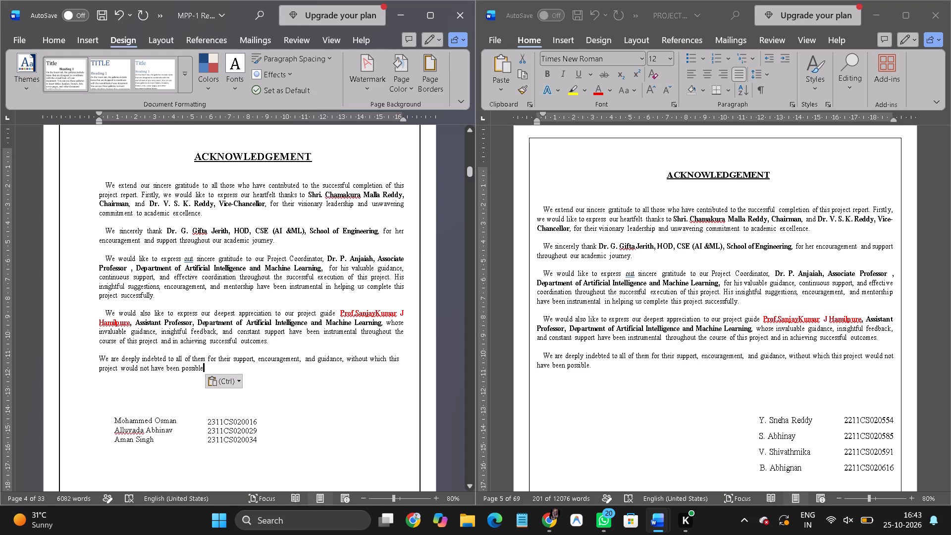
left_click(61, 38)
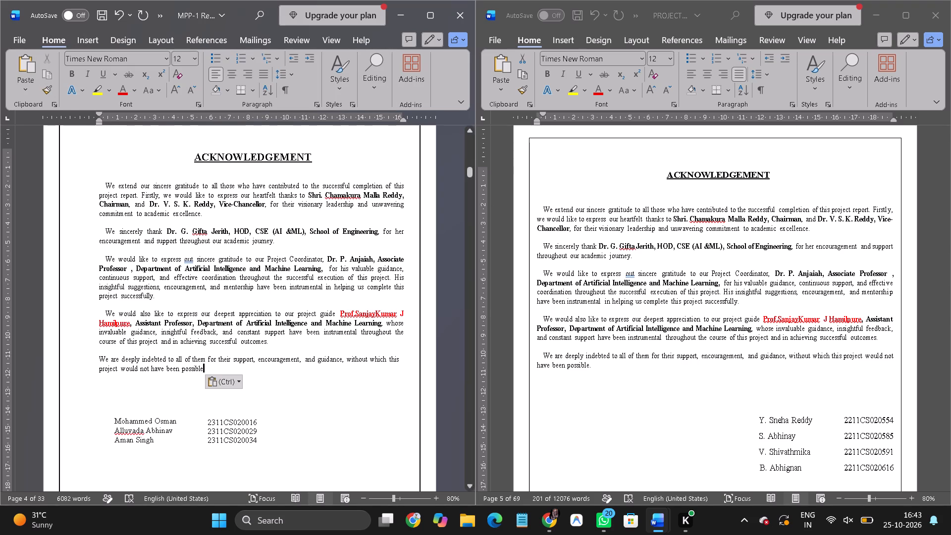
Set the pasted acknowledgement paragraphs in the AgriGuard report to Keep Source Formatting.
left_click(222, 382)
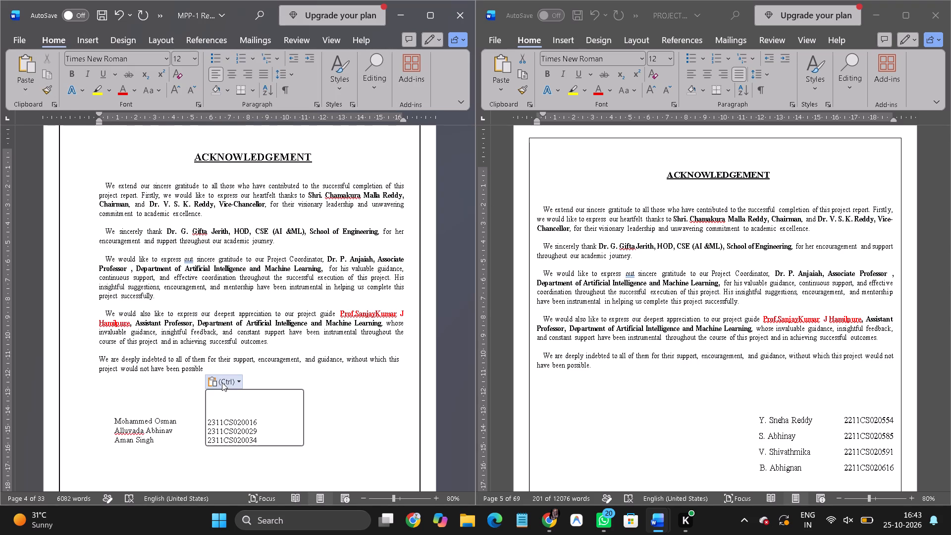
left_click(212, 419)
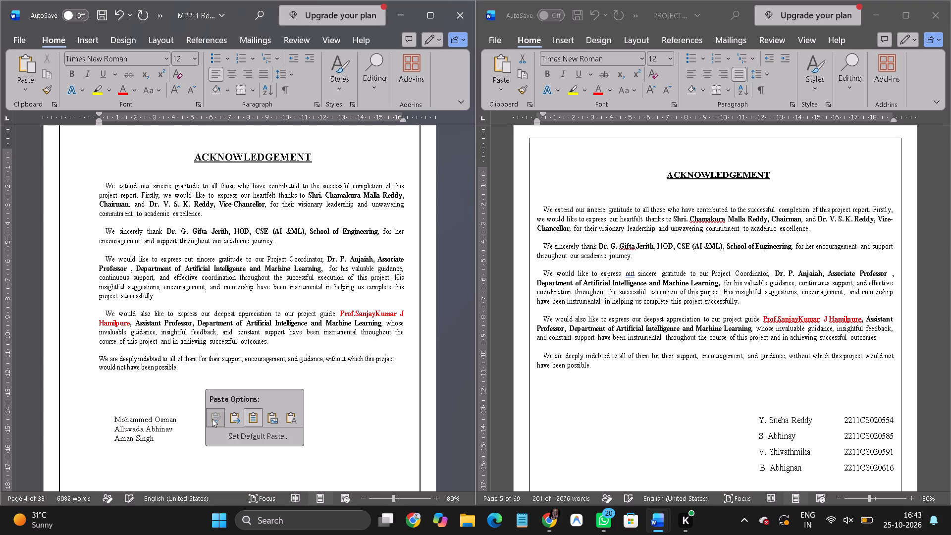
left_click(200, 384)
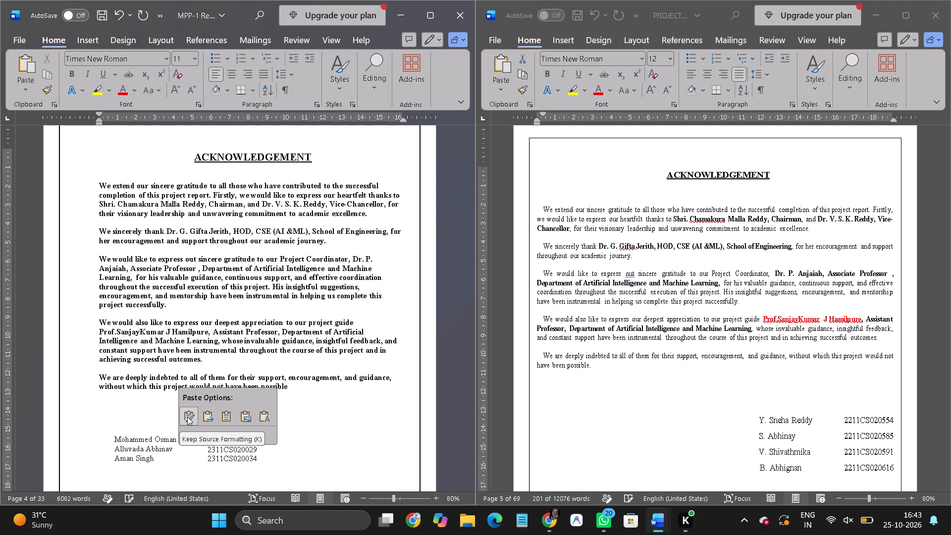
left_click(121, 397)
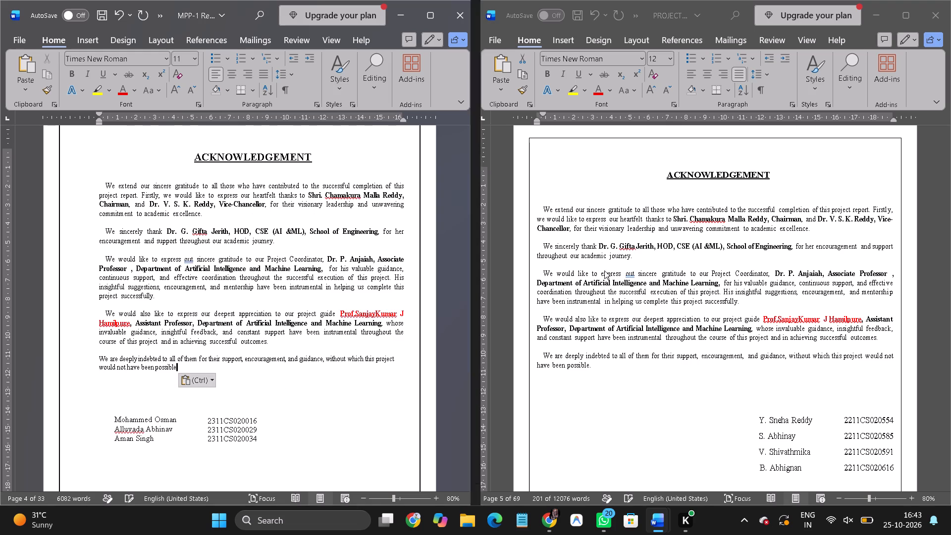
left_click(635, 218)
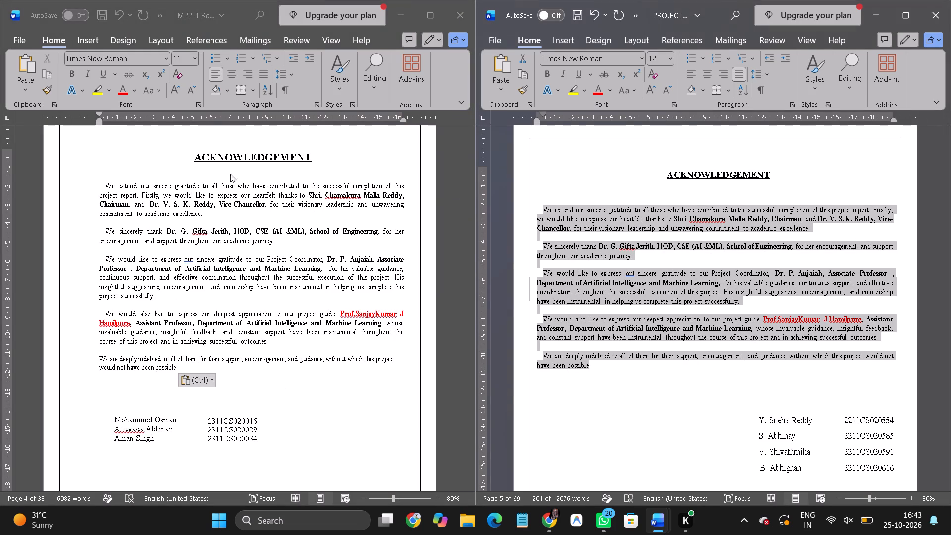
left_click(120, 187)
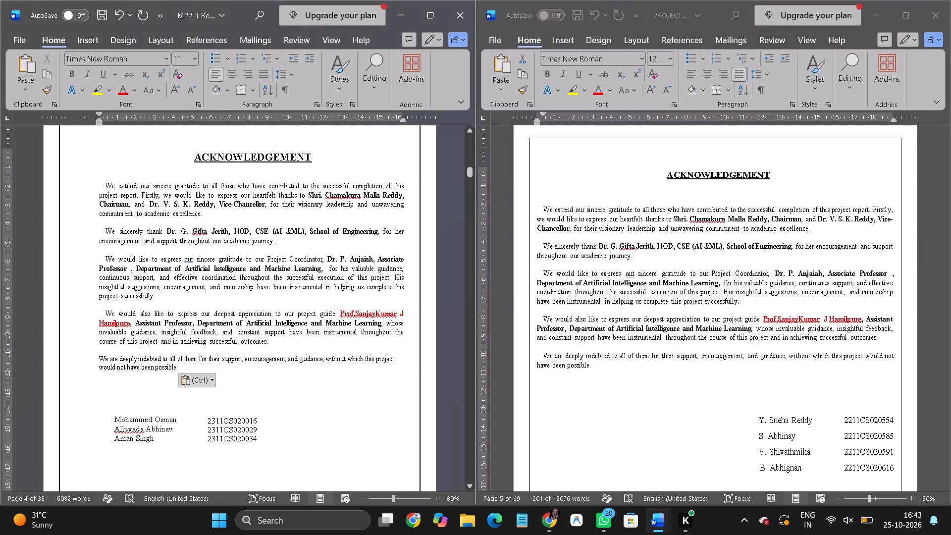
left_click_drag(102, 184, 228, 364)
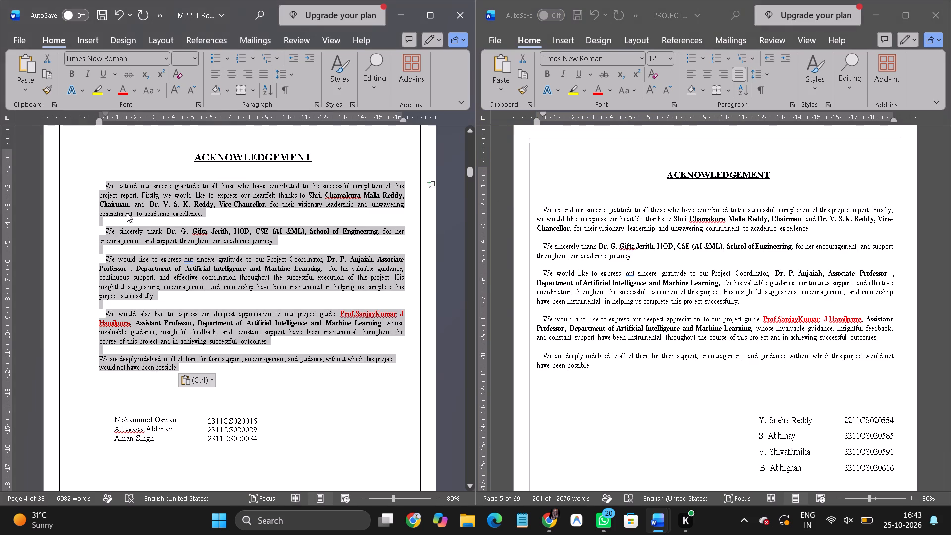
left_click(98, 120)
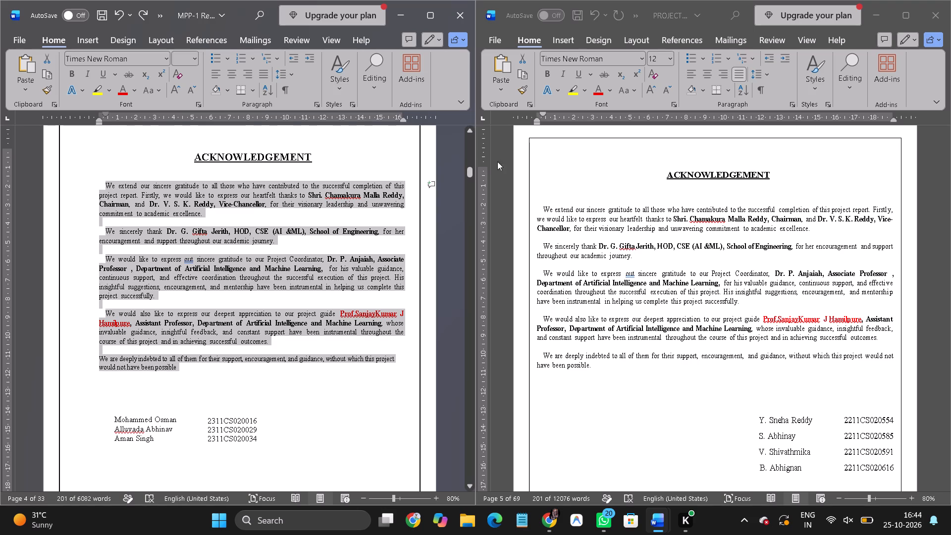
Set the AgriGuard report's ACKNOWLEDGEMENT heading to font size 14, matching the reference report's heading.
left_click(682, 174)
left_click(682, 174)
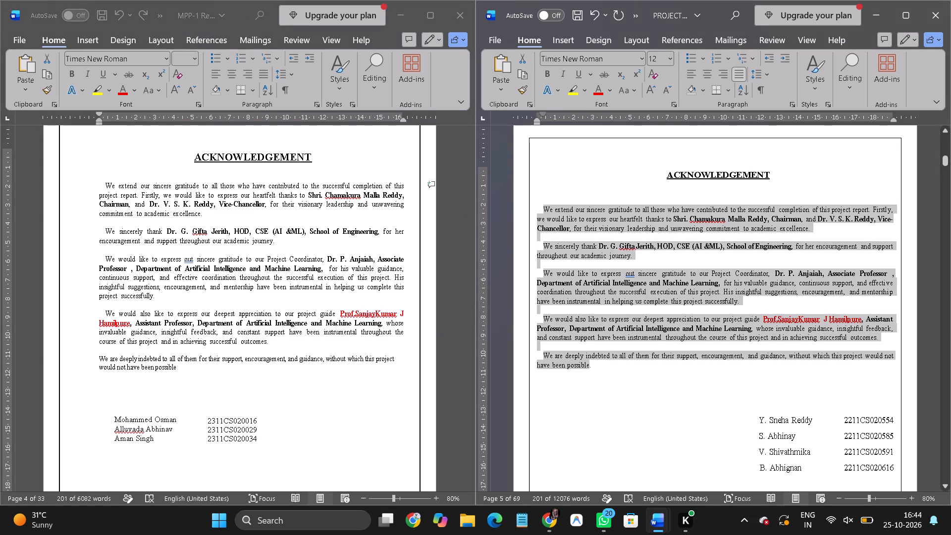
left_click(293, 157)
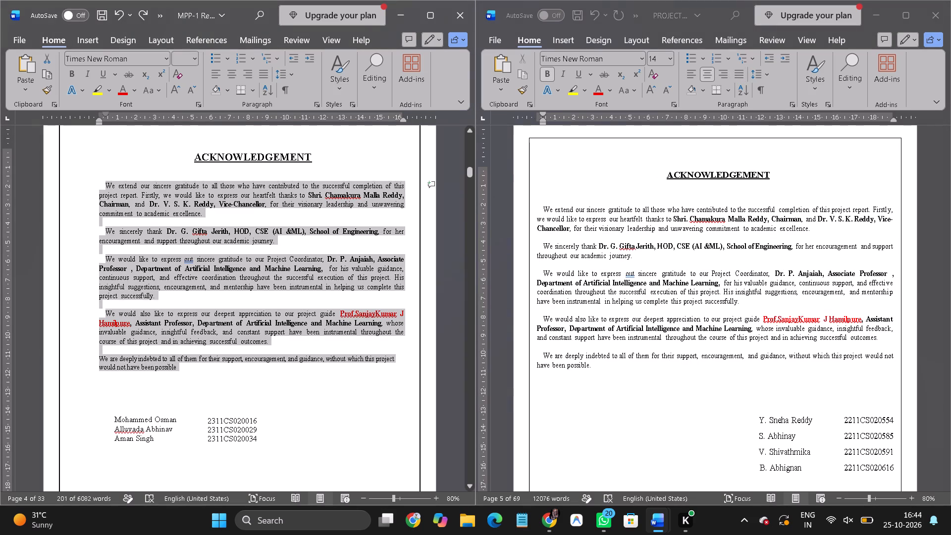
left_click(293, 157)
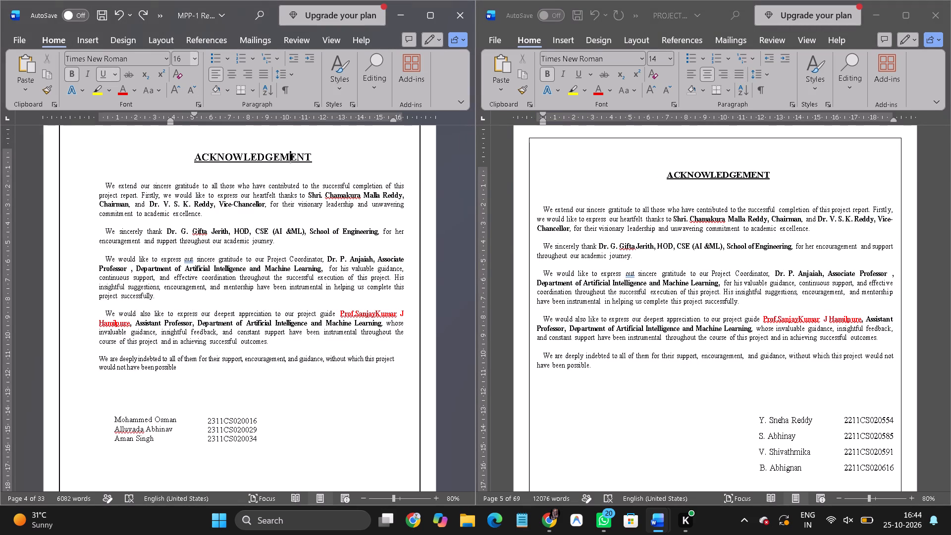
left_click(186, 55)
type("14")
key("Return")
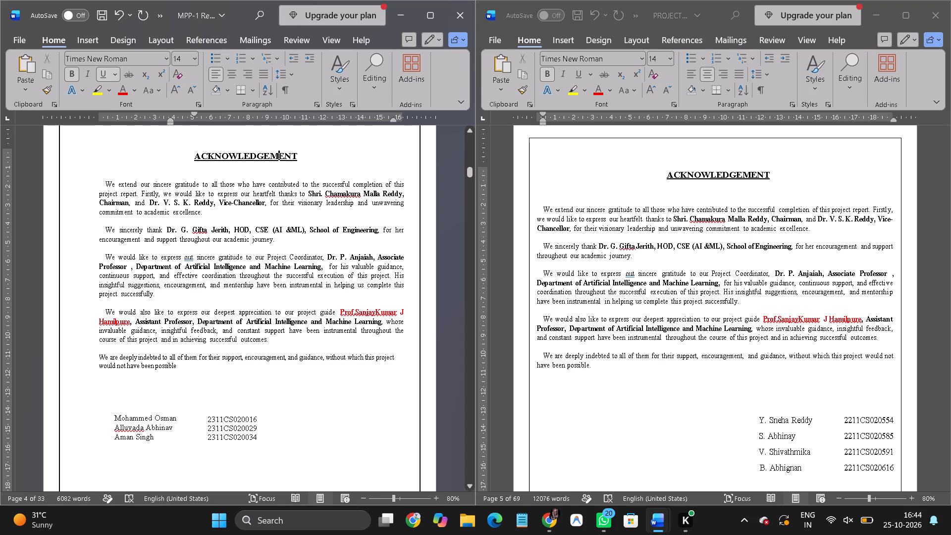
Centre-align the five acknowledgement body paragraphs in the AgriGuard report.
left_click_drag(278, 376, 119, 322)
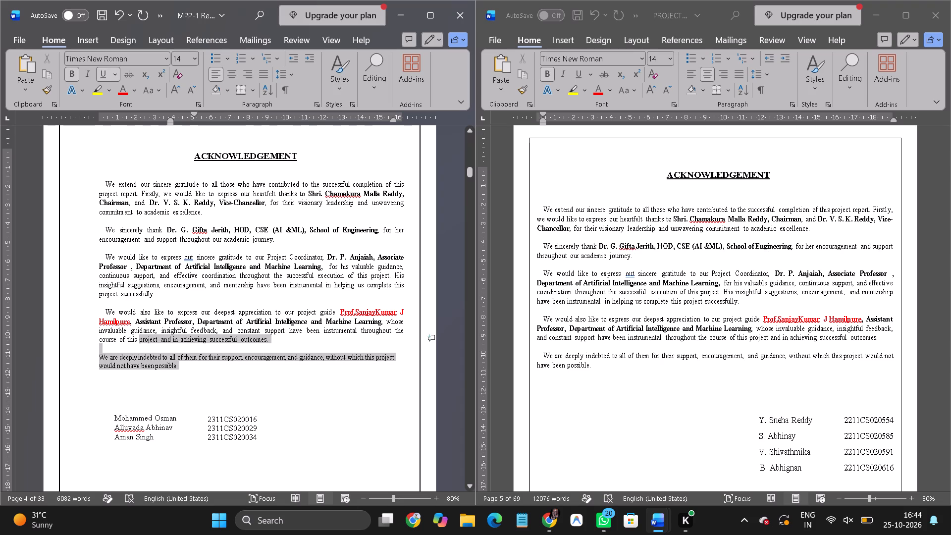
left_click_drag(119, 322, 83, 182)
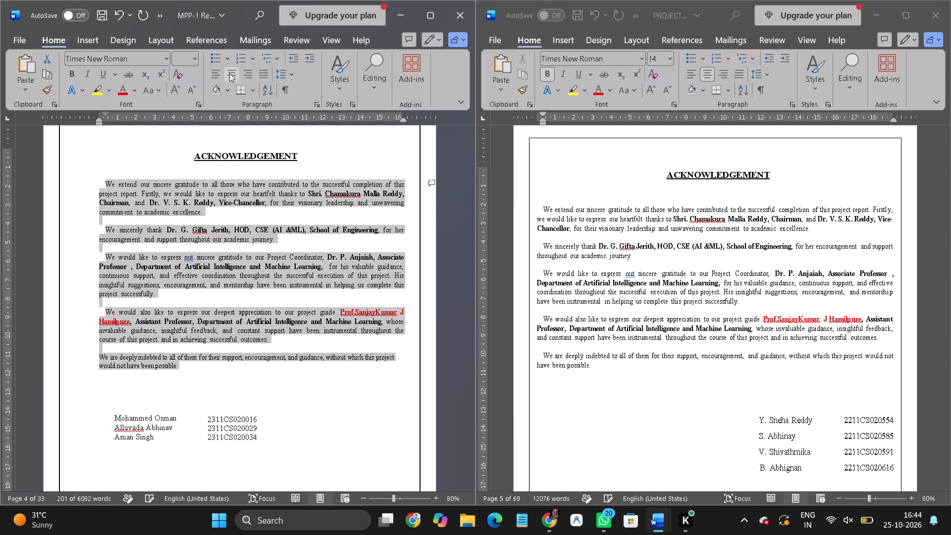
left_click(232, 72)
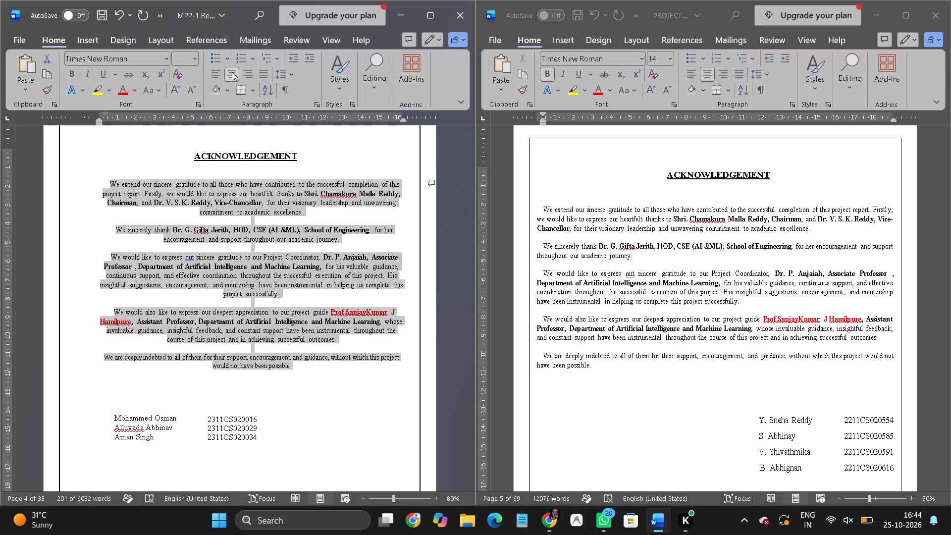
Justify the five AgriGuard acknowledgement body paragraphs, using the reference report's acknowledgement text as the model.
left_click(628, 280)
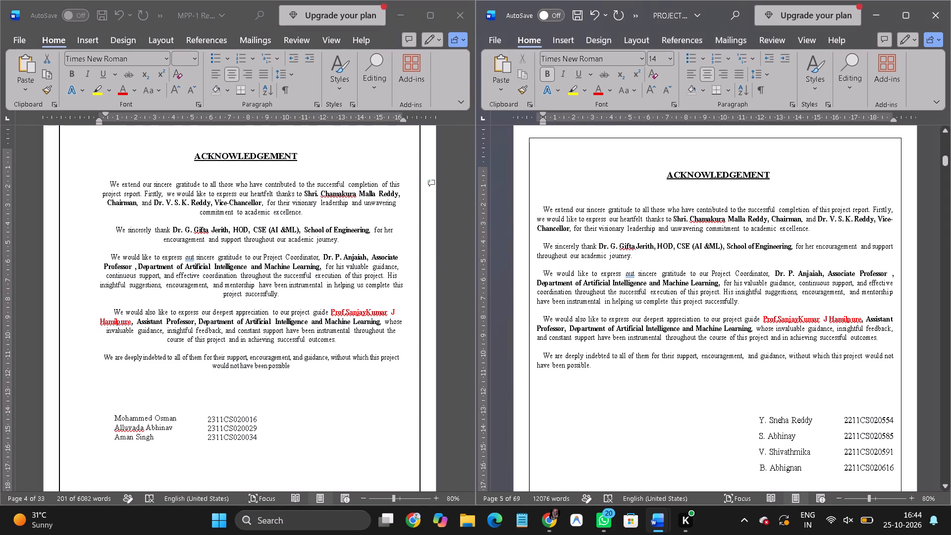
left_click_drag(606, 375, 540, 182)
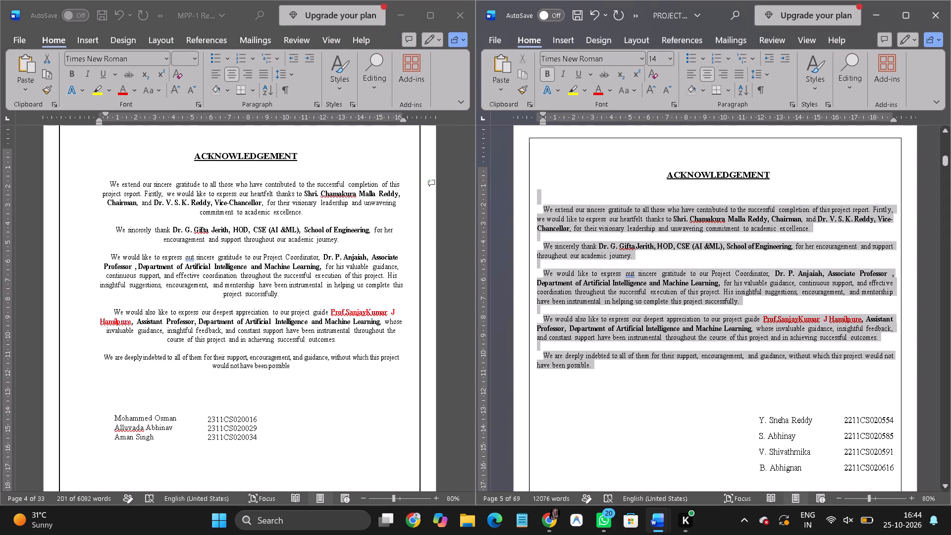
left_click_drag(540, 182, 537, 166)
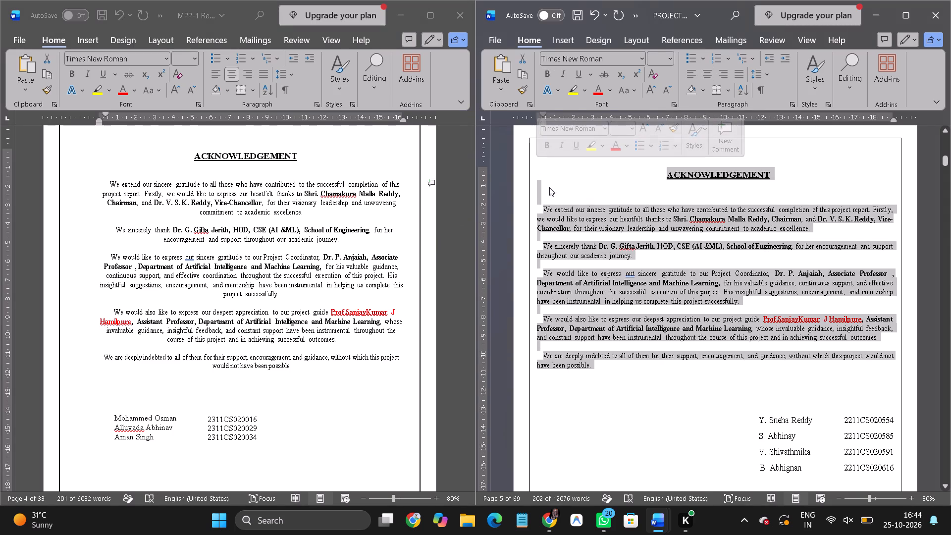
key("shift+Up")
key("shift+Down")
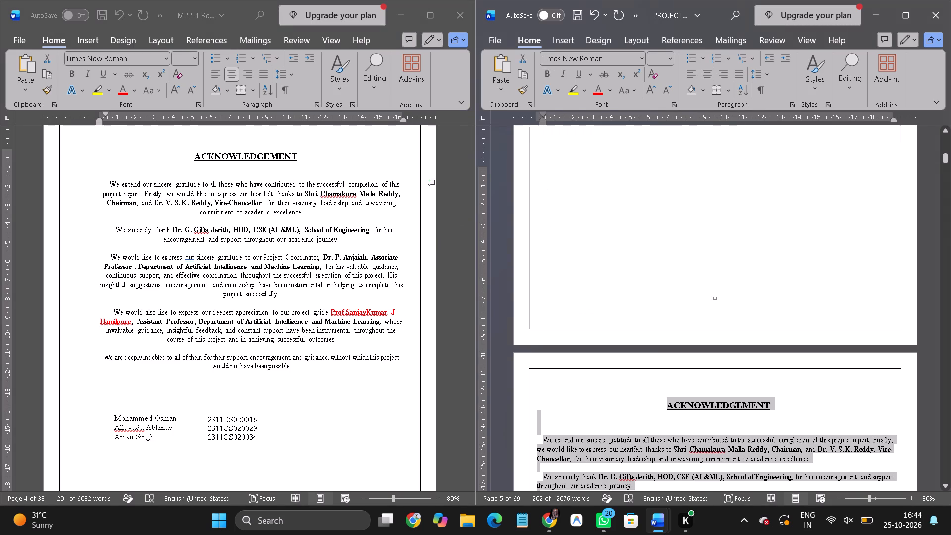
key("shift+Down")
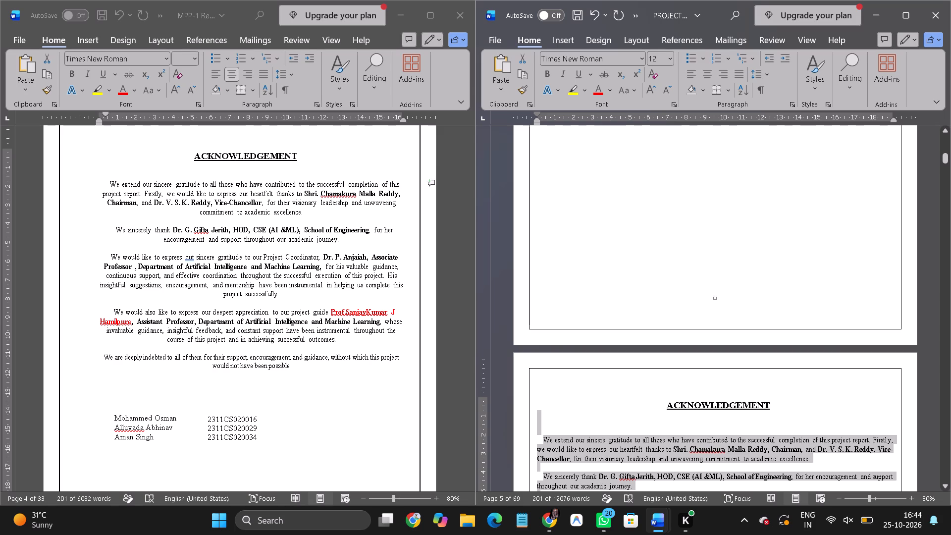
scroll(604, 339, "down", 3)
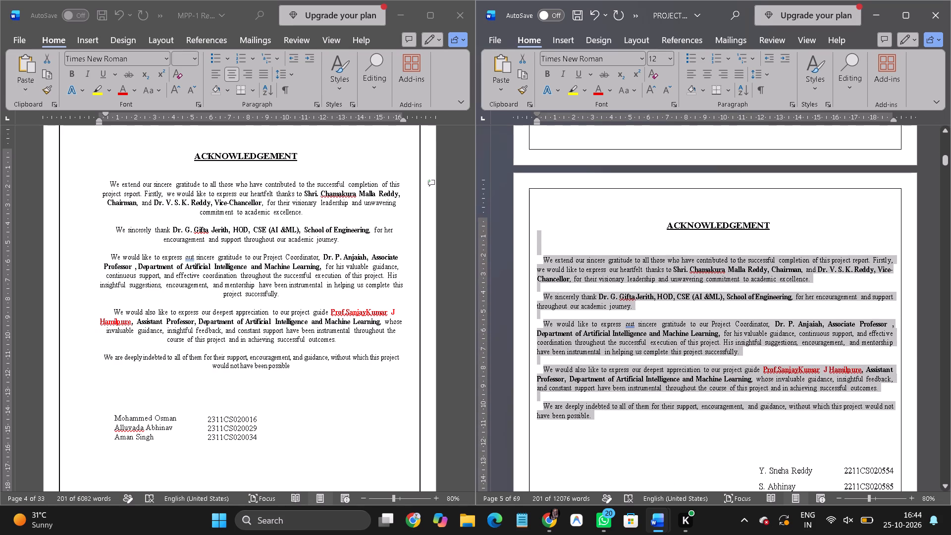
left_click(595, 434)
left_click_drag(600, 429, 539, 290)
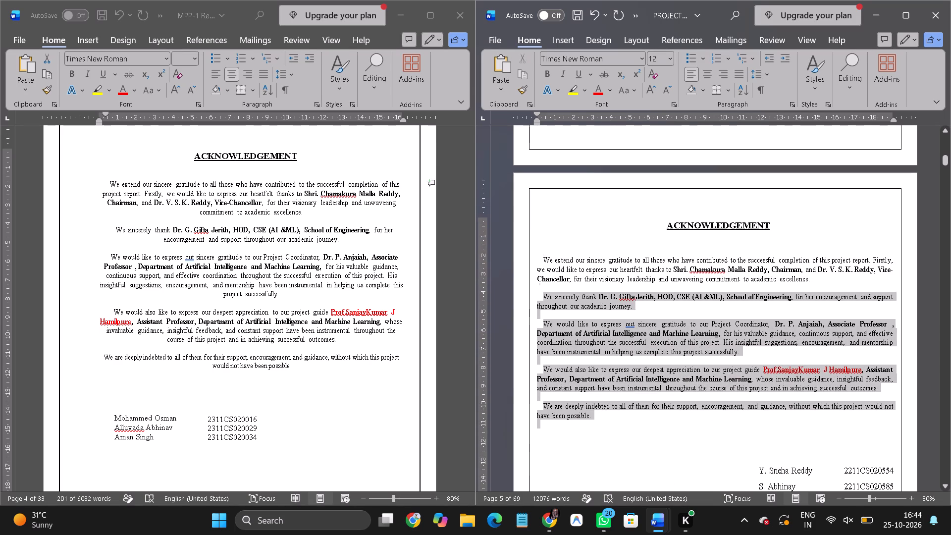
left_click_drag(539, 290, 535, 261)
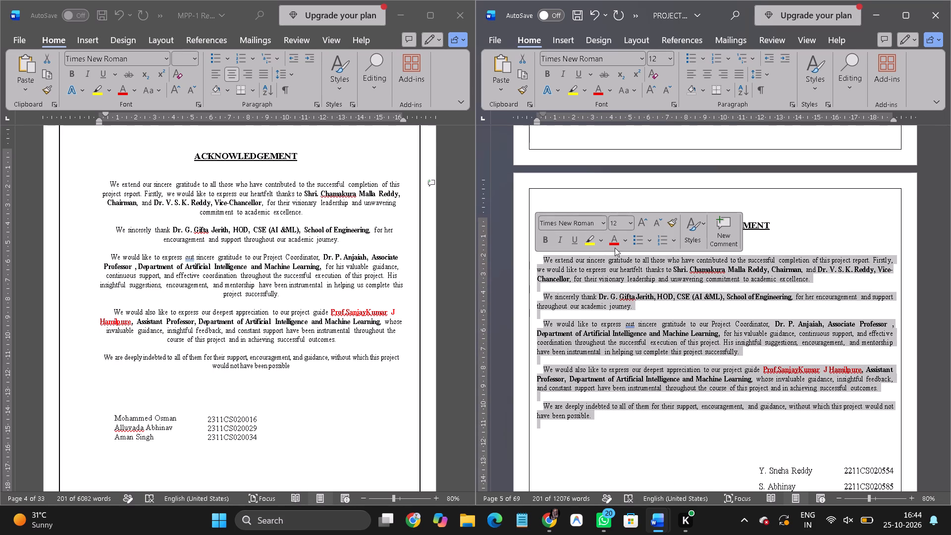
left_click(312, 369)
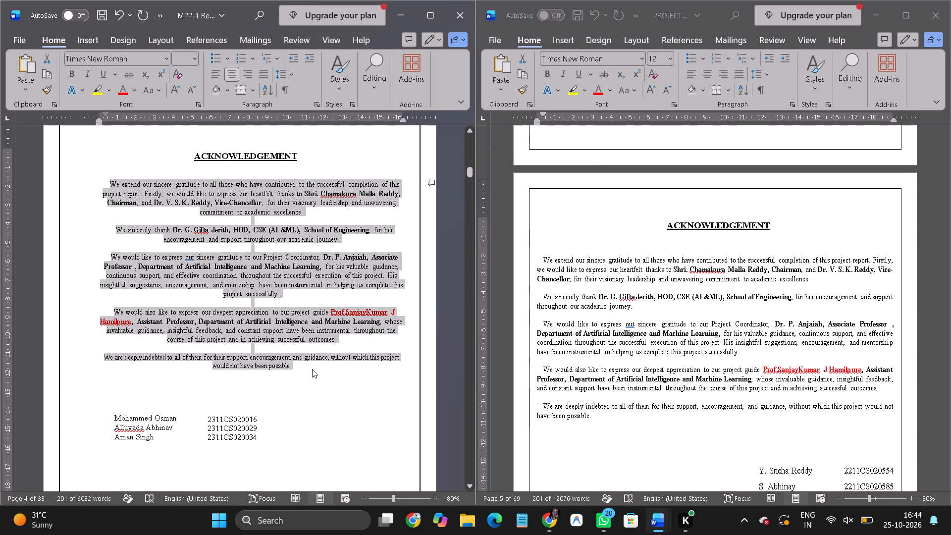
left_click(264, 78)
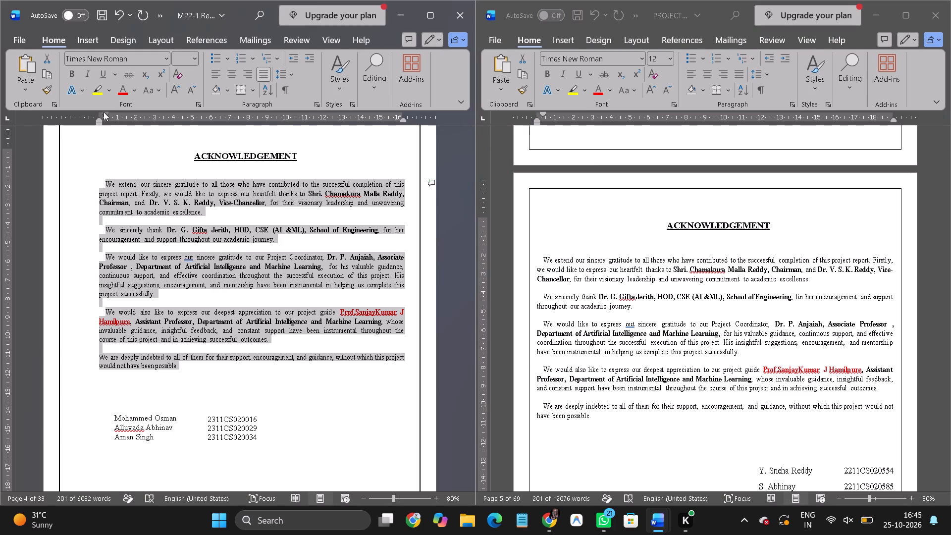
Move the acknowledgement body paragraphs' first-line and hanging indents out to the same point, about 1.2 cm beyond the left margin.
left_click_drag(104, 112, 76, 118)
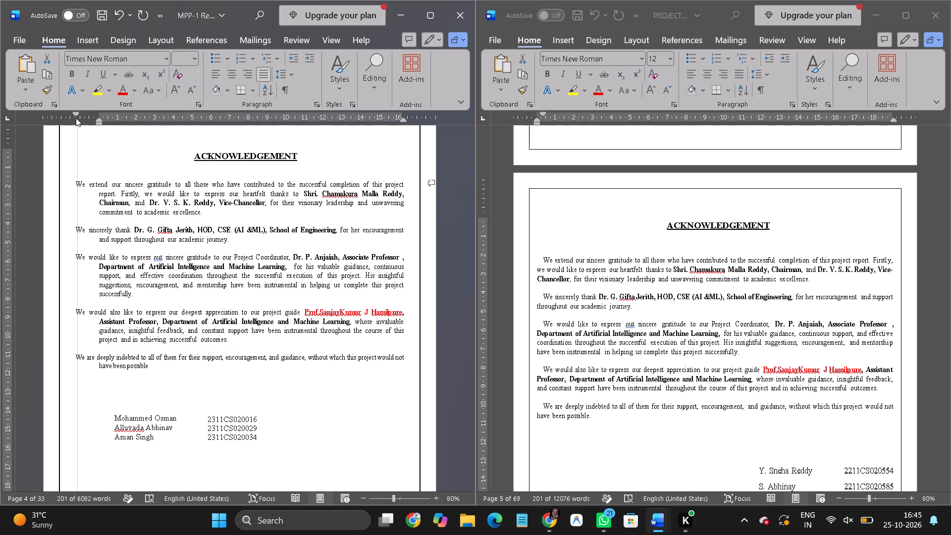
left_click_drag(76, 118, 75, 118)
left_click_drag(98, 118, 91, 120)
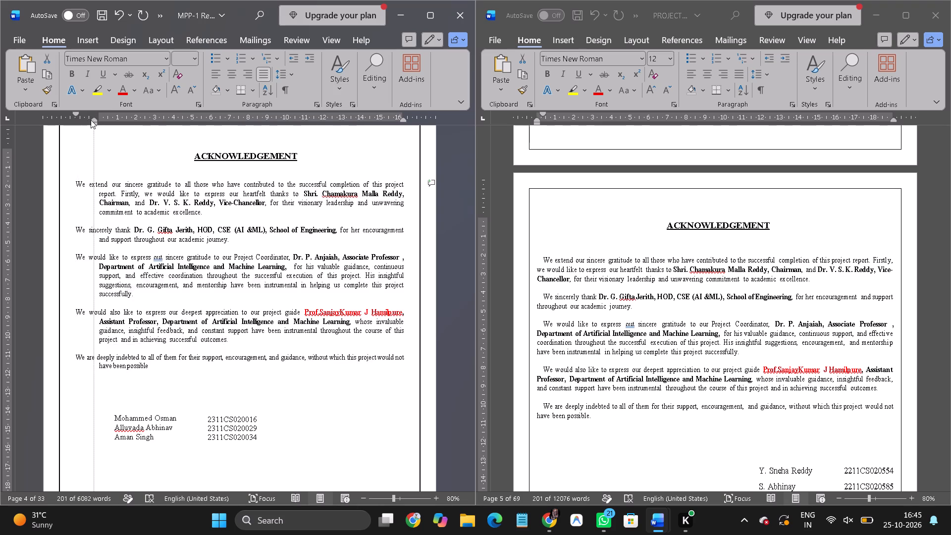
left_click_drag(91, 120, 75, 122)
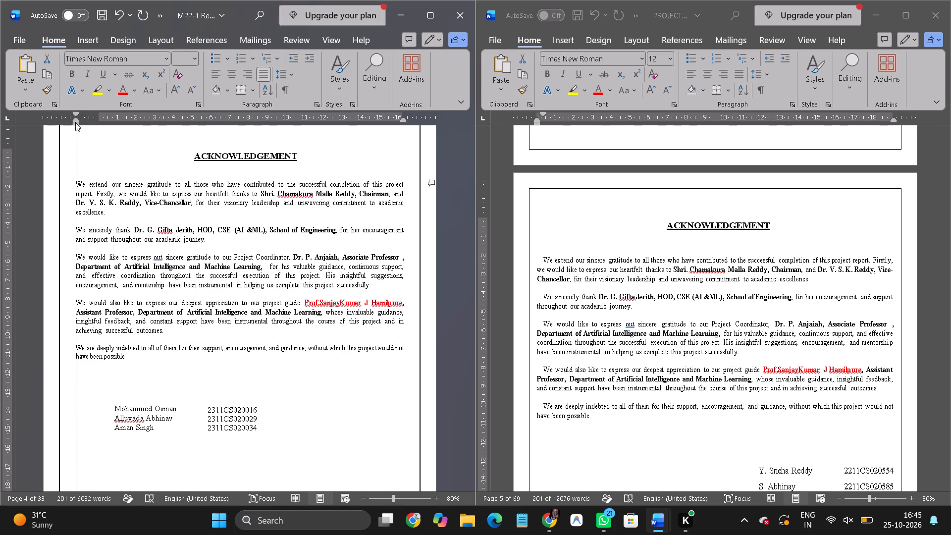
left_click_drag(75, 122, 75, 123)
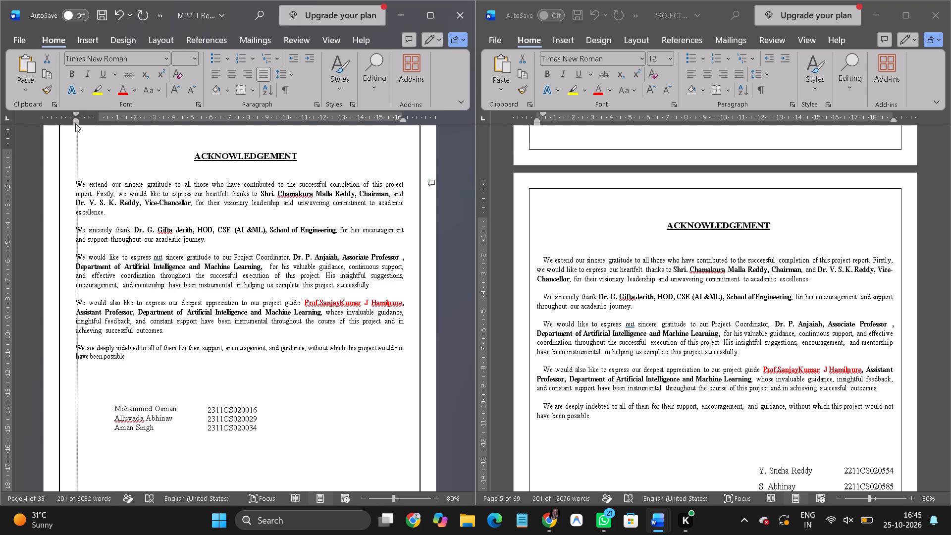
left_click_drag(75, 123, 75, 124)
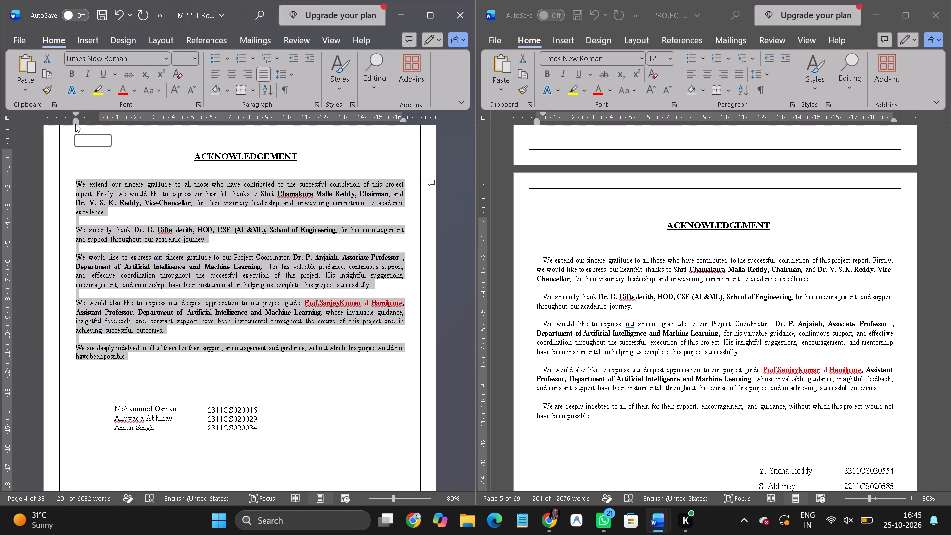
Replace the red project guide name in the AgriGuard acknowledgement's fourth paragraph with the AgriGuard team's own guide, titled Ms.
left_click(305, 303)
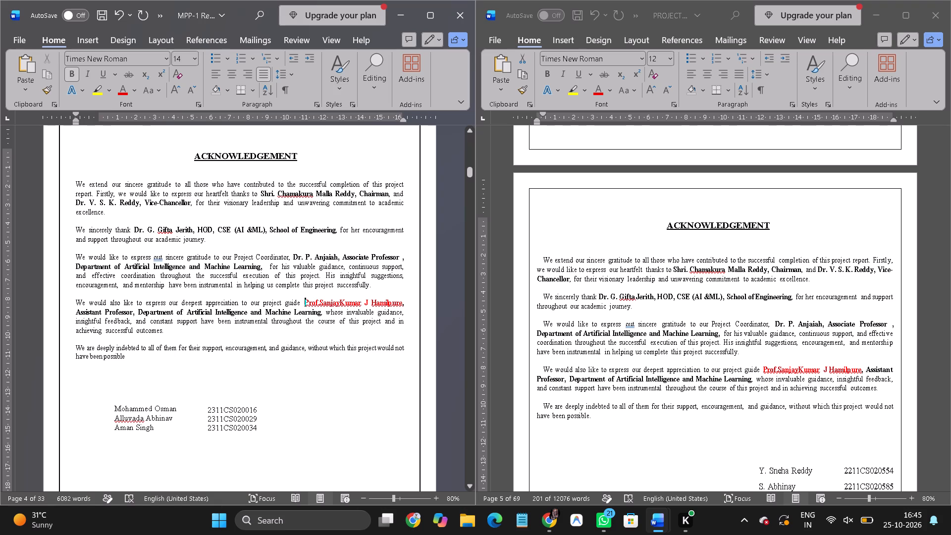
key("shift+Right")
key("shift+Right")
key("shift+Right")
key("shift+Right")
key("shift+Right")
key("shift+Right")
key("shift+Right")
key("shift+Right")
key("shift+Right")
key("shift+Right")
key("shift+Right")
key("shift+Right")
key("shift+Right")
key("shift+Right")
key("shift+Right")
key("shift+Right")
key("shift+Right")
key("shift+Right")
key("shift+Right")
key("shift+Right")
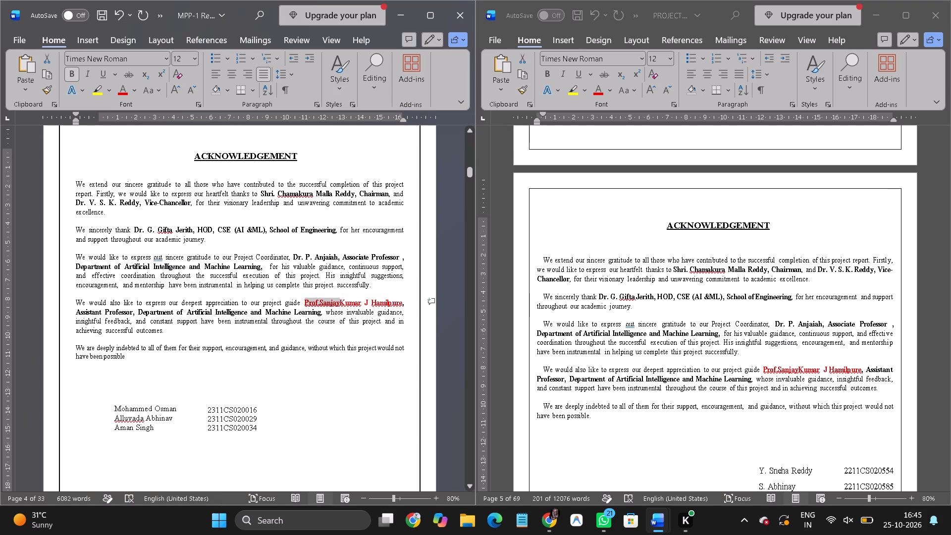
key("shift+Right")
key("shift+Right")
key("shift+Right")
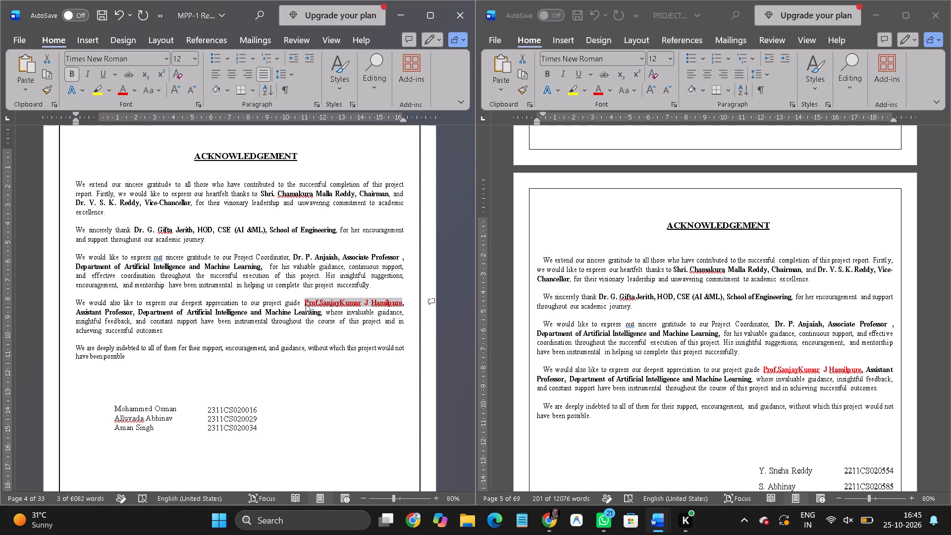
key("shift+s")
type("ri")
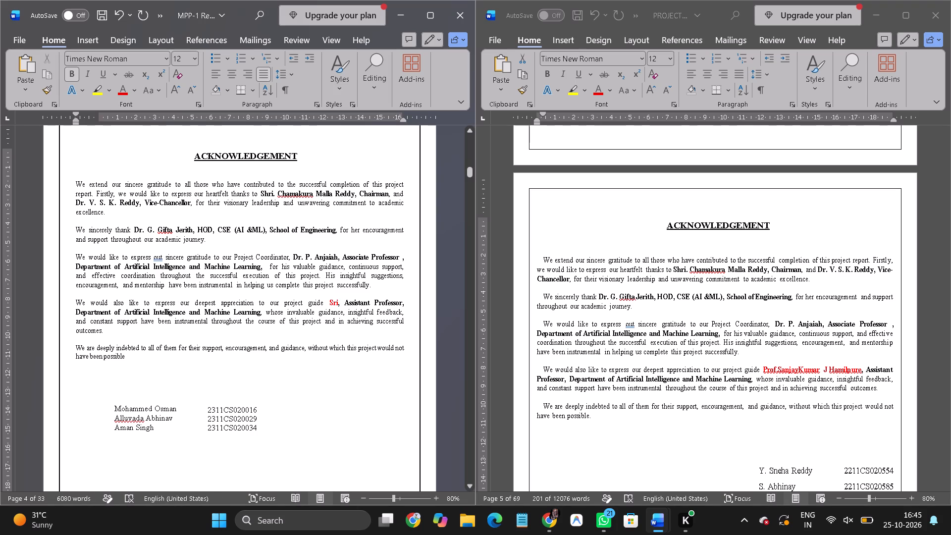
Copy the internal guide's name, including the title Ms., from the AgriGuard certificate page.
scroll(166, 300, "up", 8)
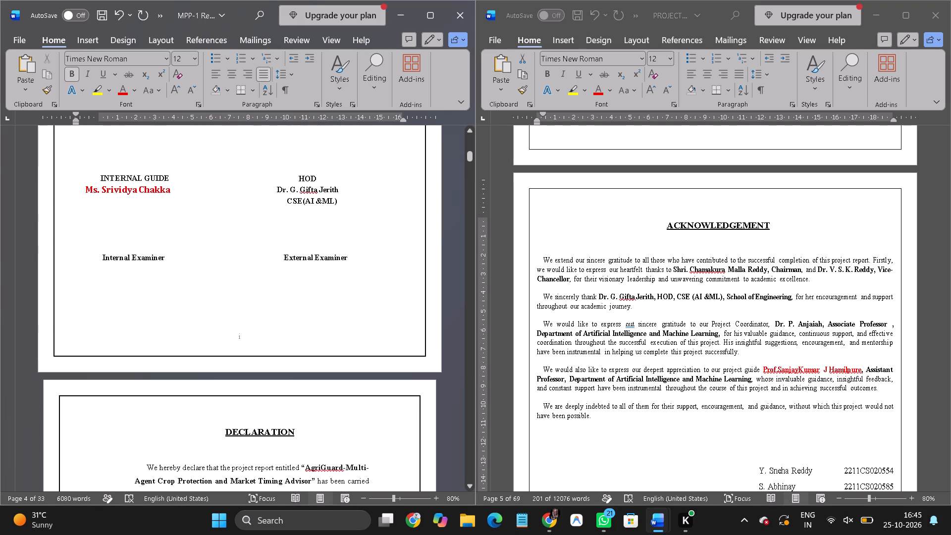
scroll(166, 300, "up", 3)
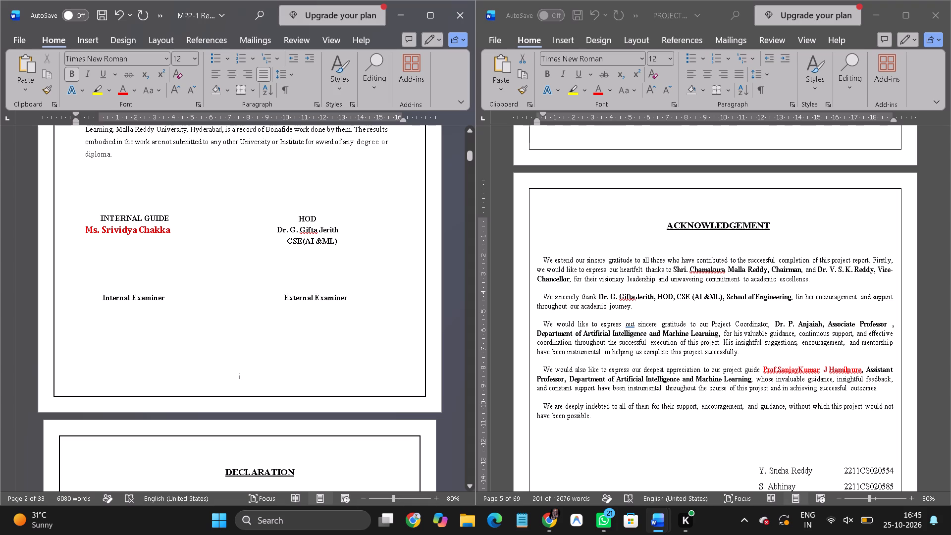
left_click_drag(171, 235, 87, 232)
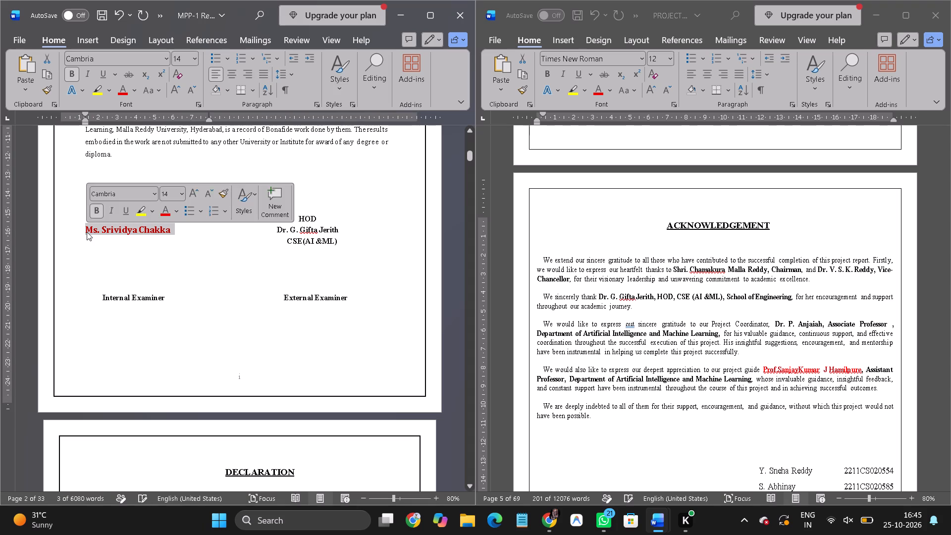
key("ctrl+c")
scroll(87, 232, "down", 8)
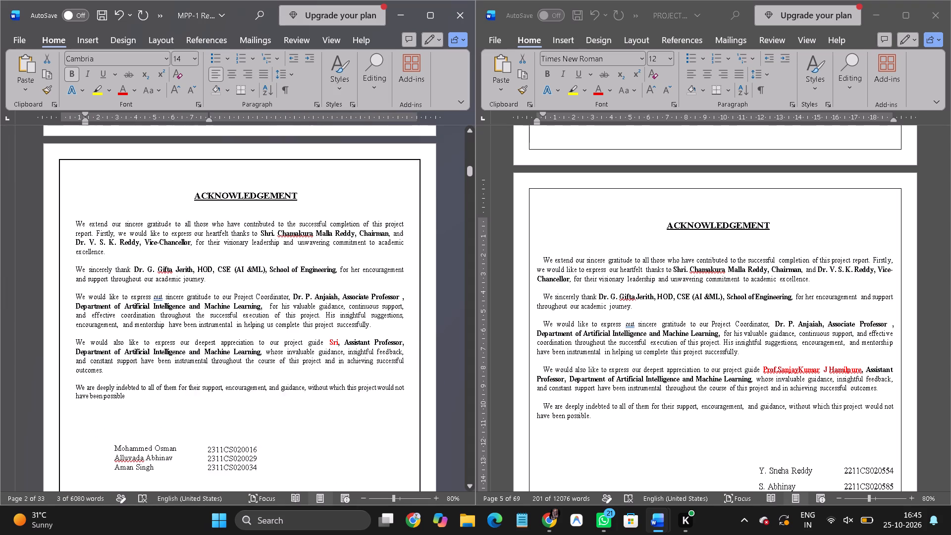
Delete the partial red guide name before "Assistant Professor" in the AgriGuard acknowledgement's fourth paragraph.
left_click(331, 328)
key("Right")
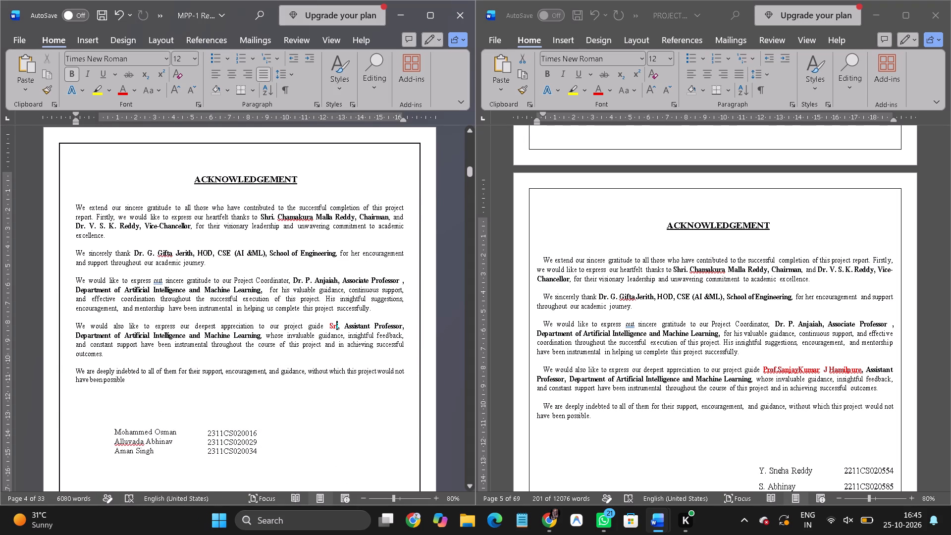
key("Right")
key("BackSpace")
key("BackSpace")
key("BackSpace")
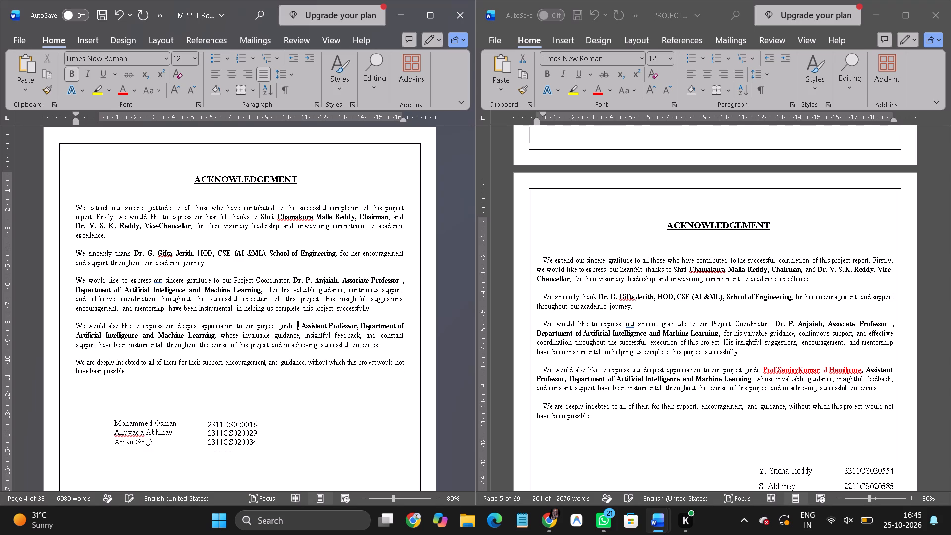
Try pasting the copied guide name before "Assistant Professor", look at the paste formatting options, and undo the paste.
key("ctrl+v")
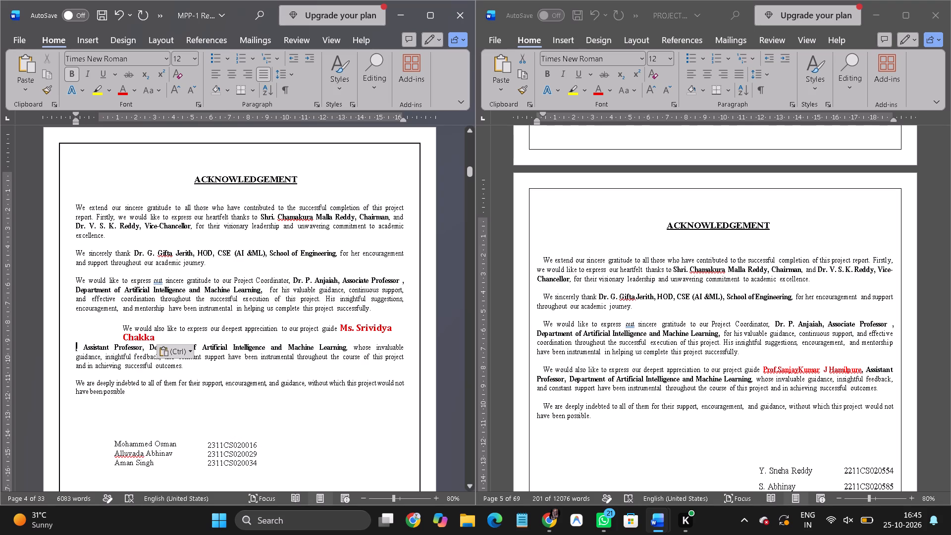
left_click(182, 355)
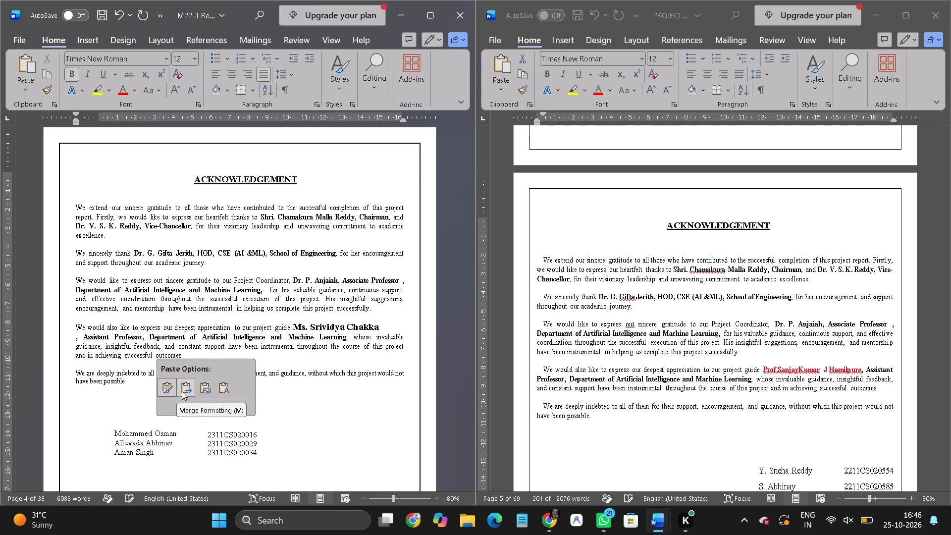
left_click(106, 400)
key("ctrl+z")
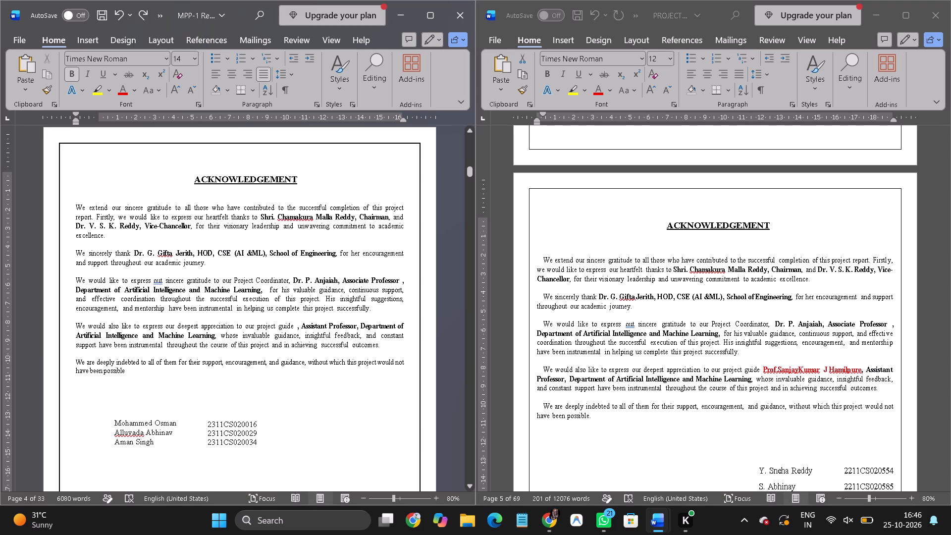
Enter the internal guide's full name in red, titled Ms., before "Assistant Professor" in the AgriGuard acknowledgement's fourth paragraph.
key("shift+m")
key("BackSpace")
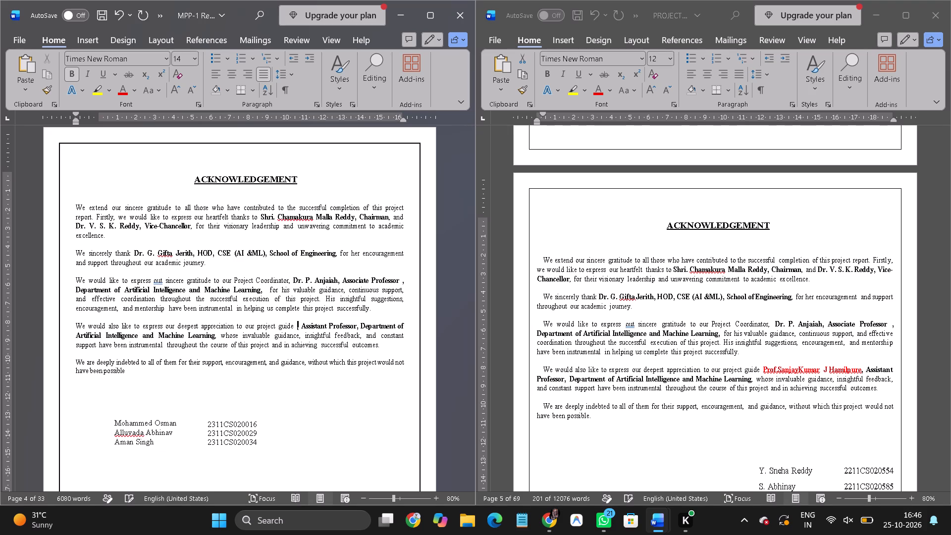
left_click(123, 84)
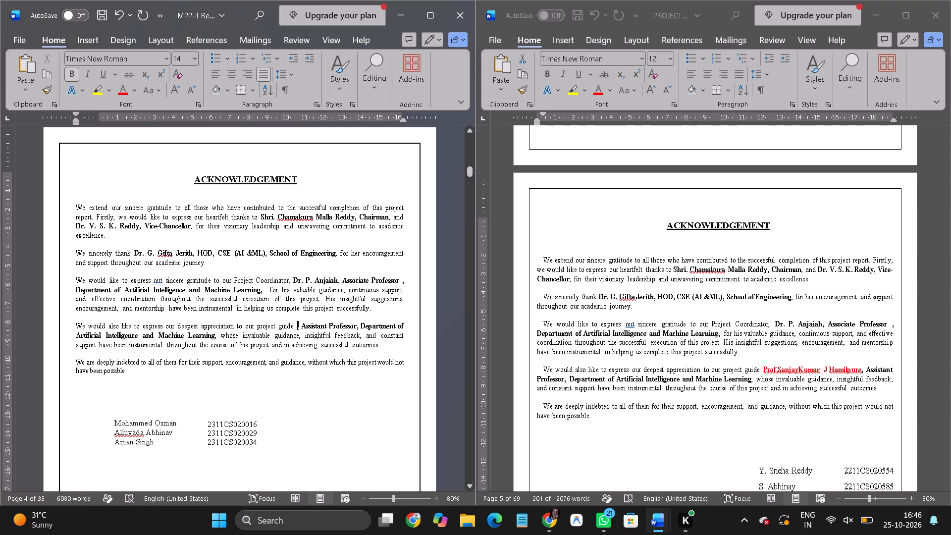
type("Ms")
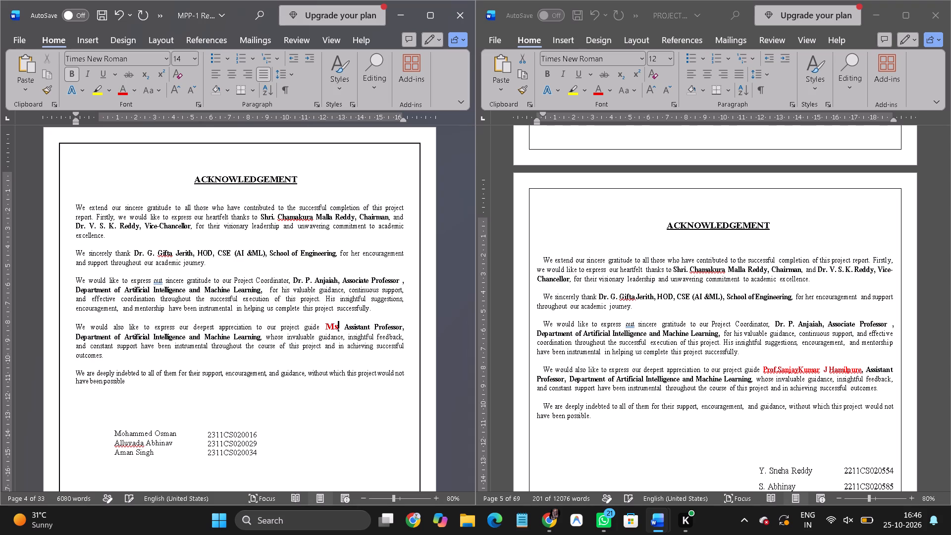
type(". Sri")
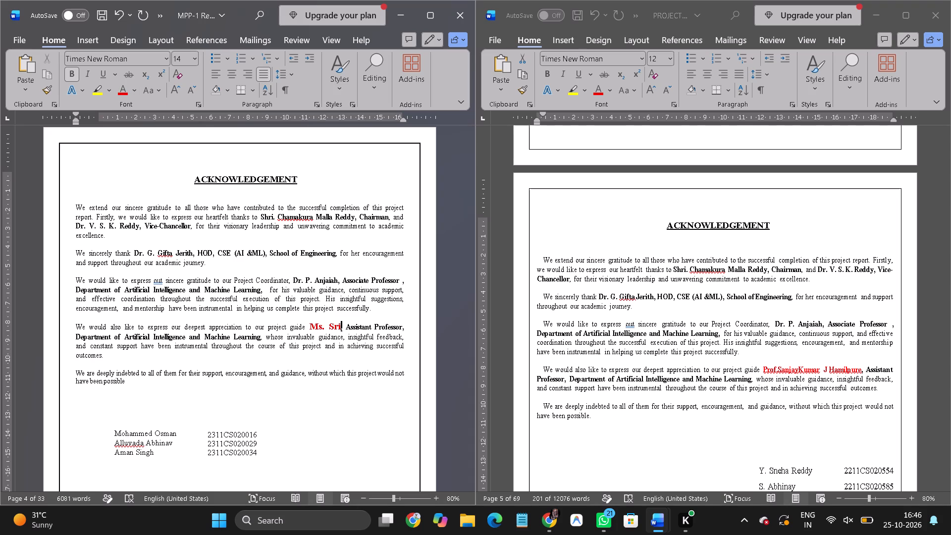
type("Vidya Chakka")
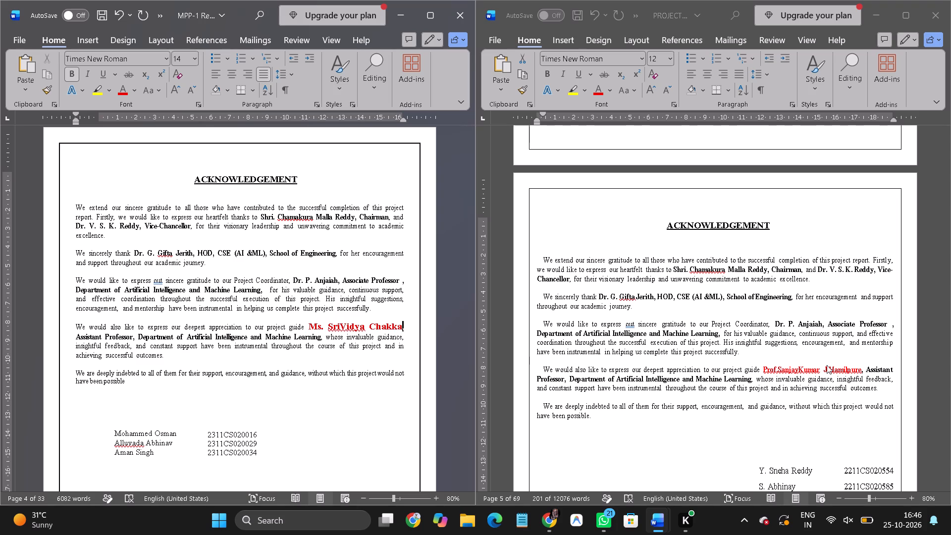
Check the font formatting of the red project guide name in the reference report's acknowledgement.
left_click(804, 374)
left_click(805, 366)
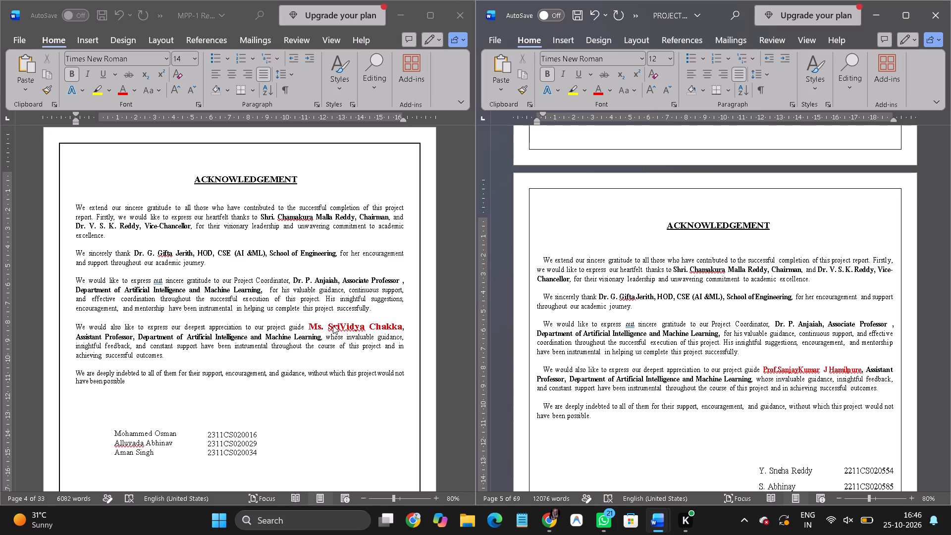
Set all five AgriGuard acknowledgement body paragraphs to font size 12.
left_click_drag(339, 362, 360, 385)
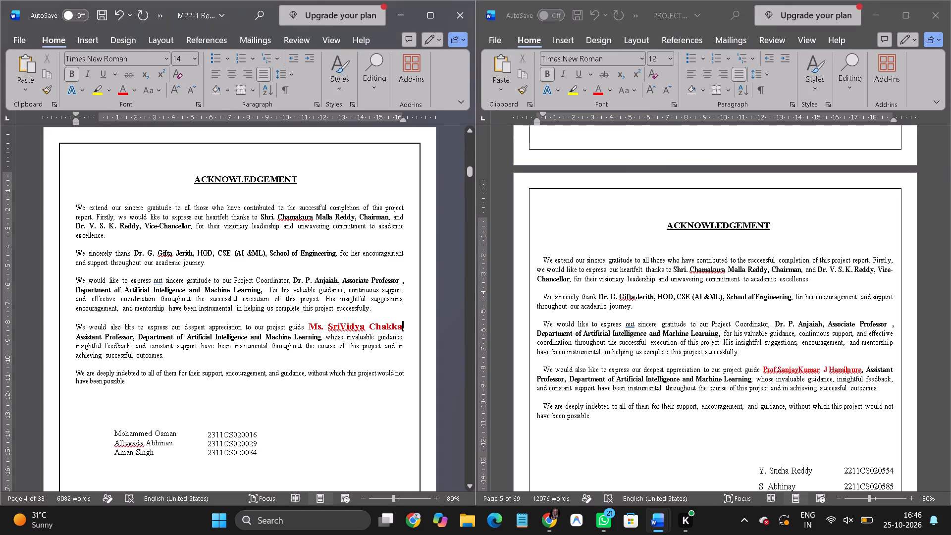
left_click_drag(360, 385, 360, 386)
left_click_drag(360, 386, 81, 204)
left_click(179, 59)
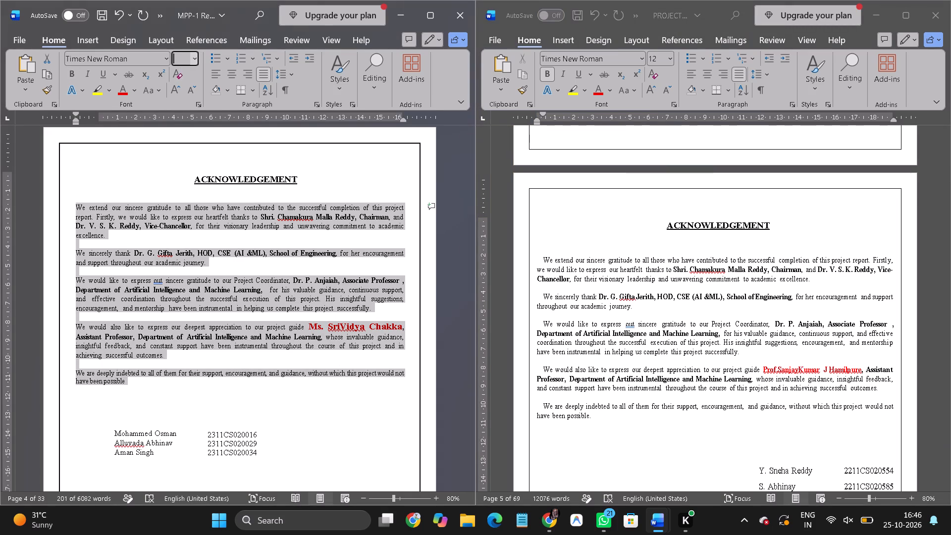
type("12")
key("Return")
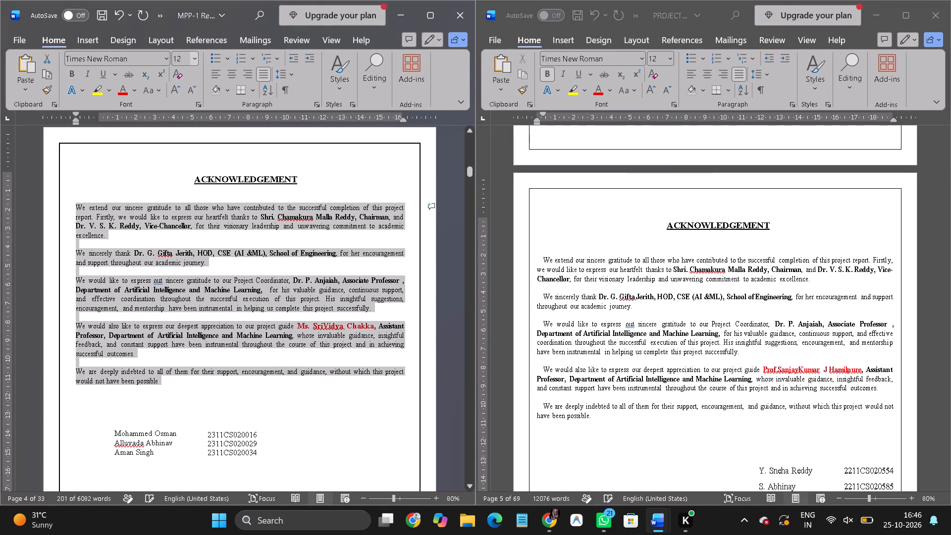
Open the line spacing choices for the AgriGuard acknowledgement body paragraphs.
left_click(290, 71)
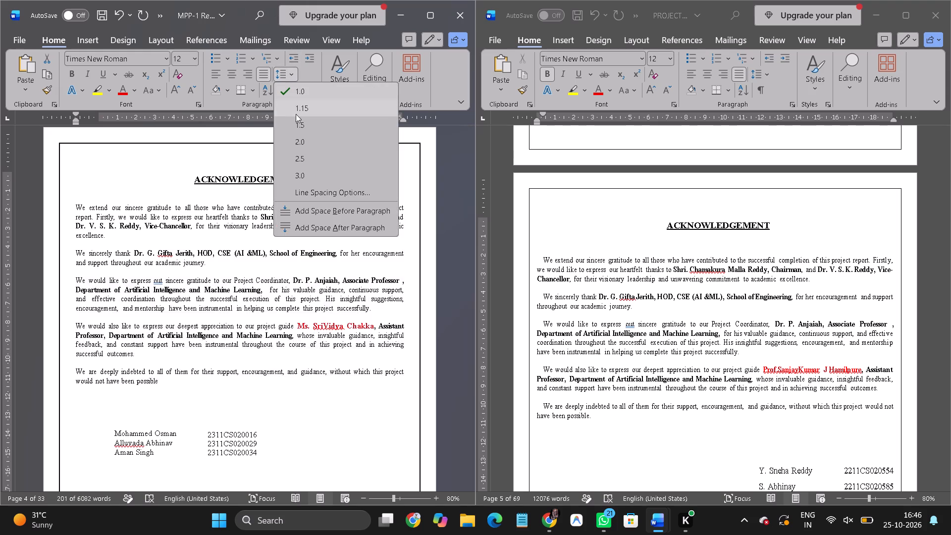
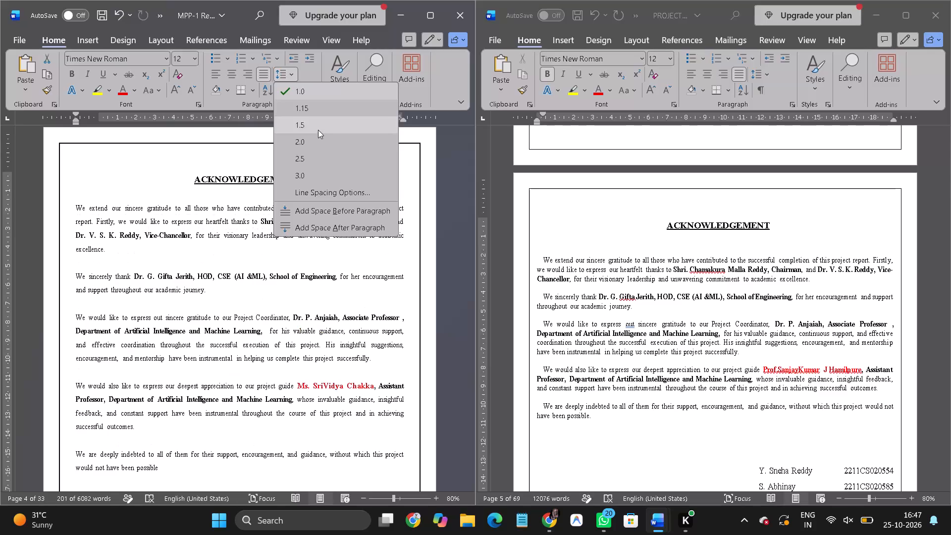
Set the line spacing of the AgriGuard acknowledgement body paragraphs to 1.5.
left_click(318, 130)
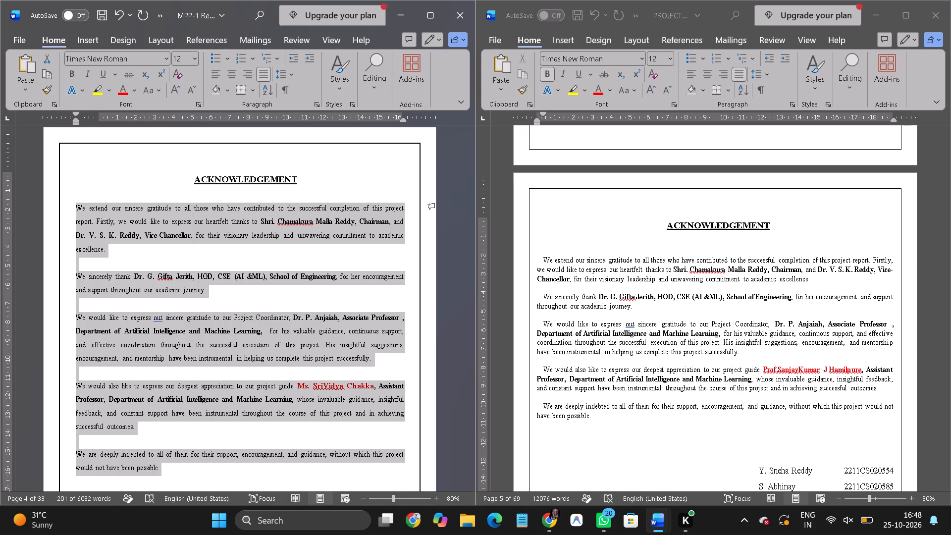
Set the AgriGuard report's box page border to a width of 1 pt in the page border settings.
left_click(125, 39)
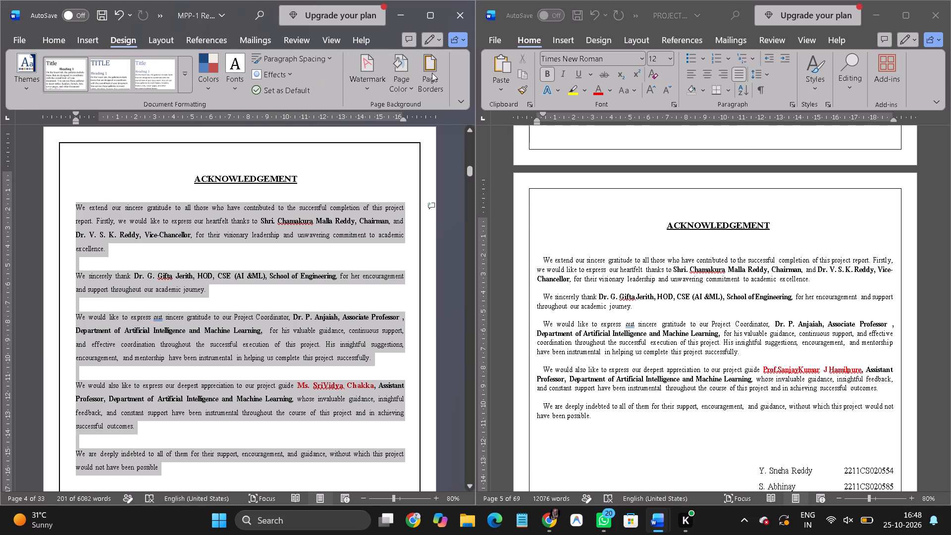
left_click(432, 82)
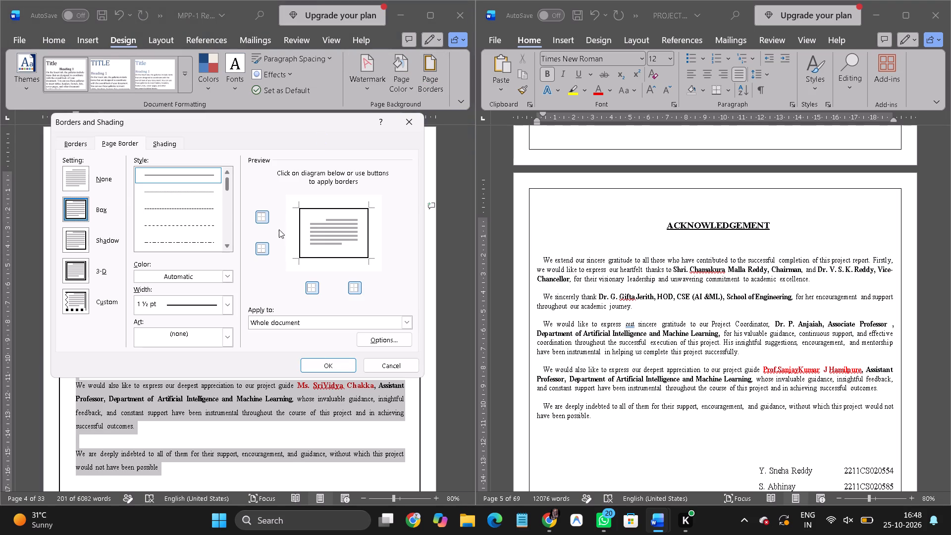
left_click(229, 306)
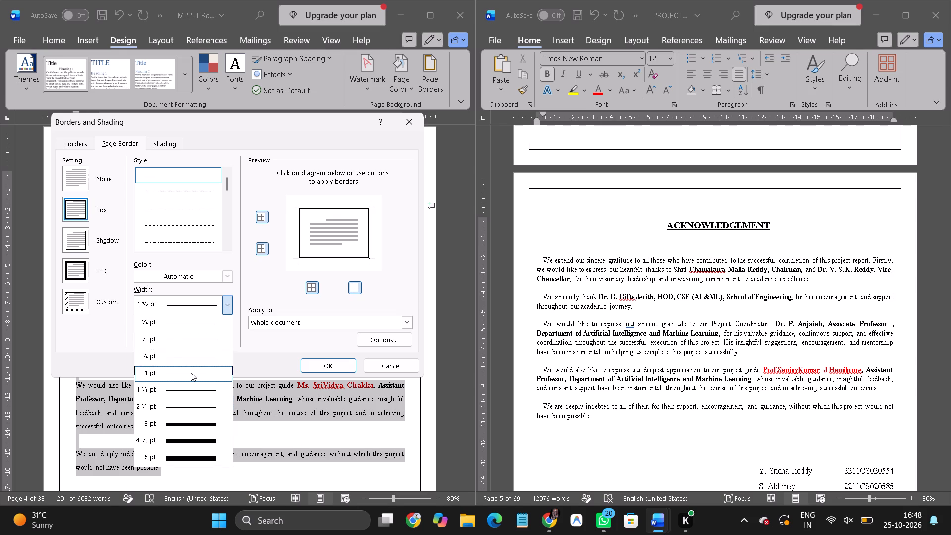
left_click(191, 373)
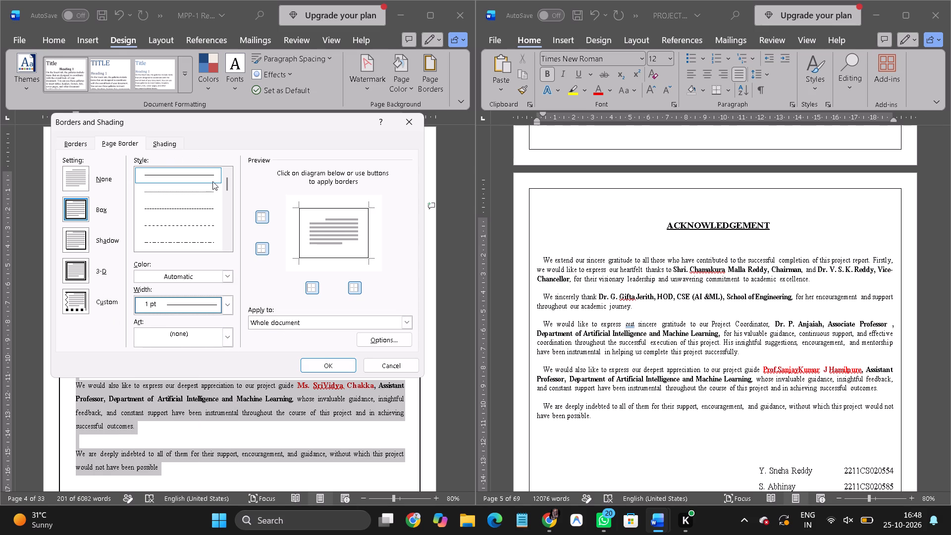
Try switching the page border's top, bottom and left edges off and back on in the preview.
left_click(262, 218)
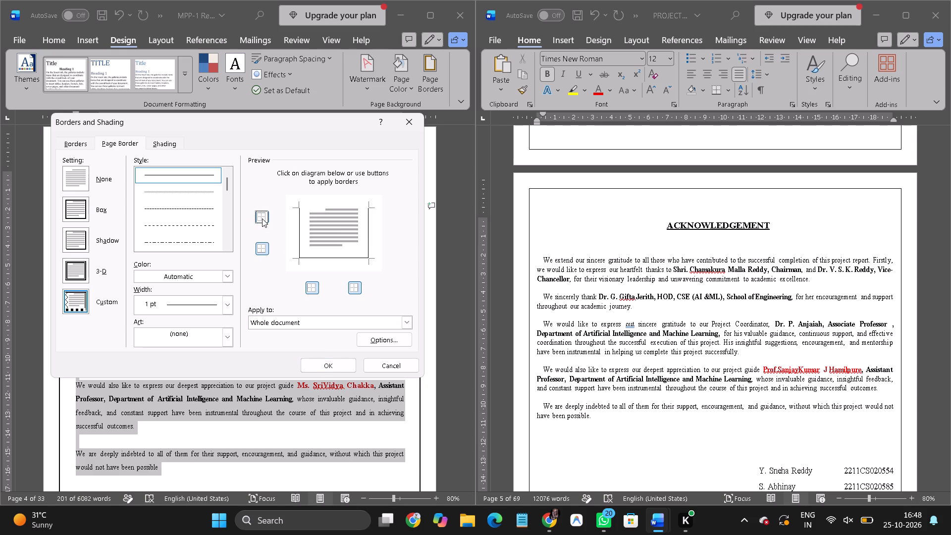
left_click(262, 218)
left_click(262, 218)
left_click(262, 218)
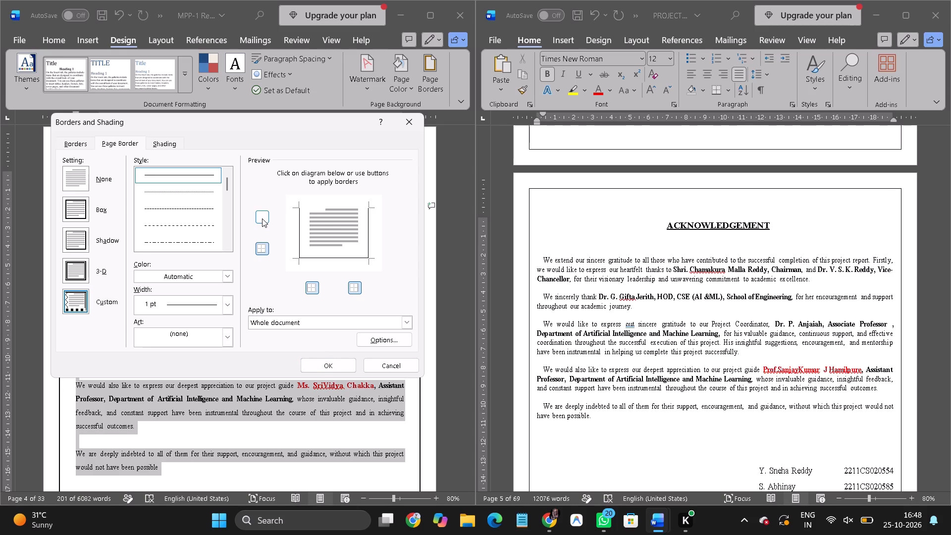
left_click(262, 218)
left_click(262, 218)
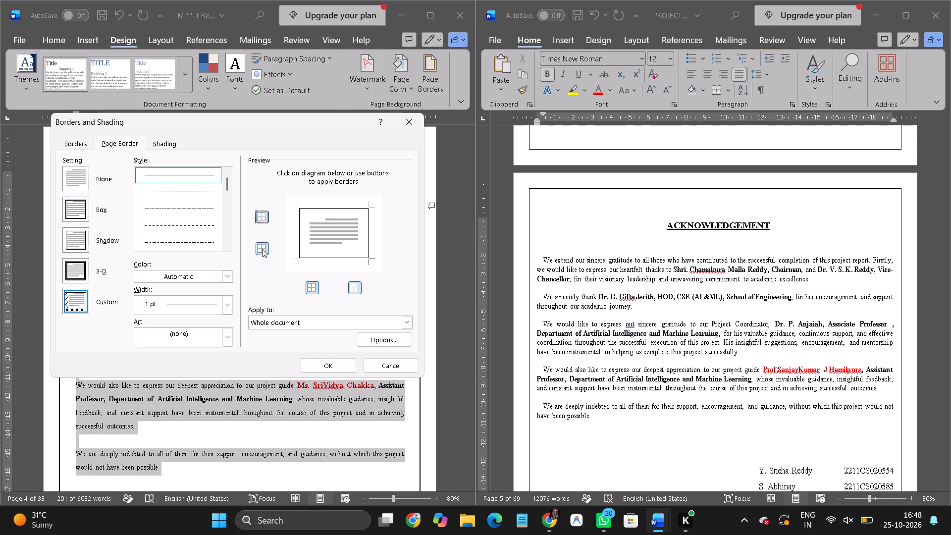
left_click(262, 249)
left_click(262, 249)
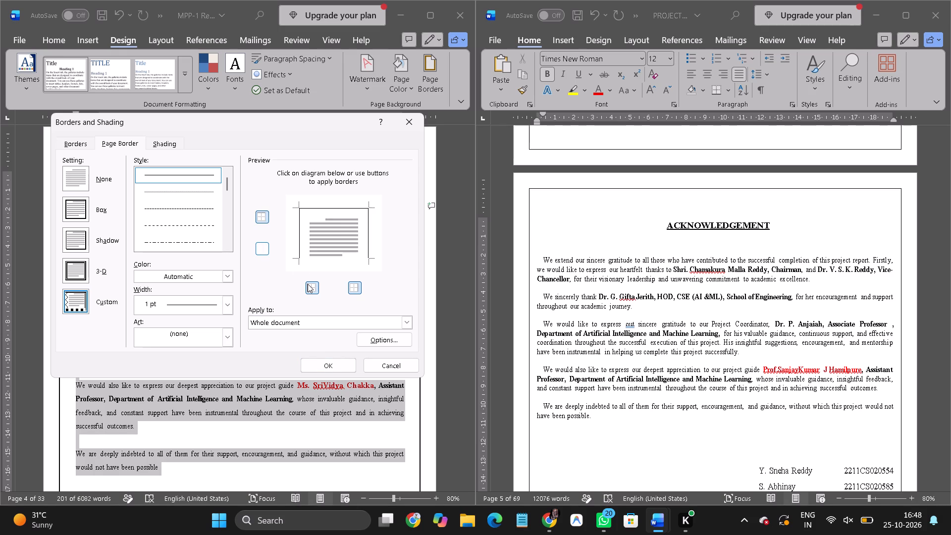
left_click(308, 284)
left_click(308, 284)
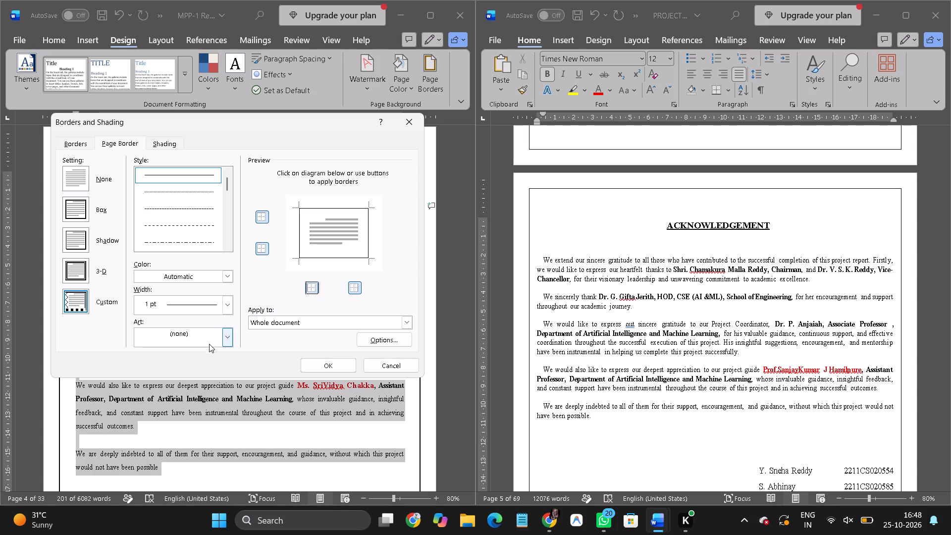
Try the cupcake art for the page border and reset the art to none, giving a ½ pt box border.
left_click(226, 334)
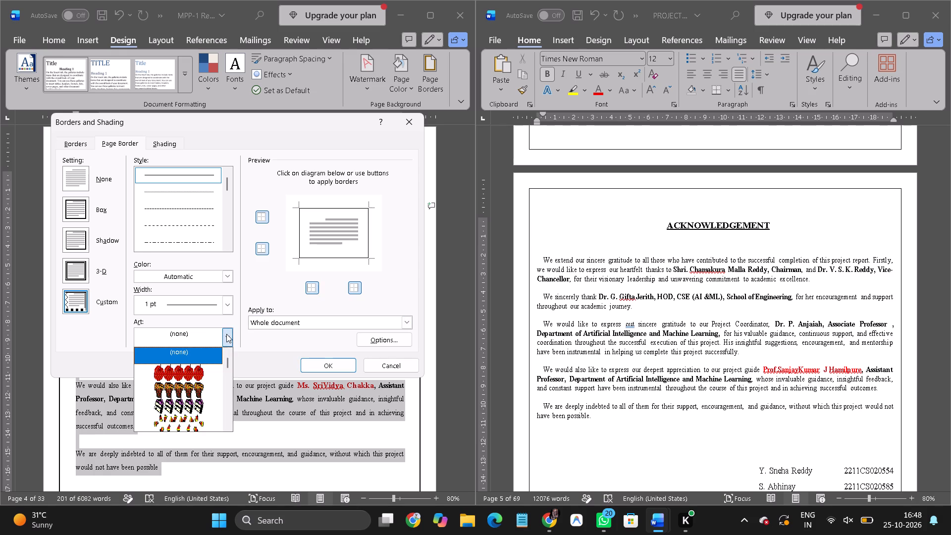
left_click(226, 334)
left_click(226, 334)
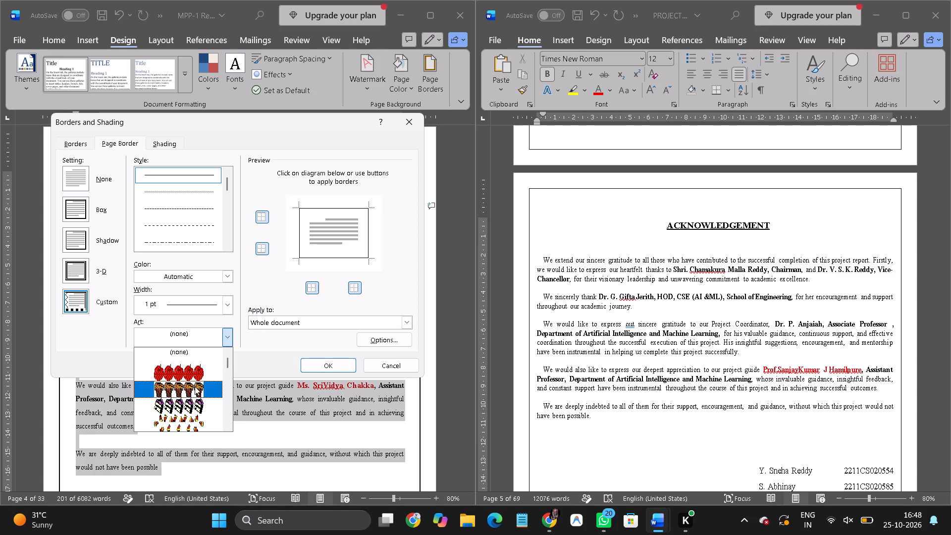
left_click(195, 386)
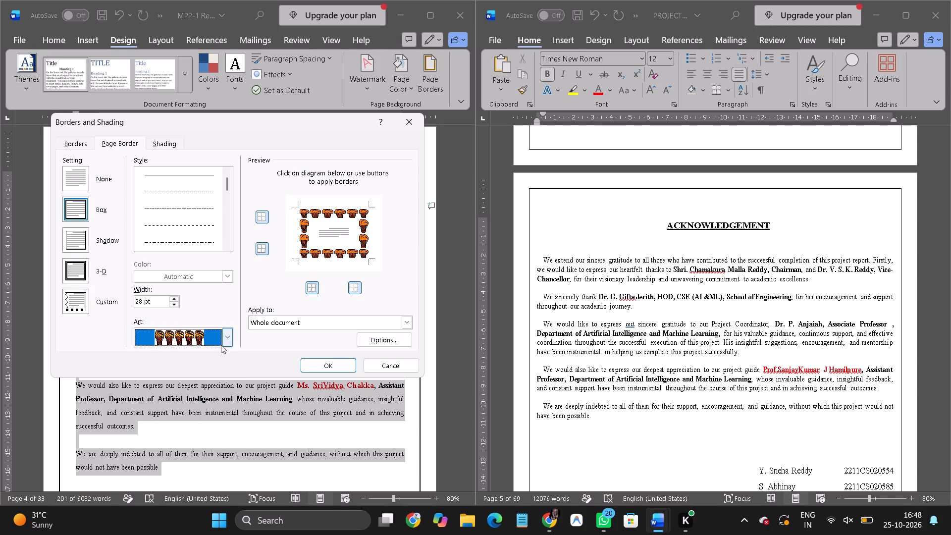
left_click(229, 335)
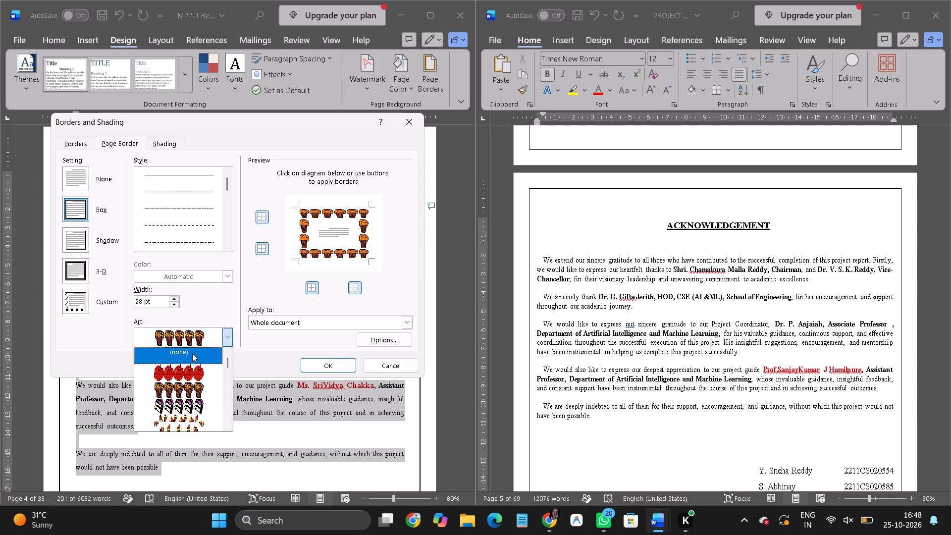
left_click(192, 353)
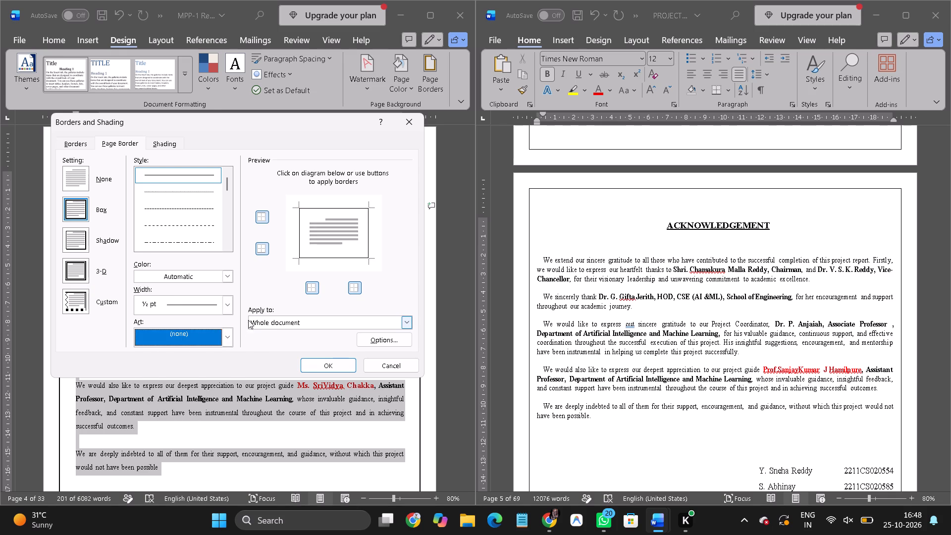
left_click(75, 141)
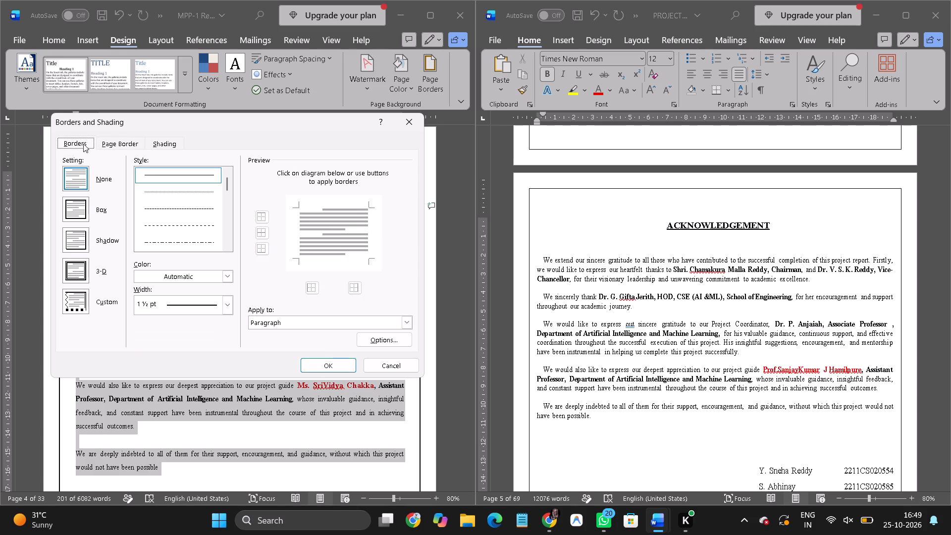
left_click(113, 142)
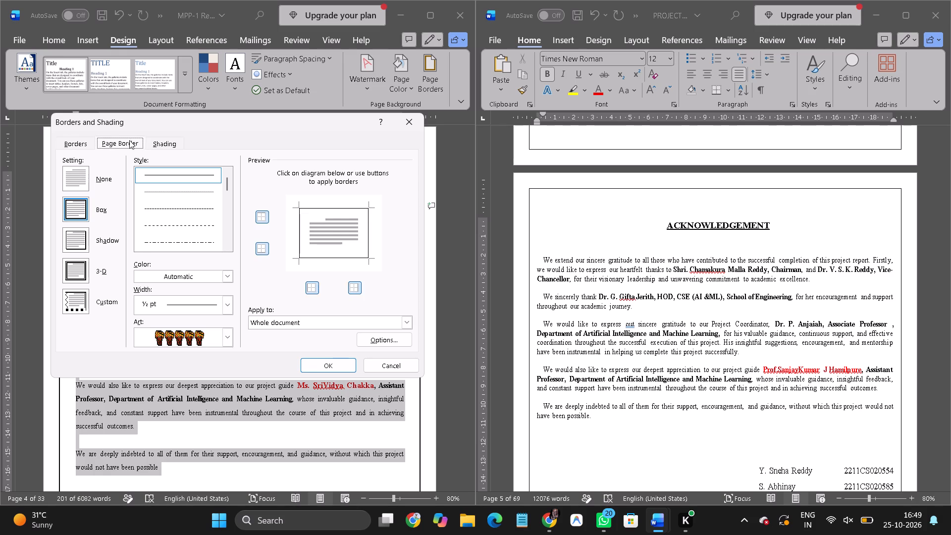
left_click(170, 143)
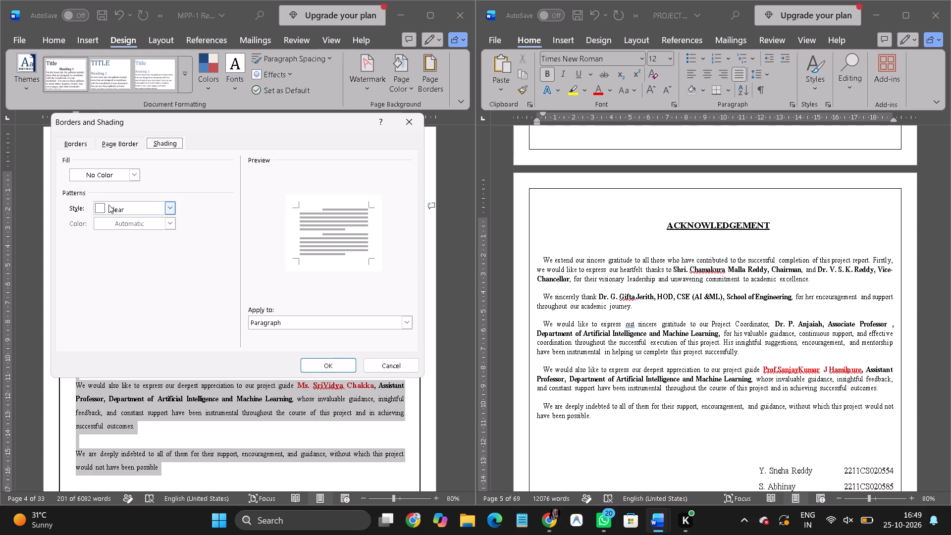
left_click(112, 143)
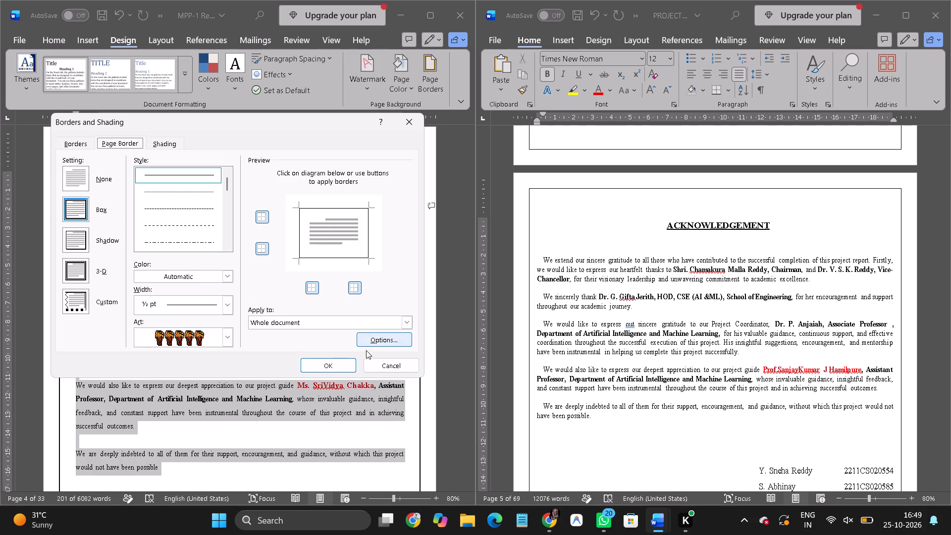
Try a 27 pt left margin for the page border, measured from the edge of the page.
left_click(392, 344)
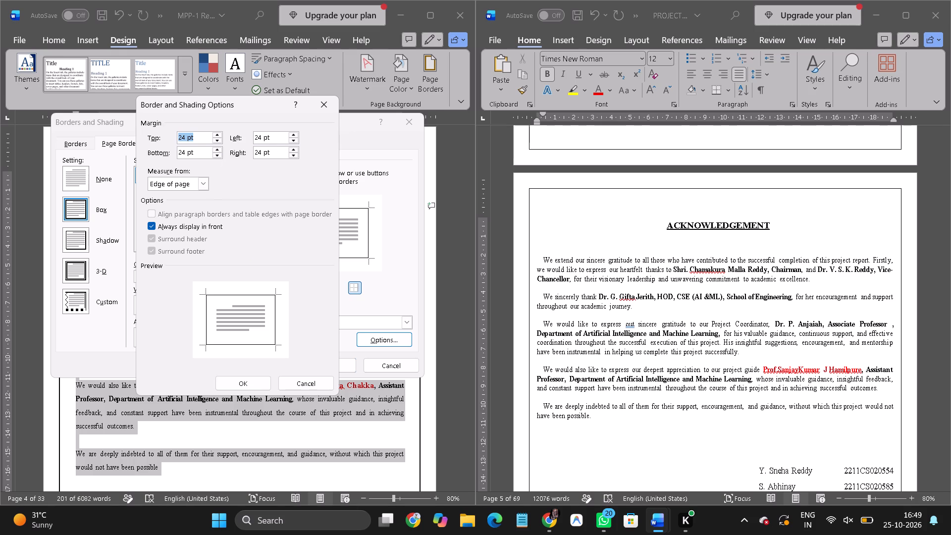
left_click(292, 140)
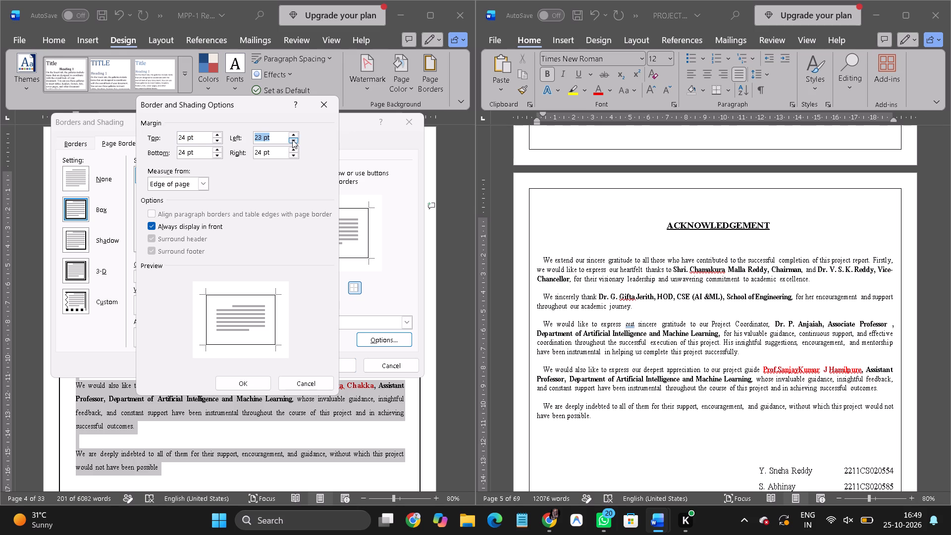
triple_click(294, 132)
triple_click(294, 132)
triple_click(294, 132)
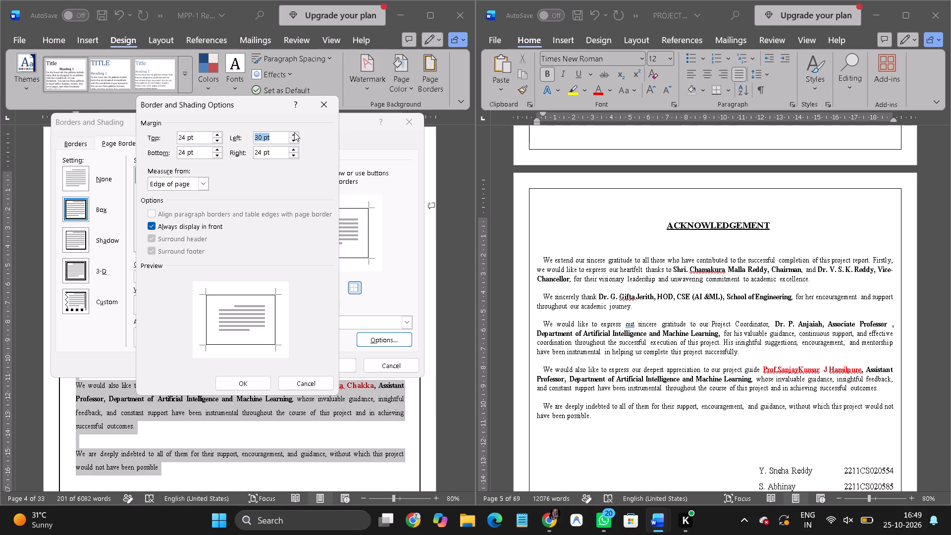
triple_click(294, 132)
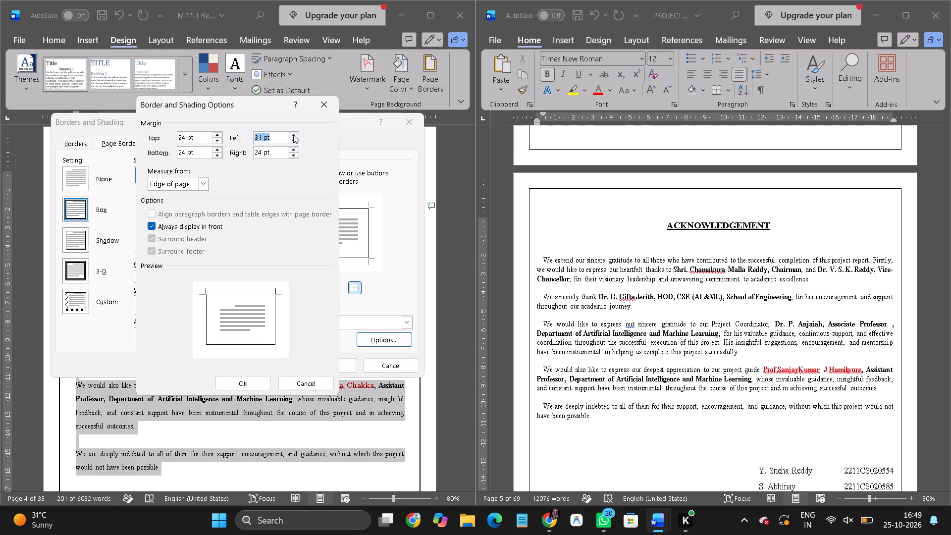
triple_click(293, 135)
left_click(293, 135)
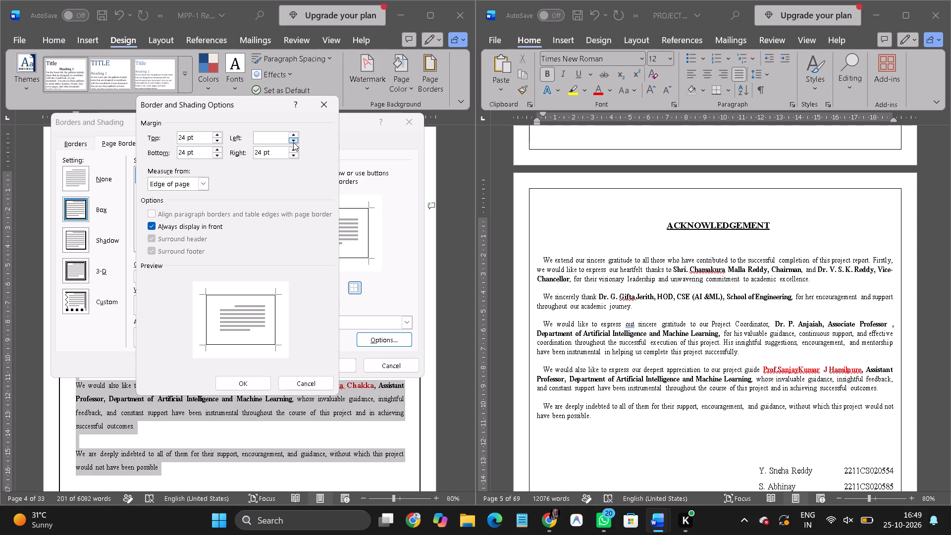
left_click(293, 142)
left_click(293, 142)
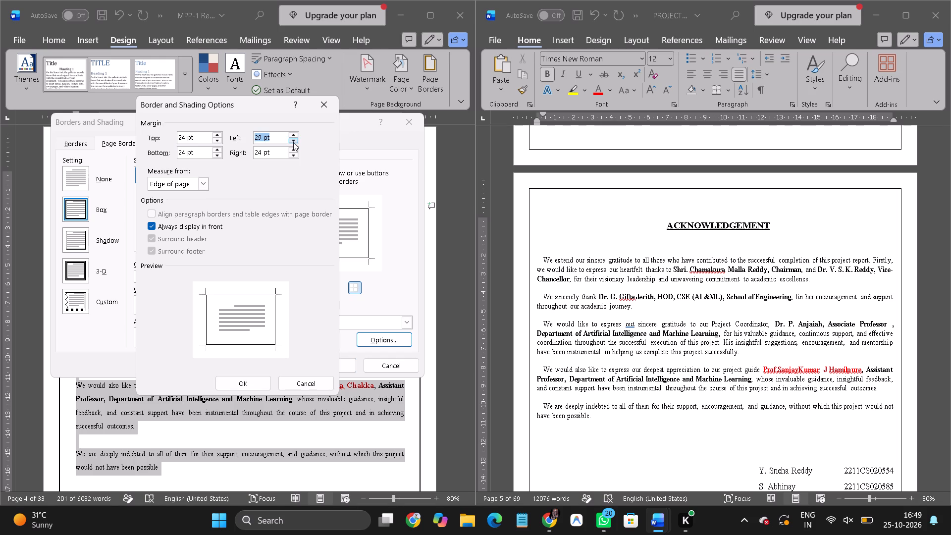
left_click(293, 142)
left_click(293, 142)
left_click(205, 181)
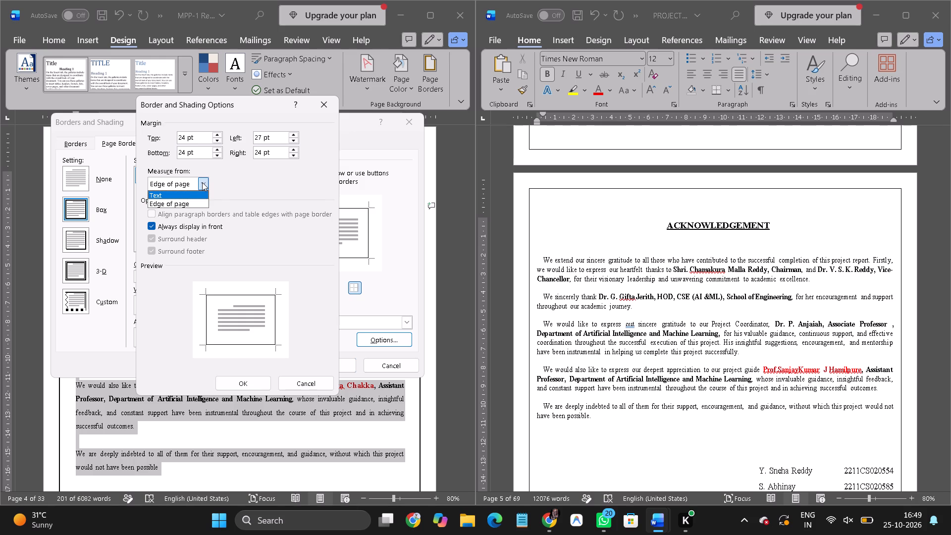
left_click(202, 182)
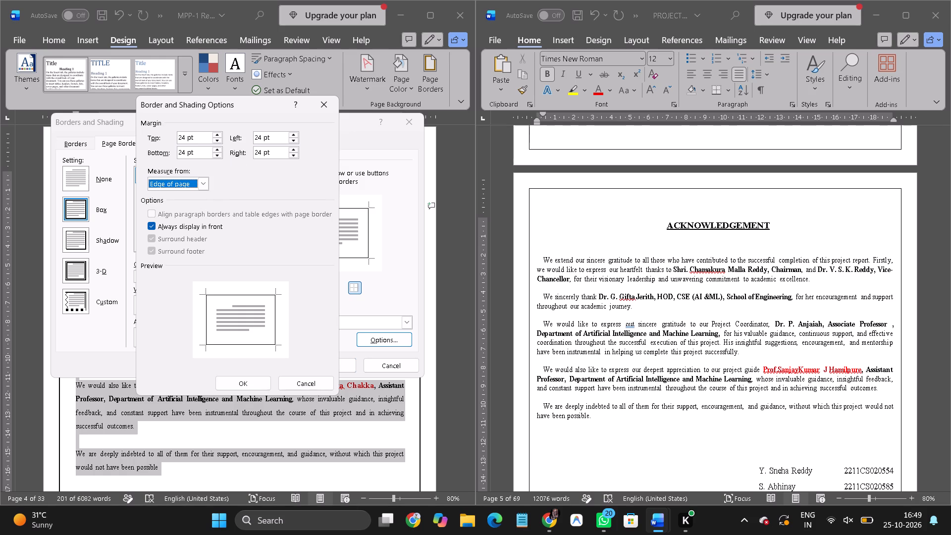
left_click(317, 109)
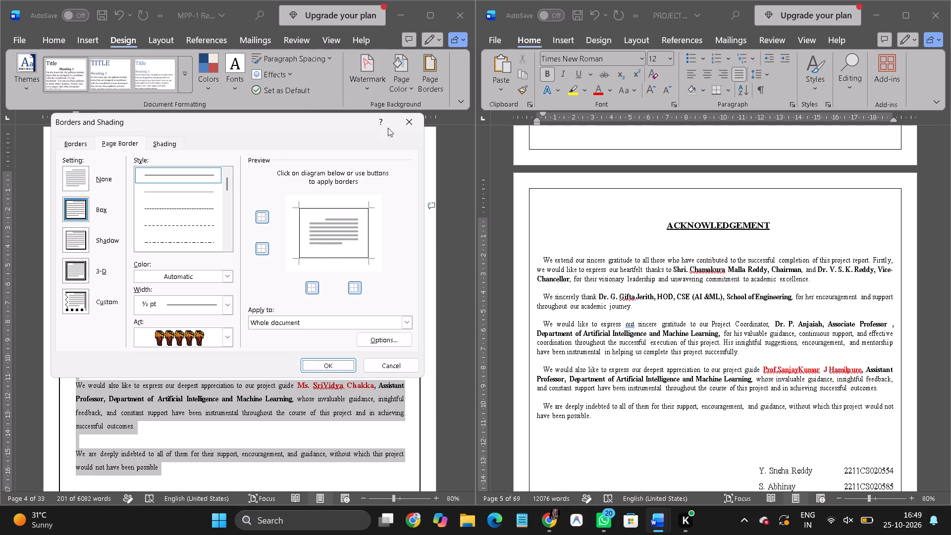
Apply the ½ pt box page border to the whole AgriGuard document and deselect the acknowledgement text.
left_click(320, 362)
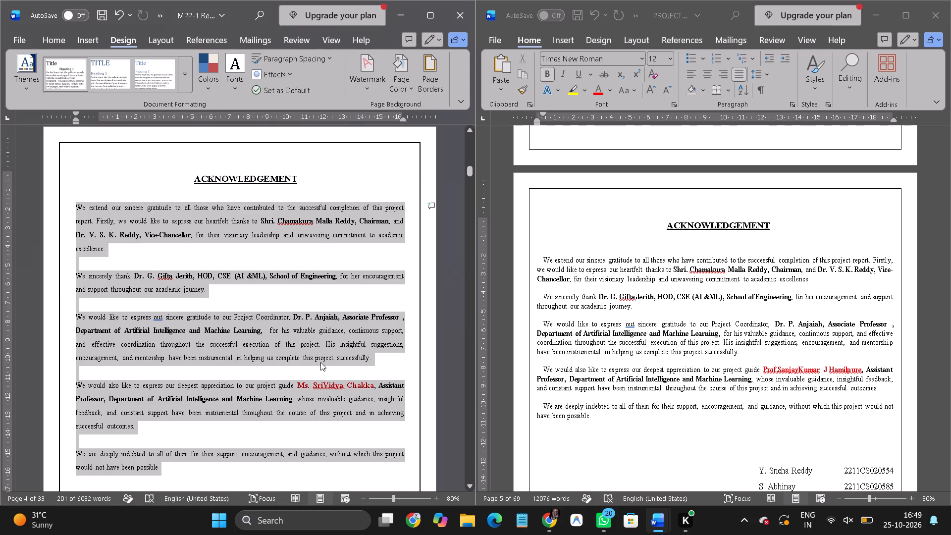
left_click(305, 263)
Examine the page border on the AgriGuard report's declaration page and the pages around it.
scroll(305, 263, "up", 2)
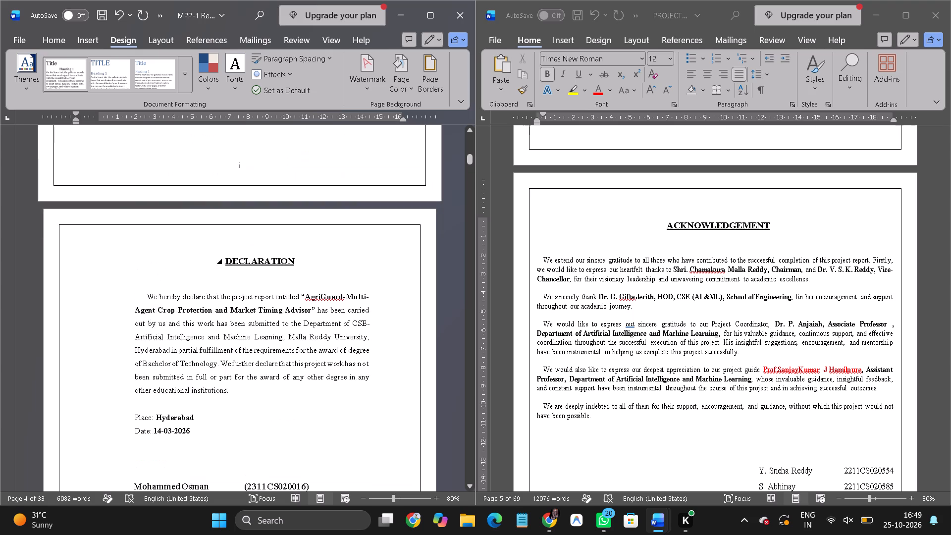
scroll(305, 263, "up", 3)
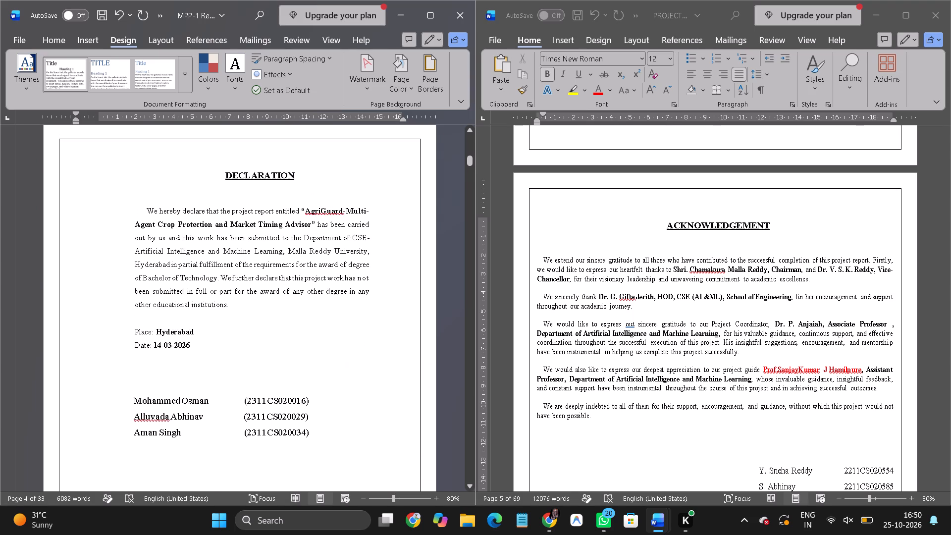
scroll(305, 263, "up", 4)
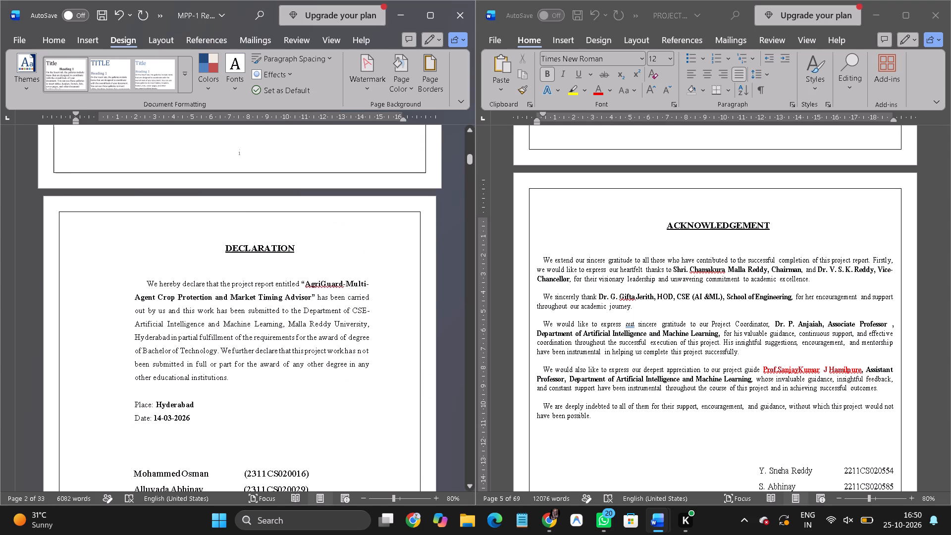
scroll(305, 263, "up", 2)
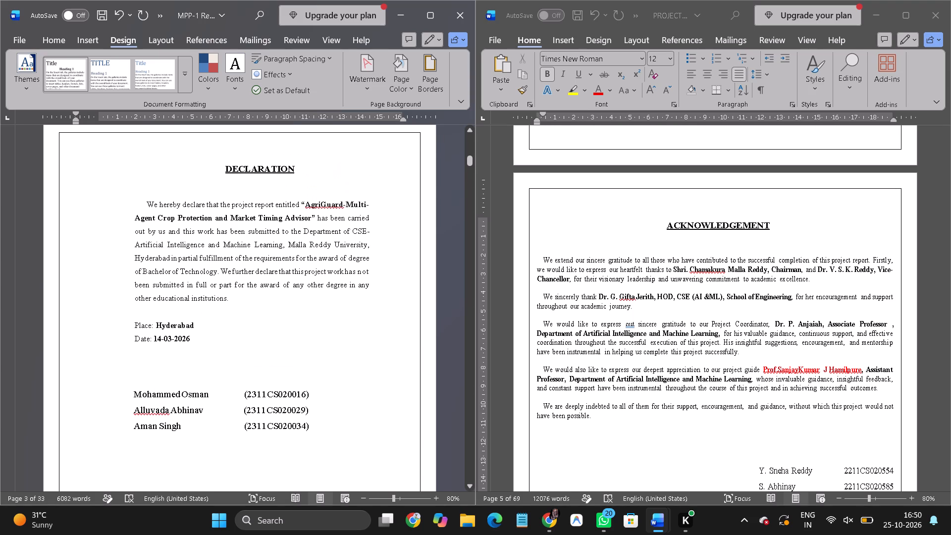
scroll(305, 263, "up", 1)
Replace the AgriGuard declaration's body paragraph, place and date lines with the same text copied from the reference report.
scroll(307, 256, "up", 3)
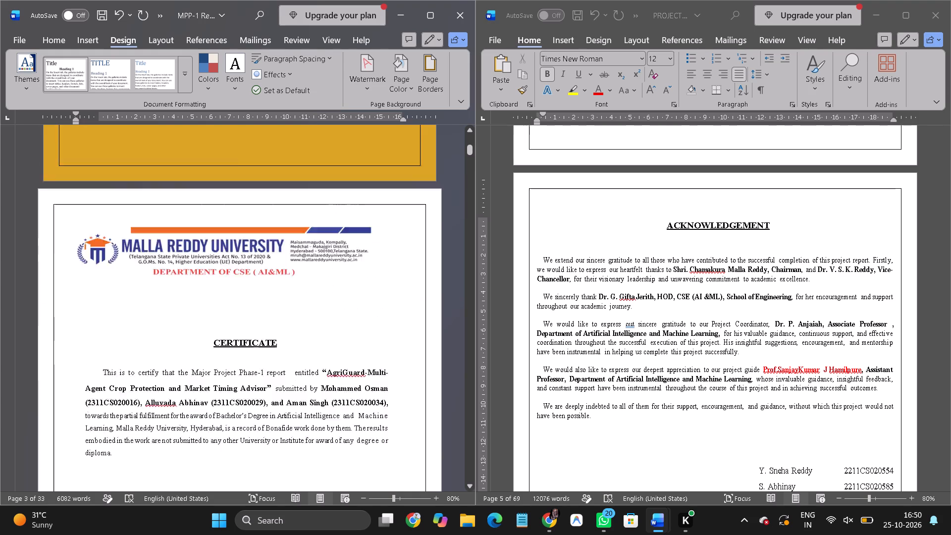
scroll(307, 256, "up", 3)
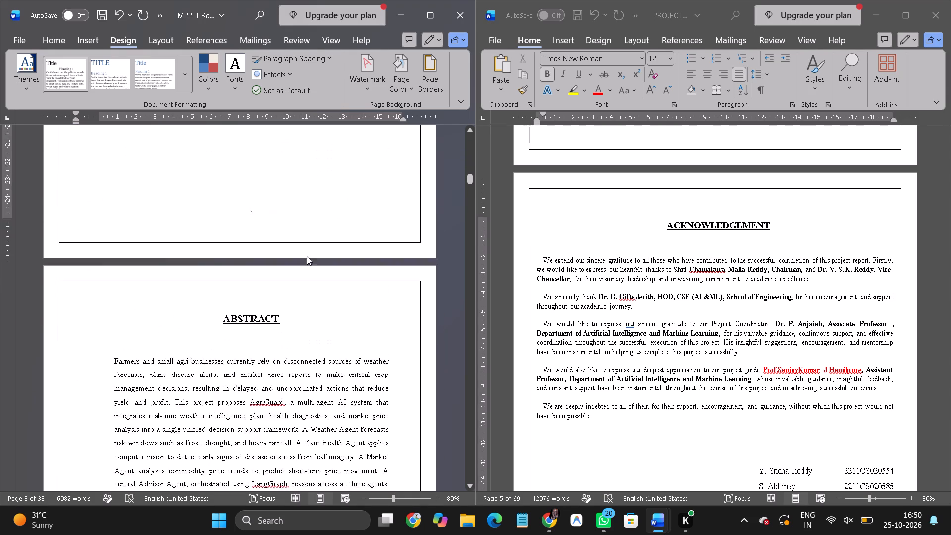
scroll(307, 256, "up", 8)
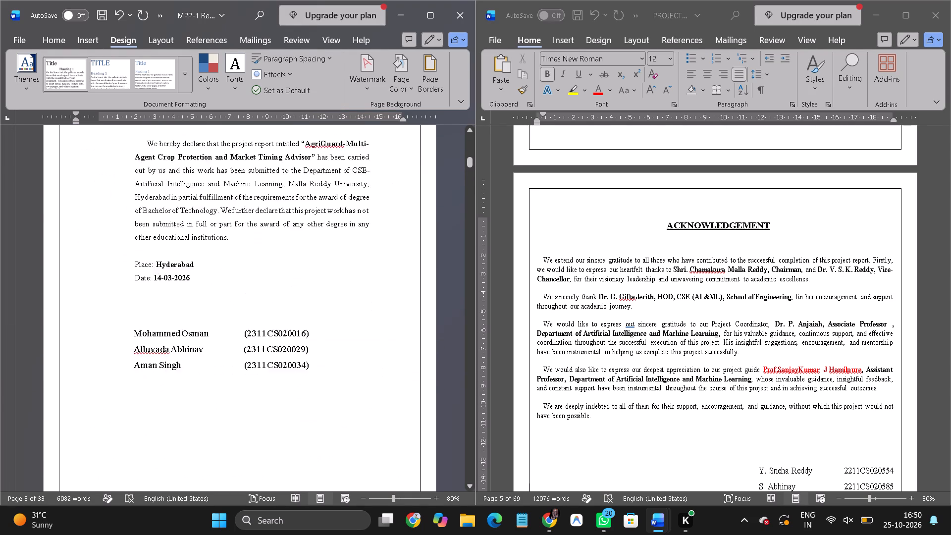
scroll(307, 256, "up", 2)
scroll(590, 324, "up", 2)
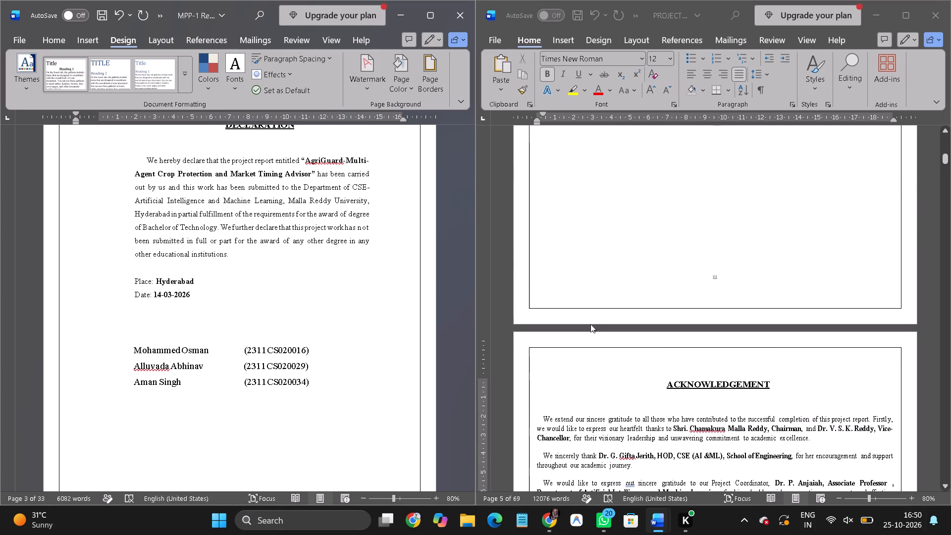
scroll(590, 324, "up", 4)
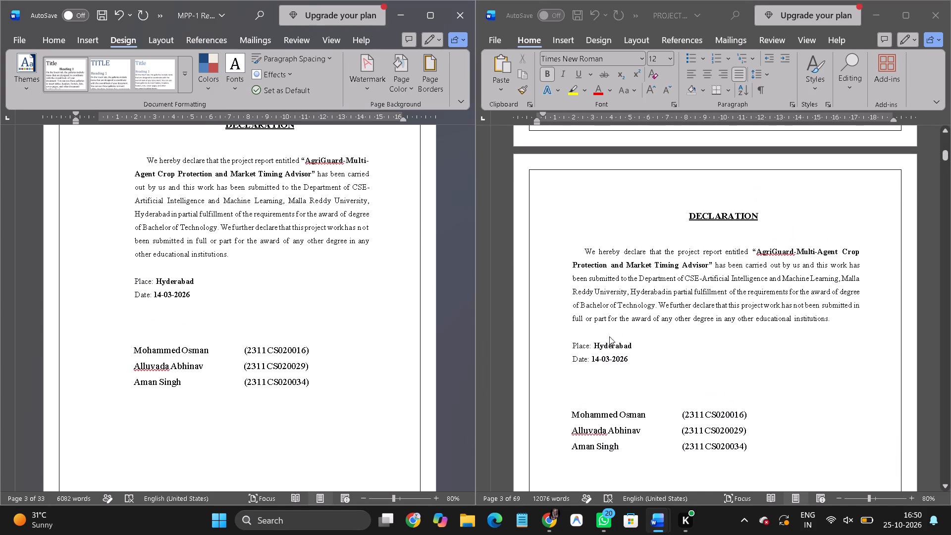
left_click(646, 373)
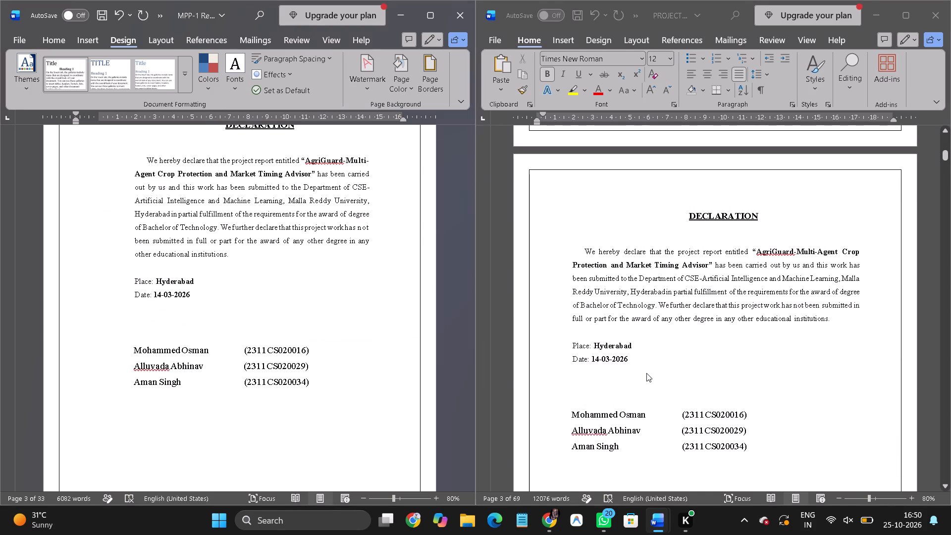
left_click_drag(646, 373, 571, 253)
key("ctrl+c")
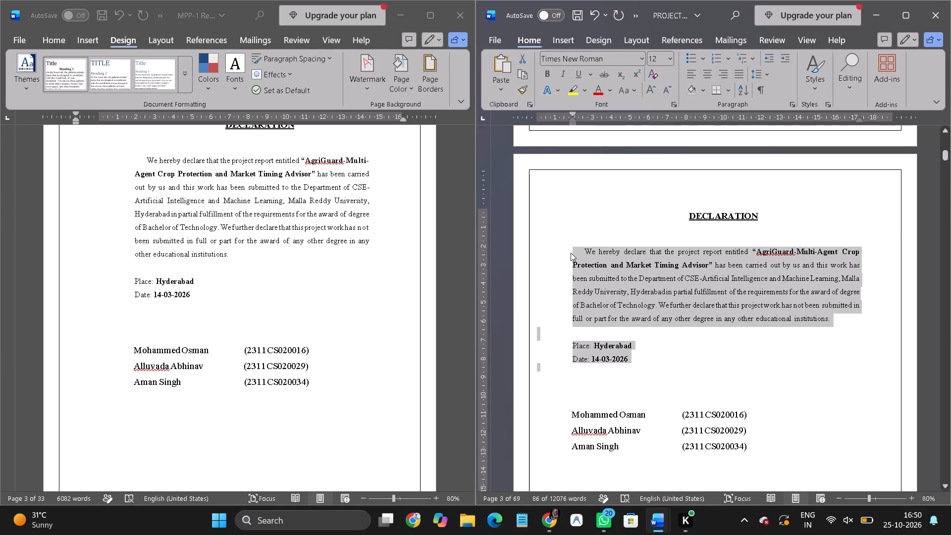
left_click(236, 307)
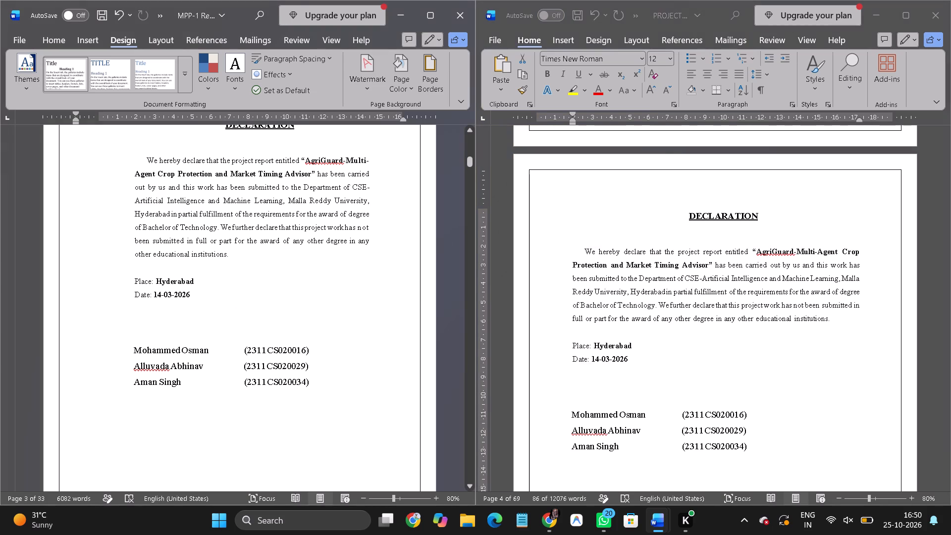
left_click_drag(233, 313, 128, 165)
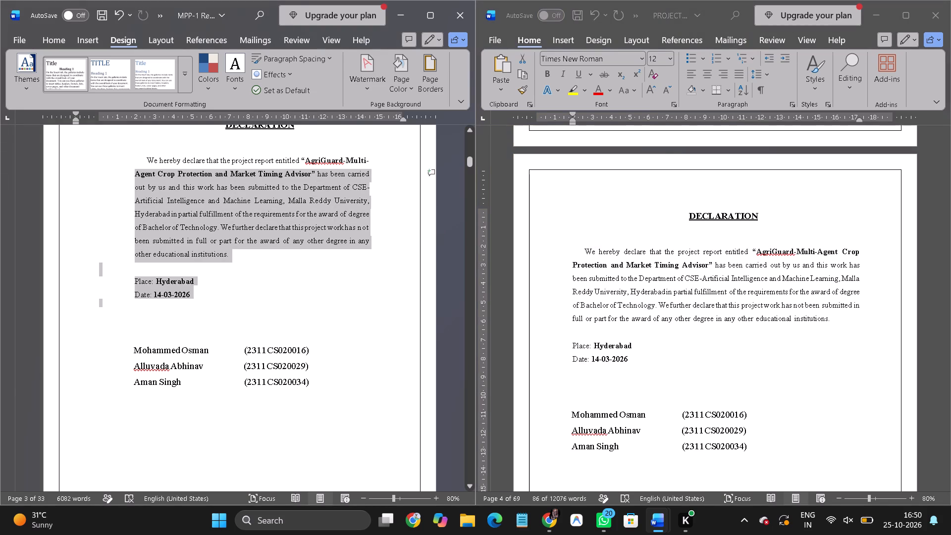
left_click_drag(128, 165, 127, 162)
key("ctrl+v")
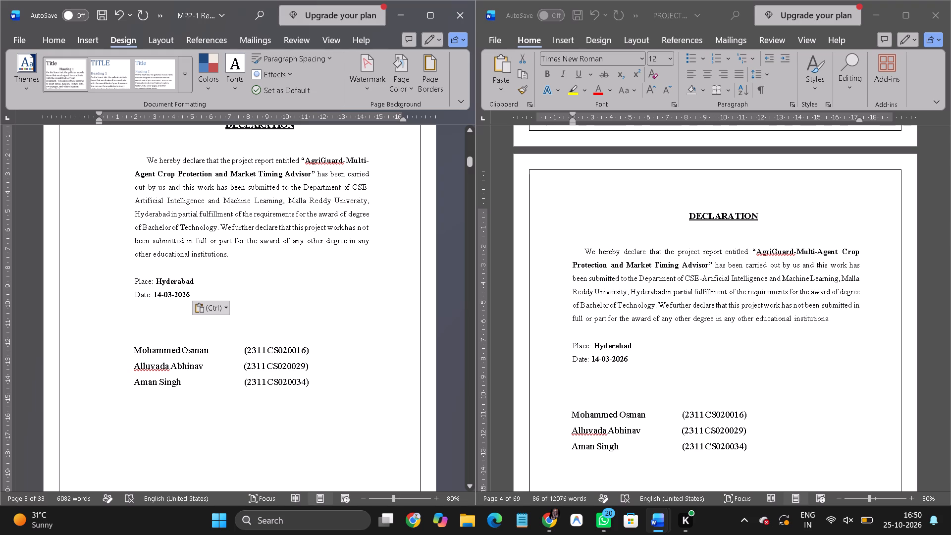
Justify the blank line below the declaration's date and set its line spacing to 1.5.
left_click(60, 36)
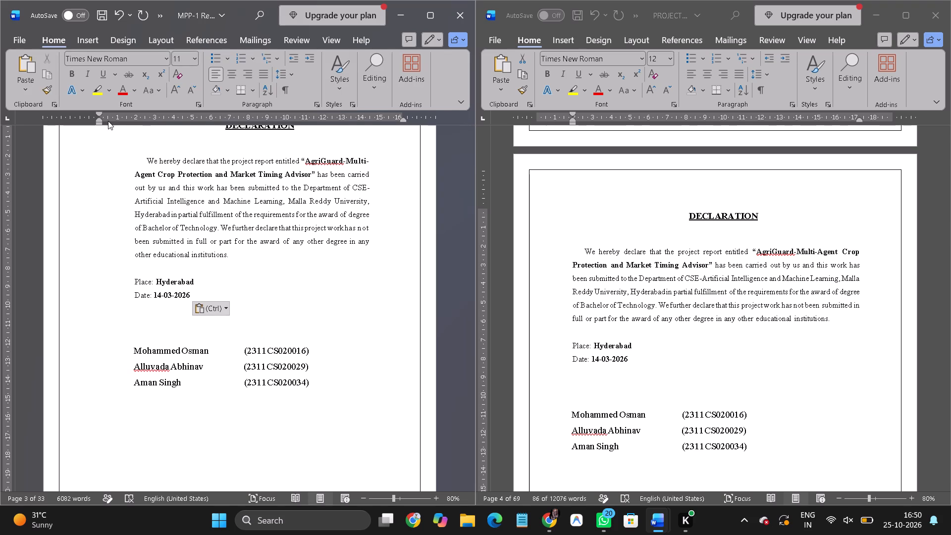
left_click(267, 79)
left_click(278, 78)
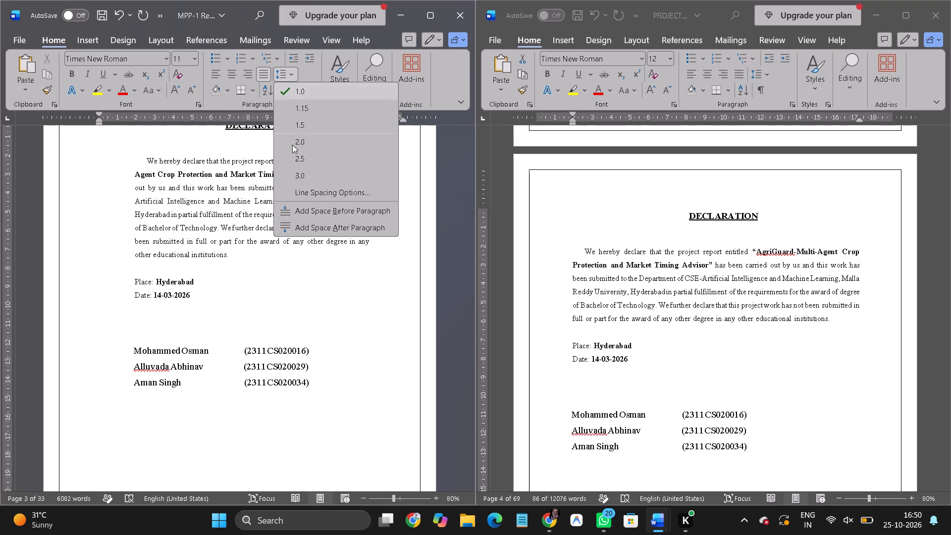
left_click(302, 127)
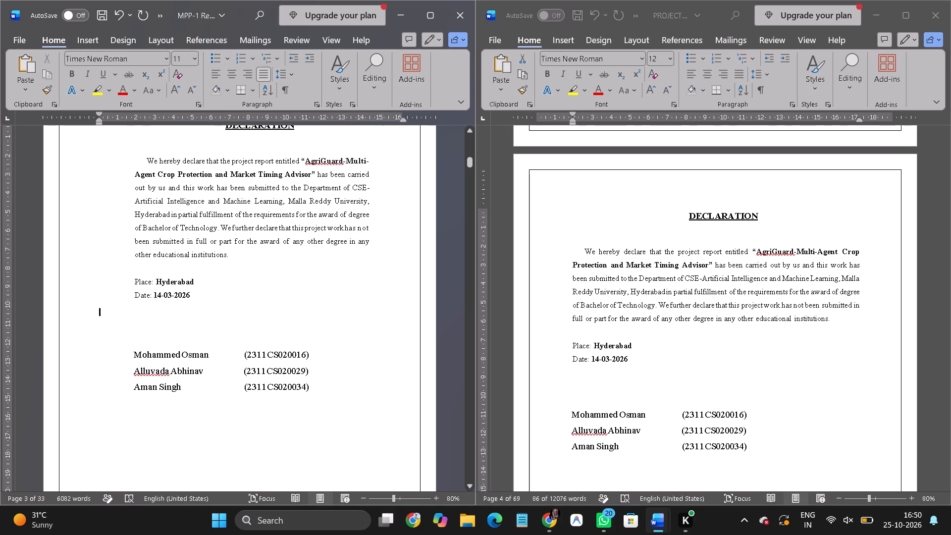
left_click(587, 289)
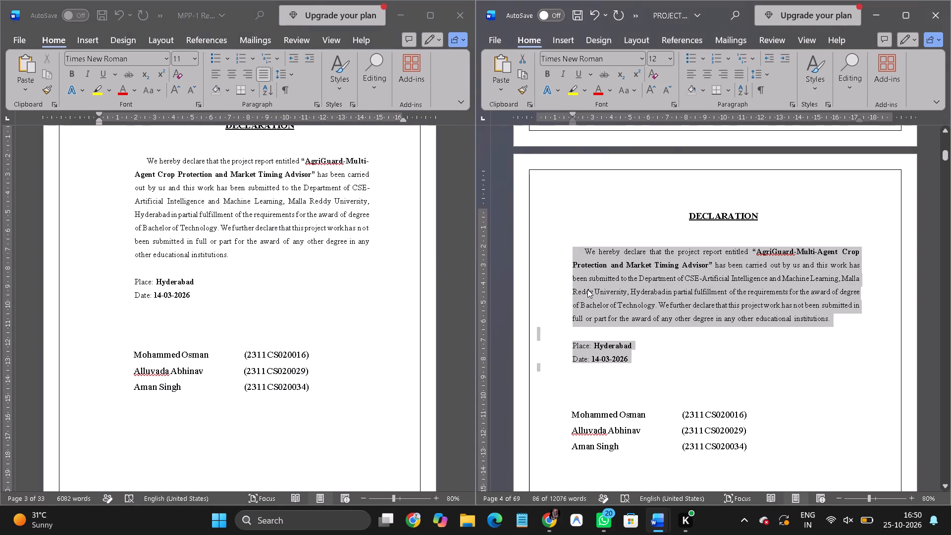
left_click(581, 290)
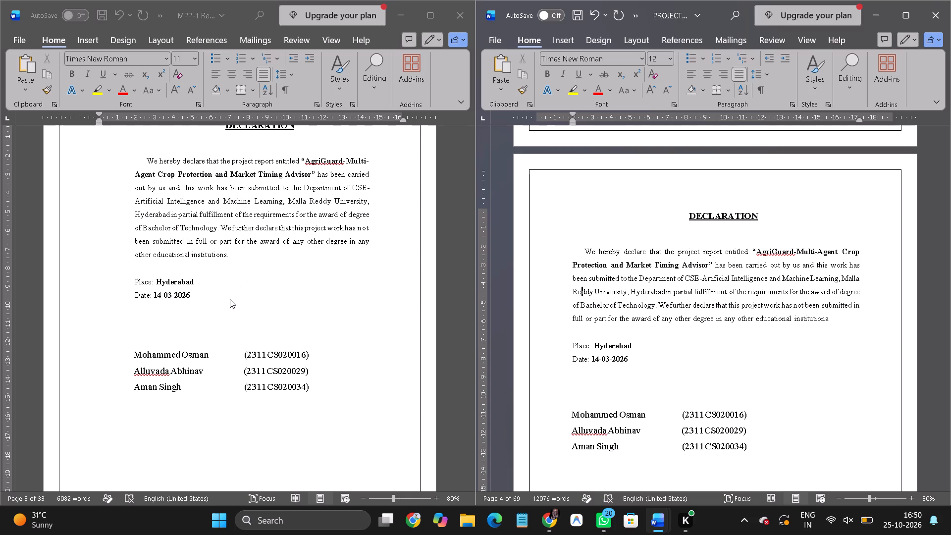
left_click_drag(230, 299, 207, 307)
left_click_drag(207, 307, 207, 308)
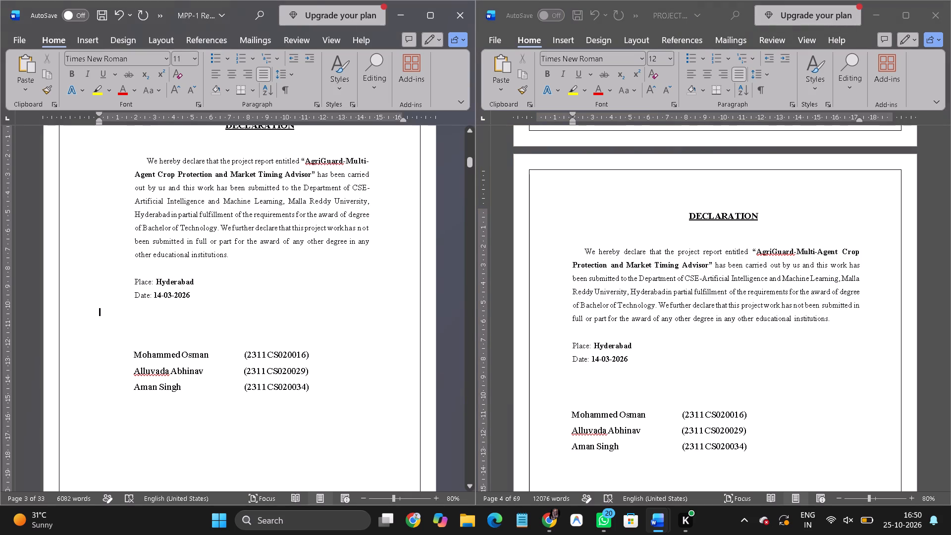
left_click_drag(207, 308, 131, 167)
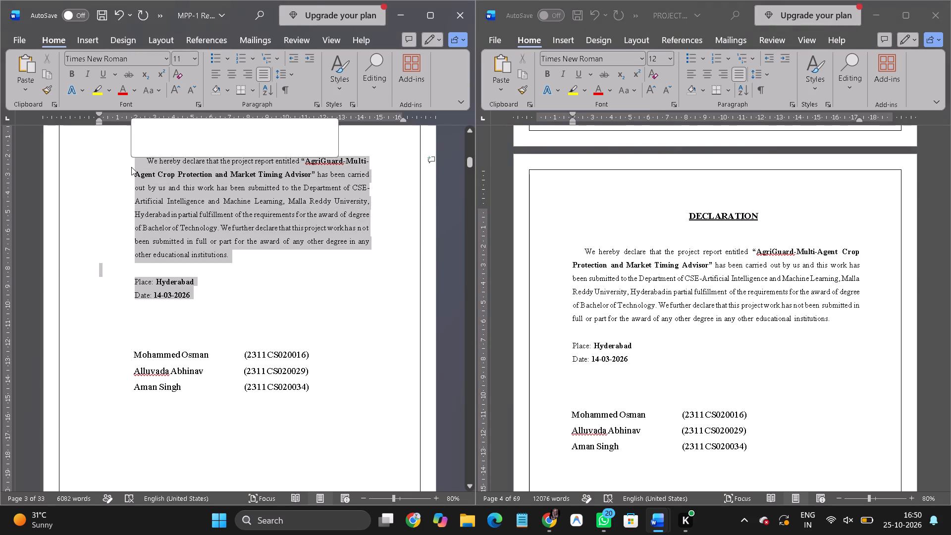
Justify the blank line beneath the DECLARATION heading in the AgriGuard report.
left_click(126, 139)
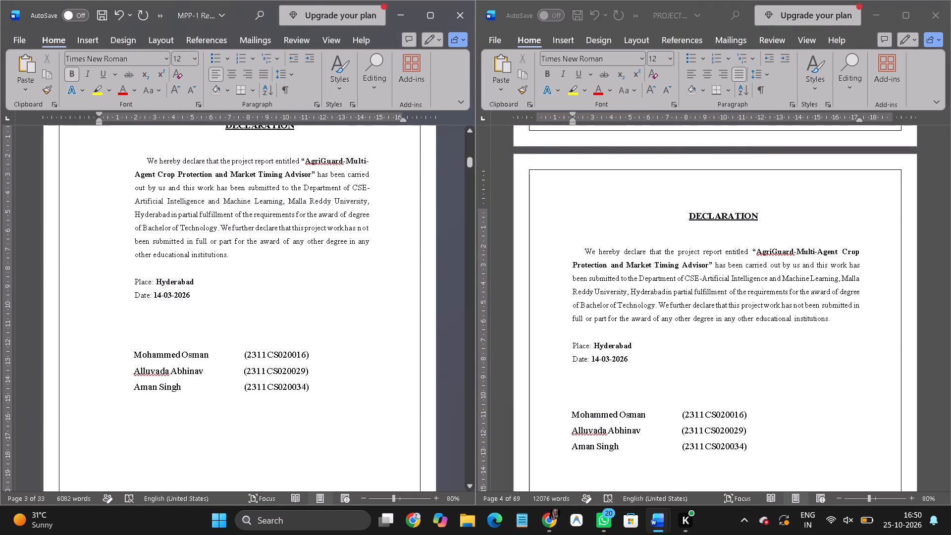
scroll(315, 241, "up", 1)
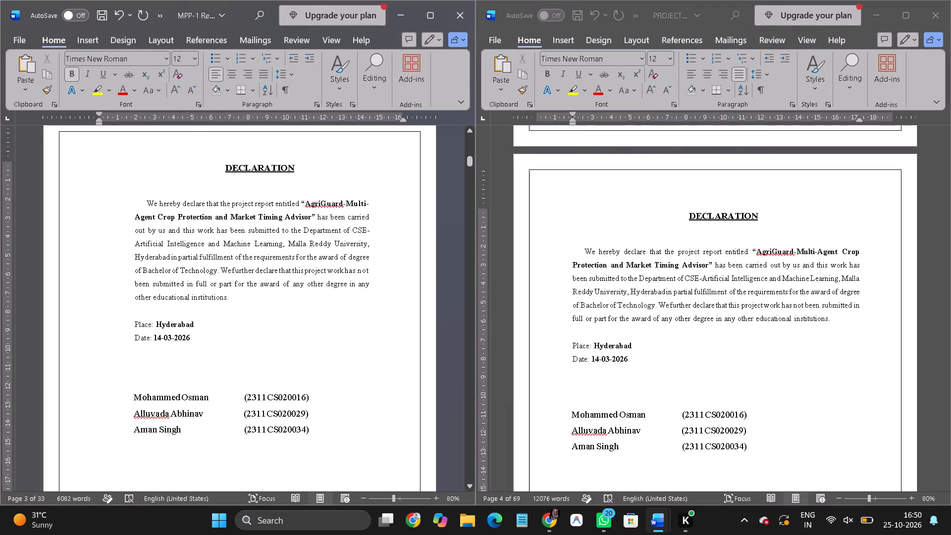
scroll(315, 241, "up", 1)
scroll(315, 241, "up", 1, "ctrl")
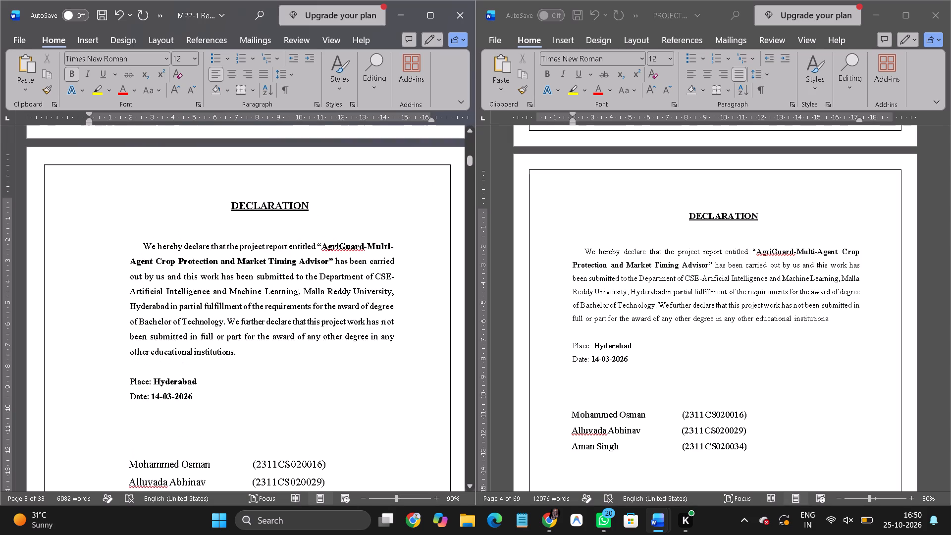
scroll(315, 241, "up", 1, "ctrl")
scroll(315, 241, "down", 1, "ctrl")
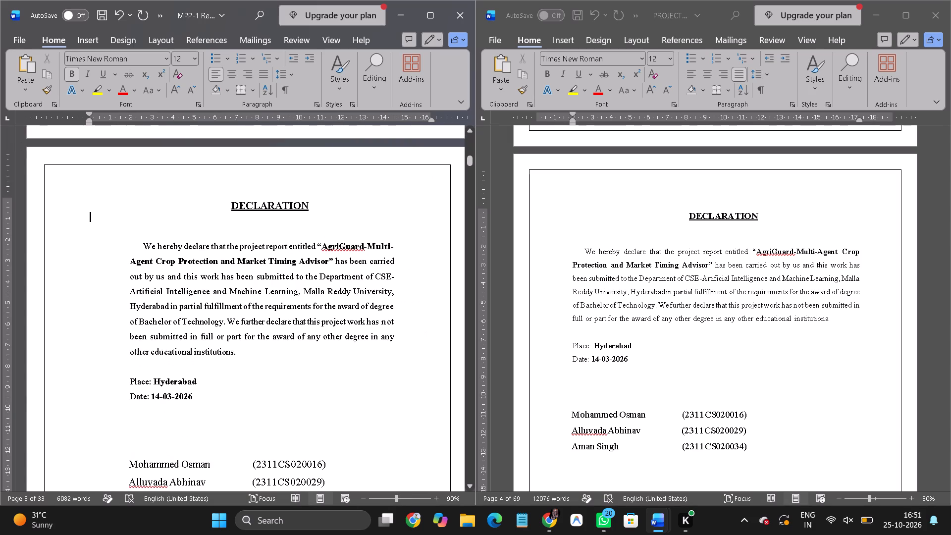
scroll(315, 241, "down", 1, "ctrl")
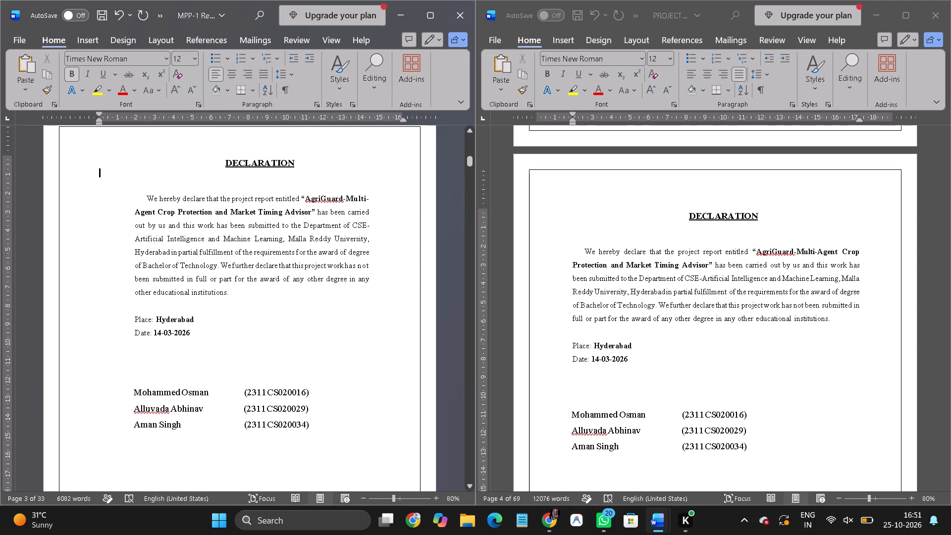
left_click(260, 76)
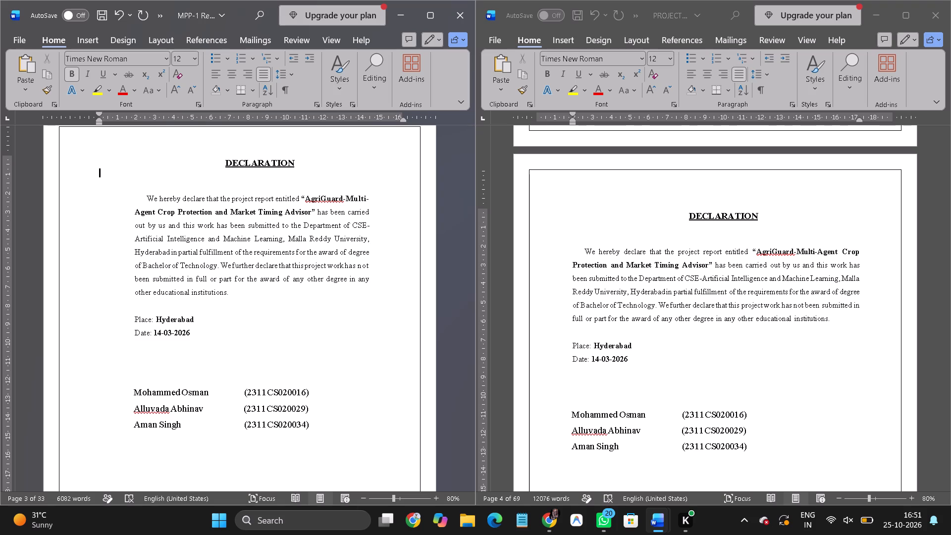
Replace the AgriGuard declaration, from its heading through the student rows, with the full declaration copied from the reference report.
left_click_drag(546, 191, 558, 202)
left_click_drag(558, 202, 600, 249)
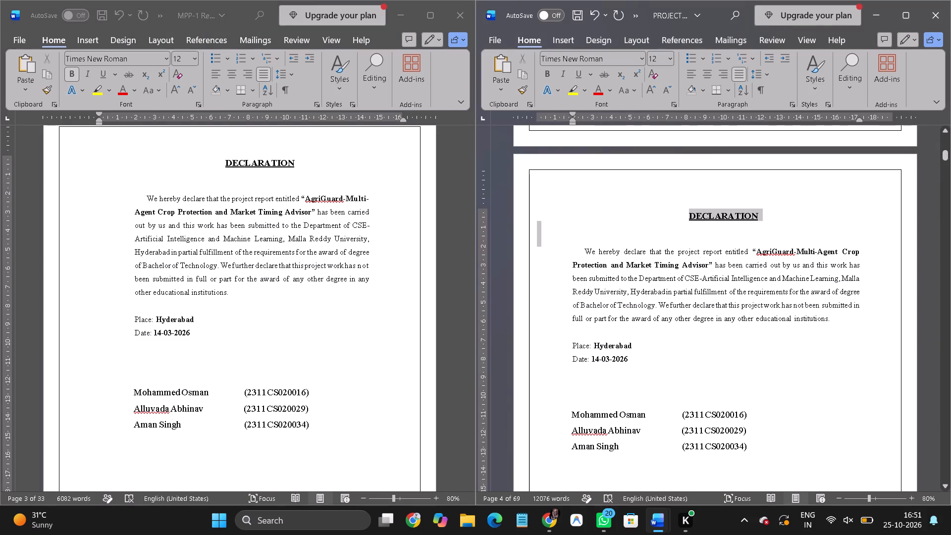
left_click_drag(600, 249, 746, 449)
key("ctrl+c")
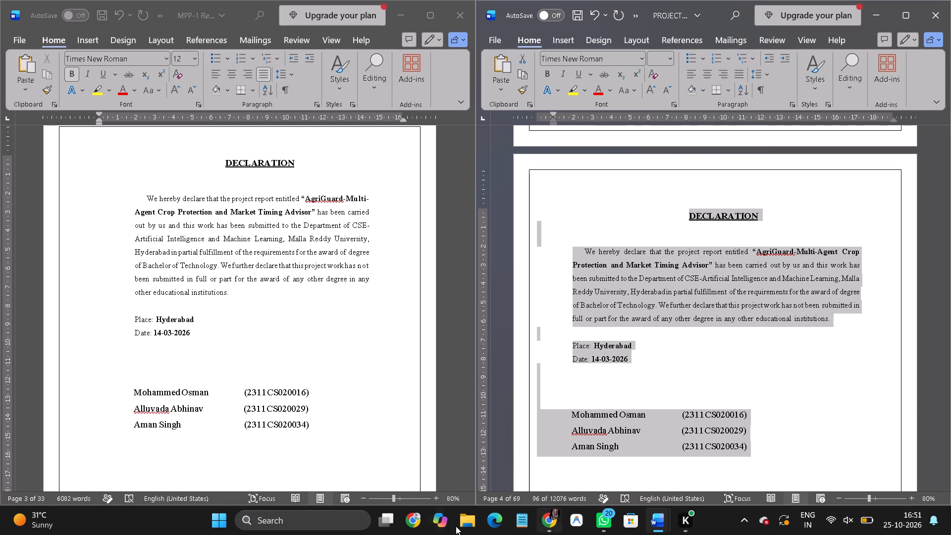
left_click(400, 451)
left_click_drag(400, 451, 144, 158)
key("ctrl+v")
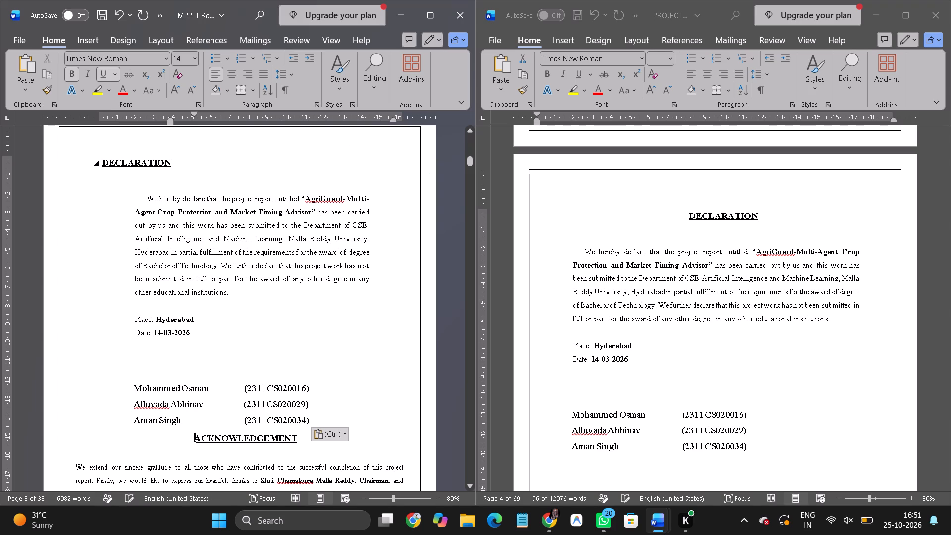
Add blank lines before the ACKNOWLEDGEMENT heading until it starts at the top of the page after the declaration.
key("Return")
key("Return")
key("Return")
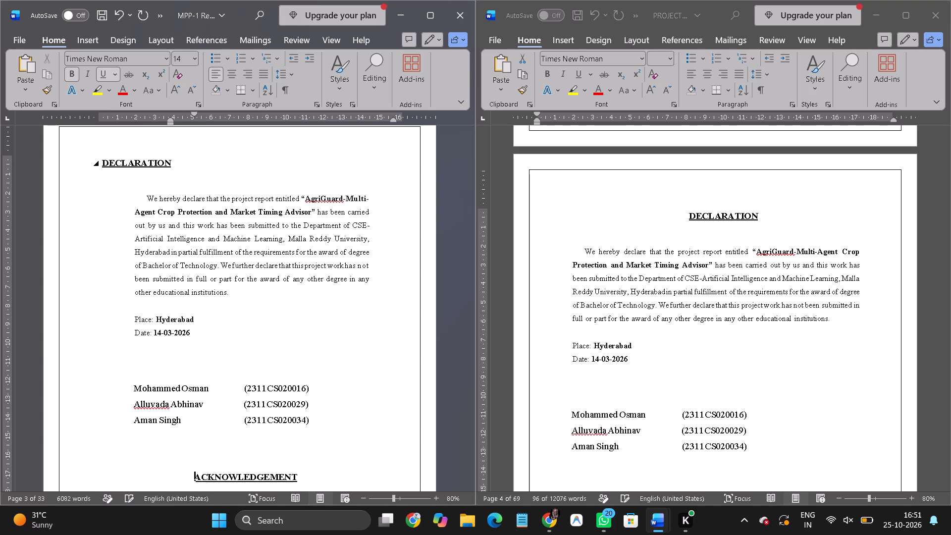
key("Return")
key("Return")
key("Return")
key("Return")
key("Return")
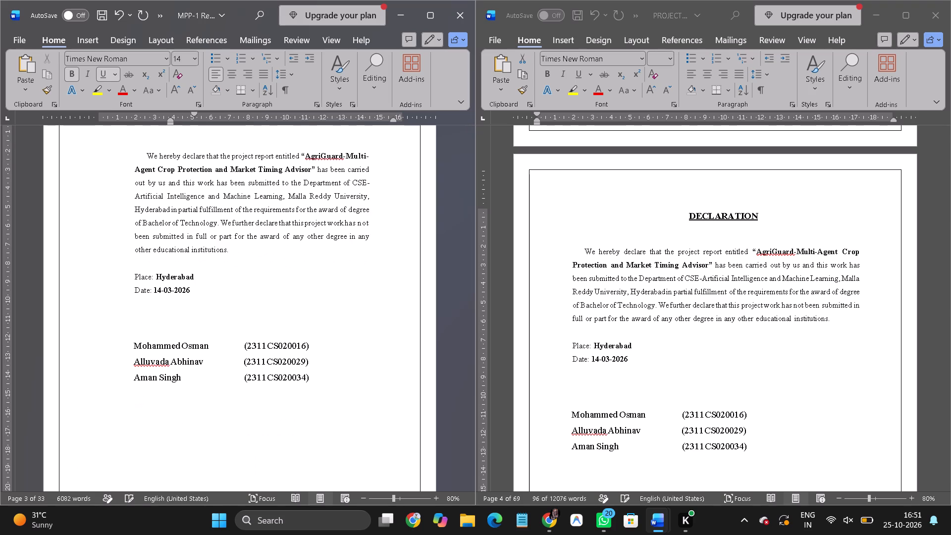
key("Return")
key("Return")
key("Return")
key("Return")
key("Return")
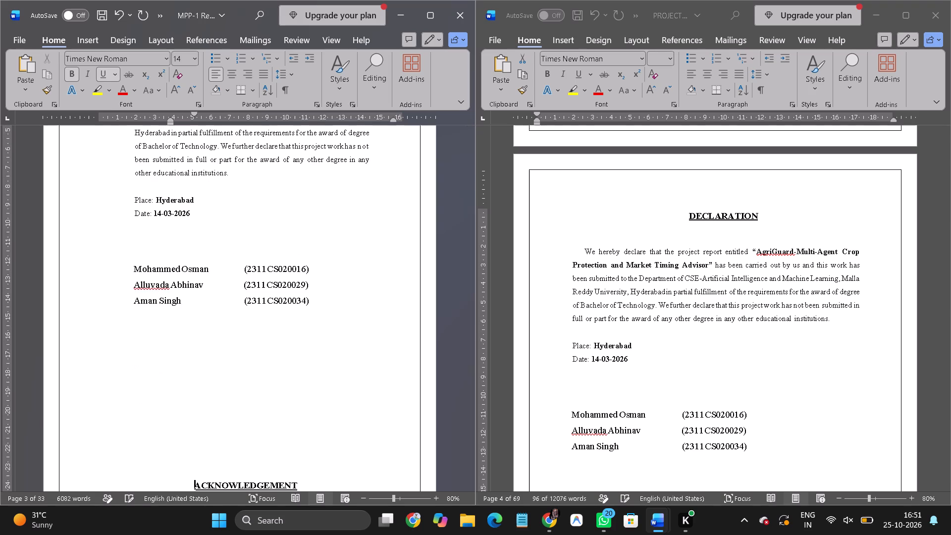
key("Return")
key("Return")
key("BackSpace")
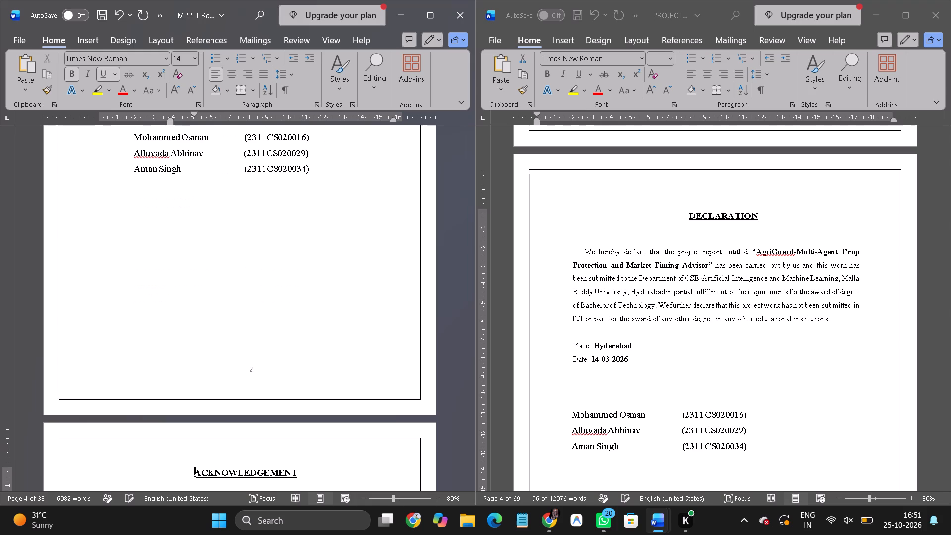
Center the DECLARATION heading on the AgriGuard report's declaration page.
scroll(144, 158, "up", 4)
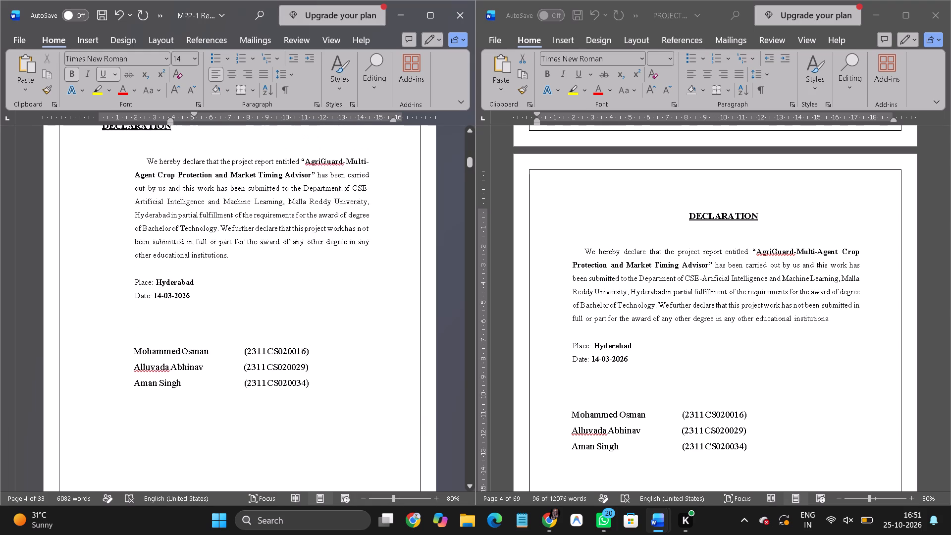
scroll(144, 158, "up", 1)
left_click(104, 190)
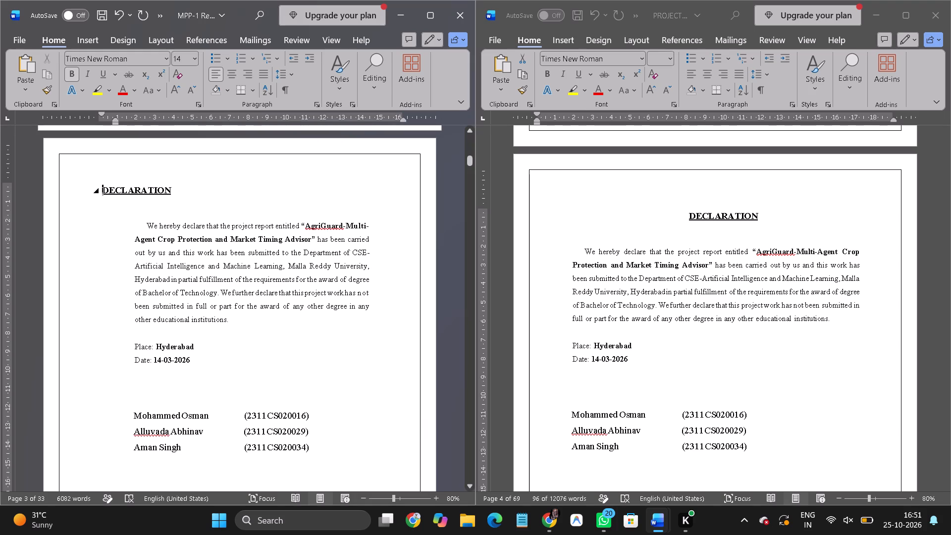
left_click_drag(178, 187, 108, 191)
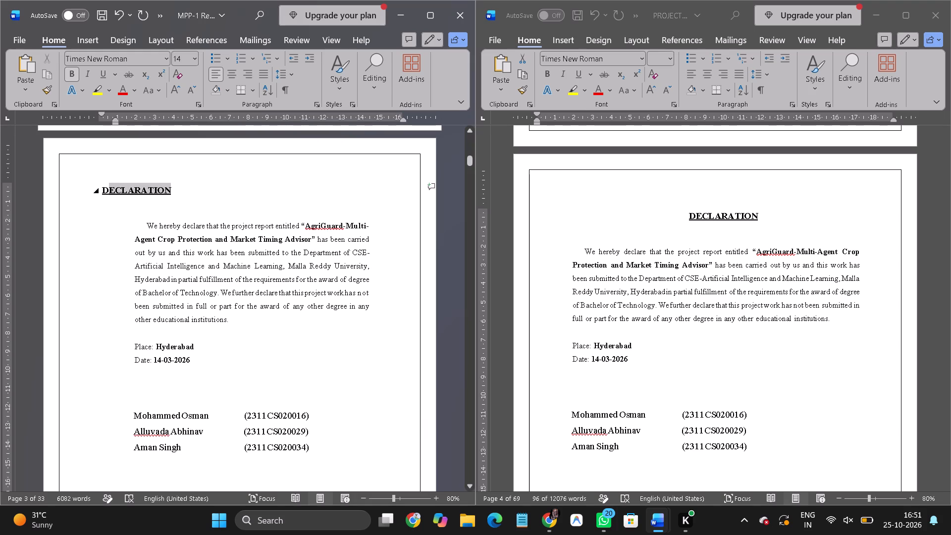
left_click_drag(108, 191, 99, 191)
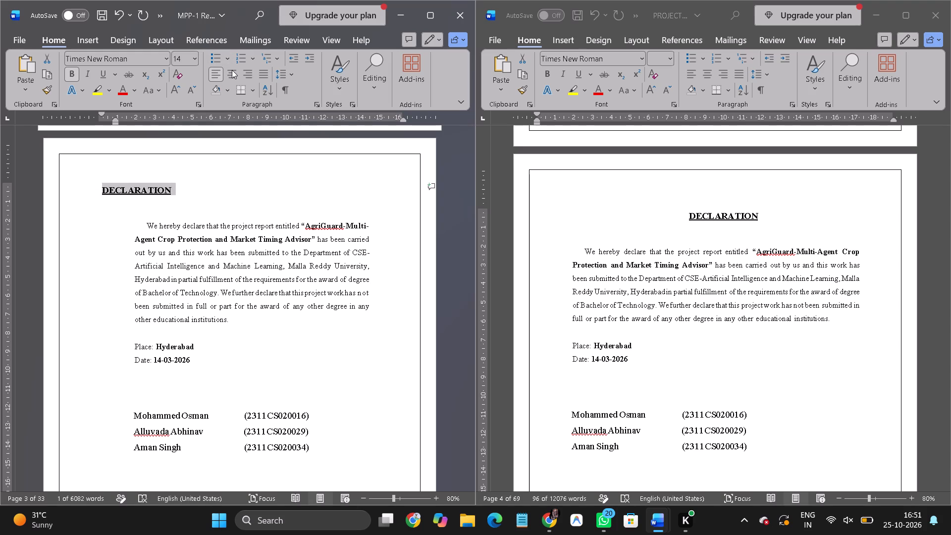
left_click(232, 70)
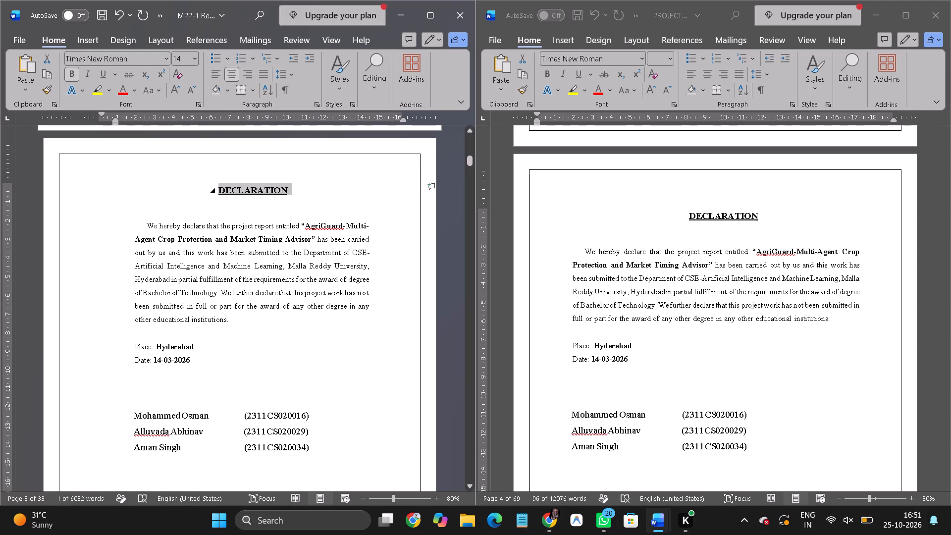
Widen the AgriGuard declaration's body paragraph by moving its right indent out to about 16.7 cm on the ruler.
left_click(335, 345)
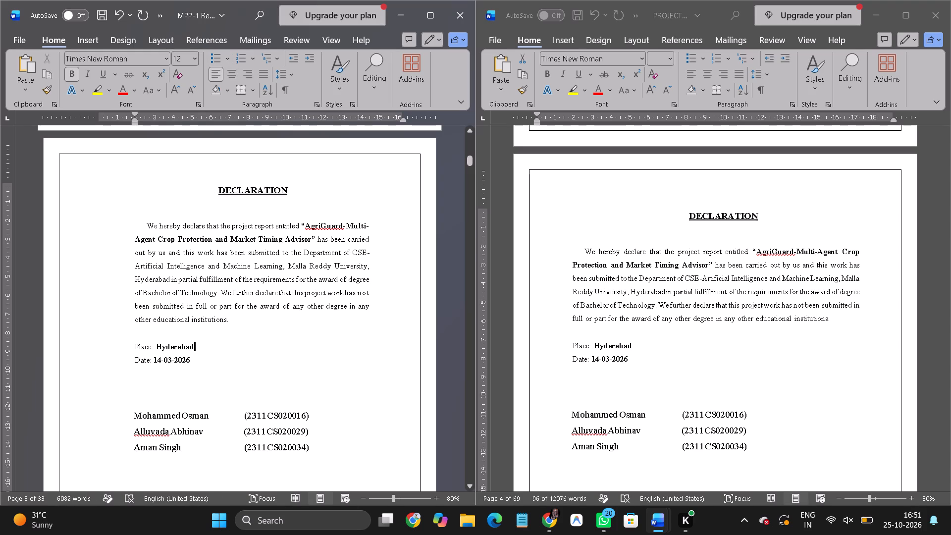
left_click(612, 323)
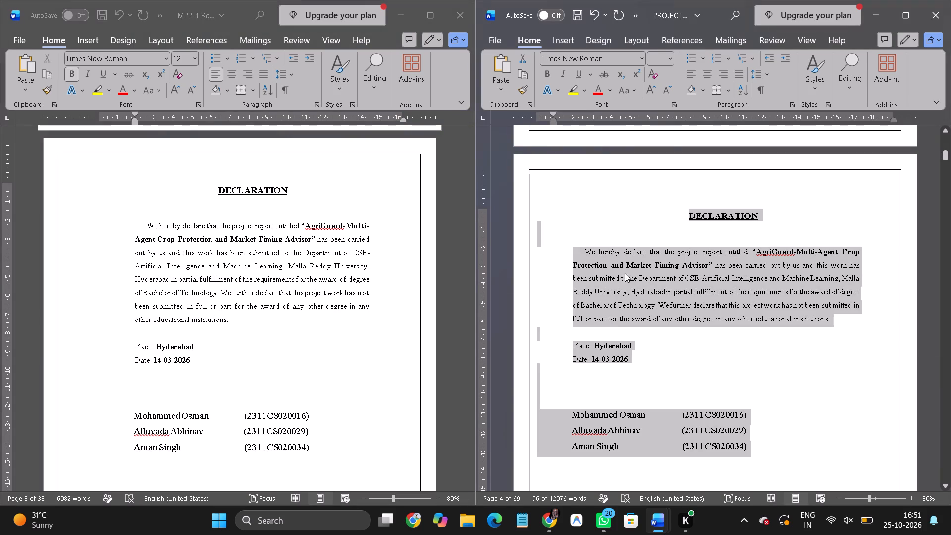
left_click(613, 282)
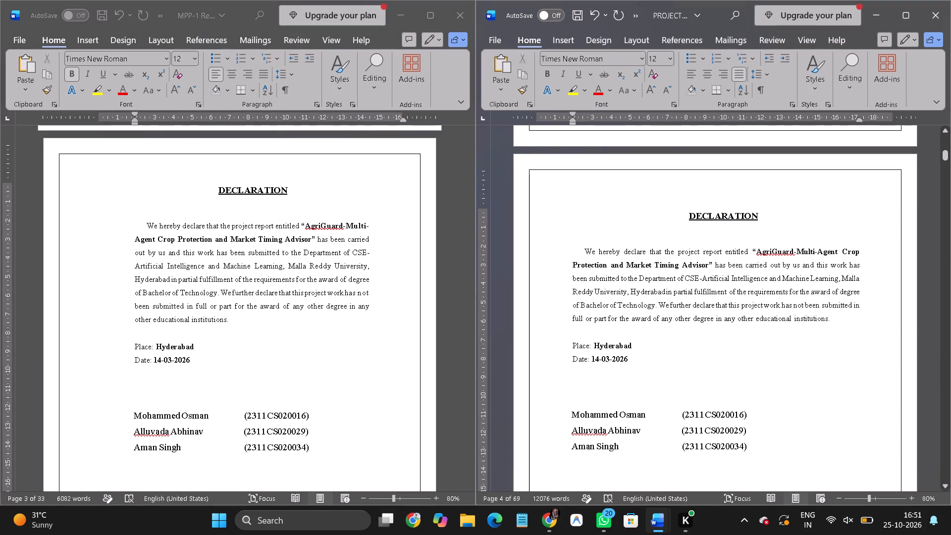
left_click_drag(647, 359, 581, 258)
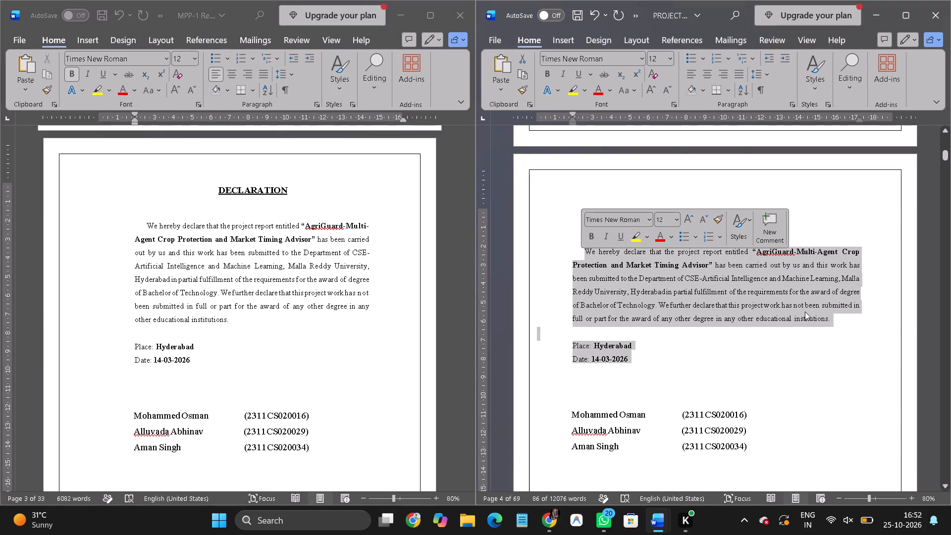
left_click(858, 120)
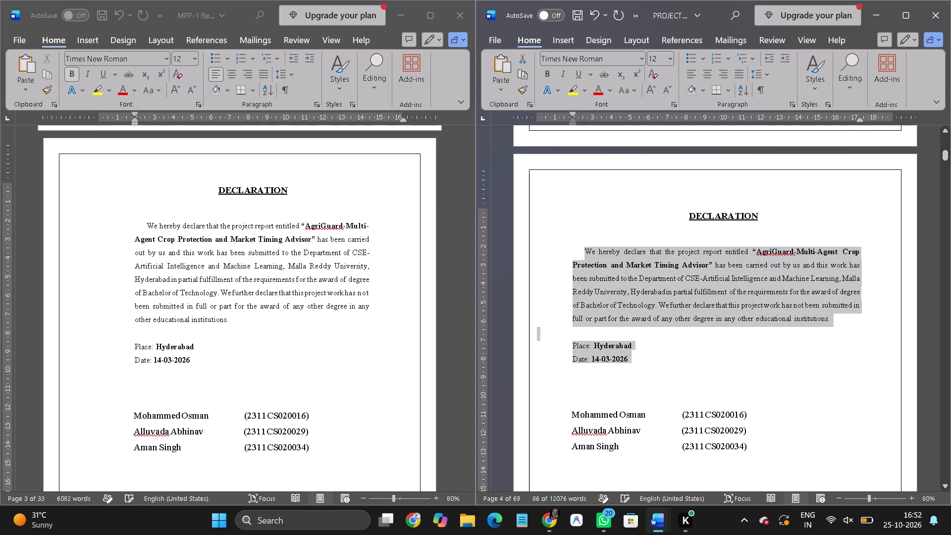
left_click(362, 258)
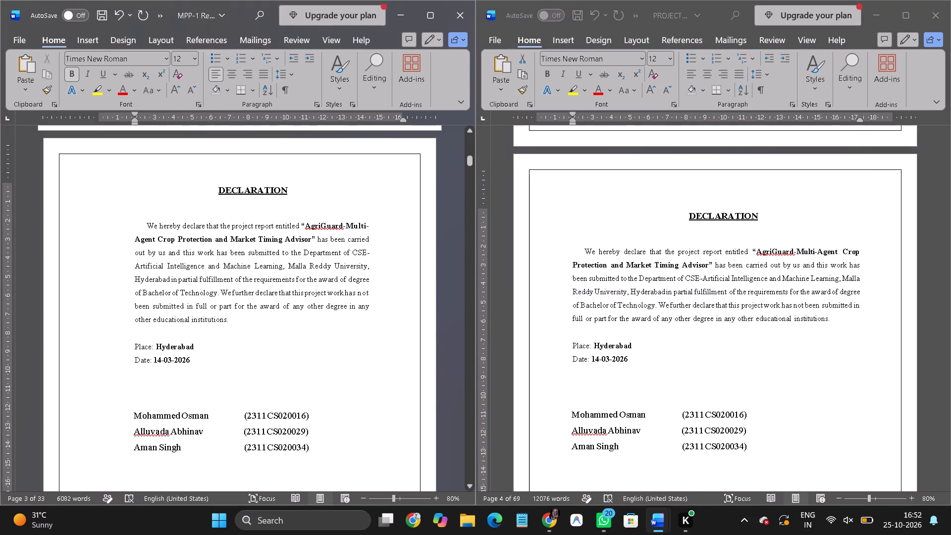
left_click_drag(232, 323, 128, 225)
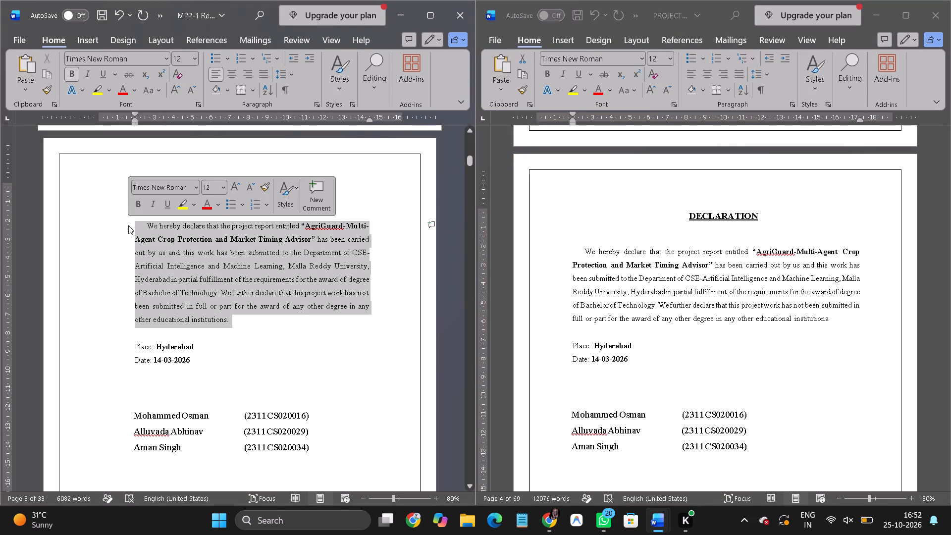
left_click_drag(371, 121, 384, 121)
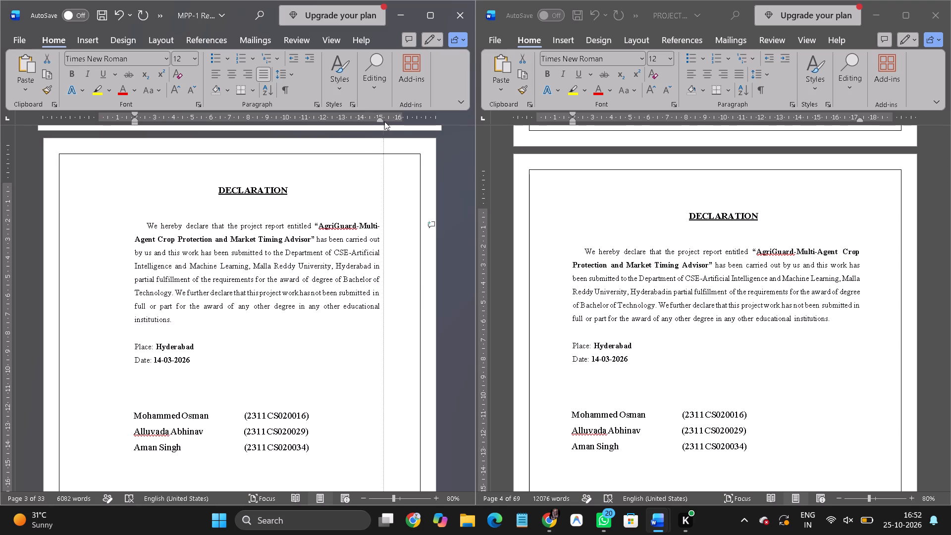
left_click_drag(384, 121, 407, 118)
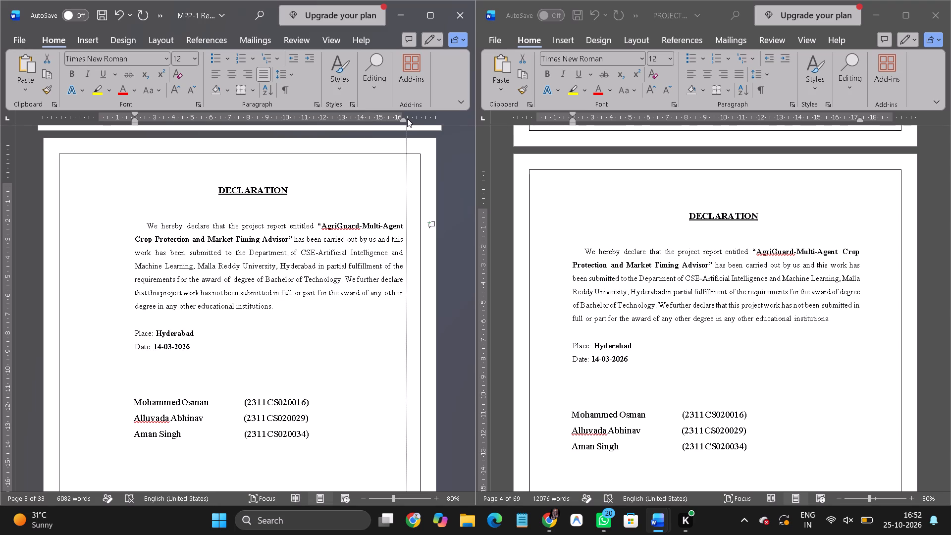
left_click_drag(407, 118, 412, 118)
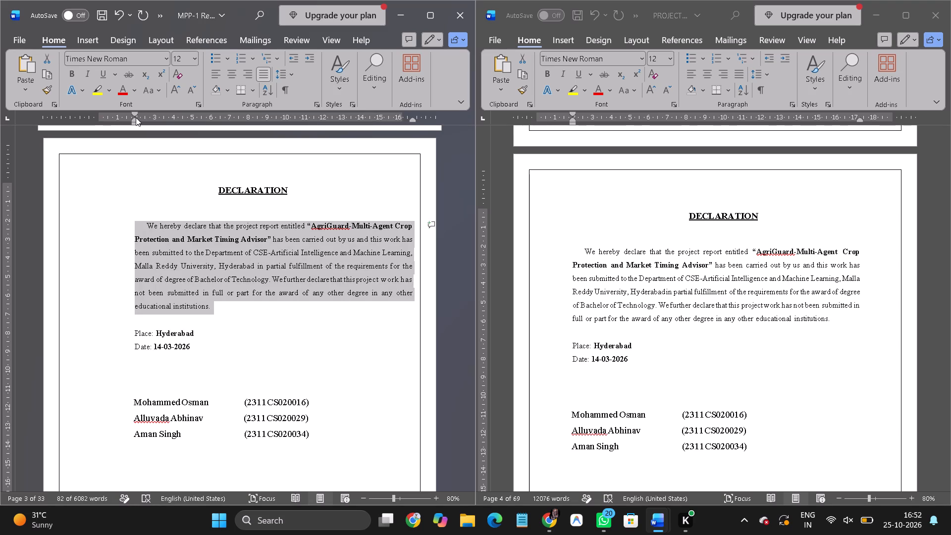
Add a tab stop at about 3 cm to the declaration paragraph, then move it back so its first line starts near the left indent.
left_click_drag(162, 116, 147, 118)
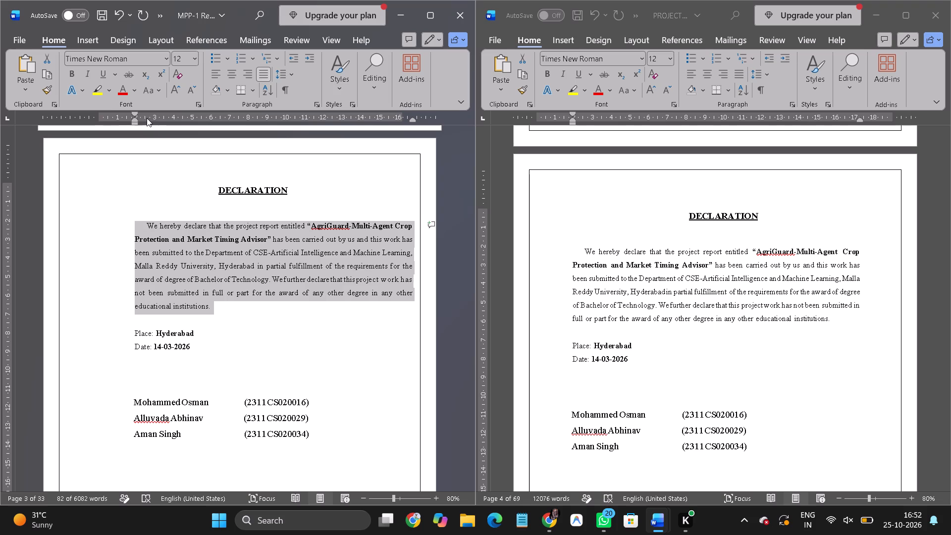
left_click_drag(147, 118, 153, 117)
left_click(153, 117)
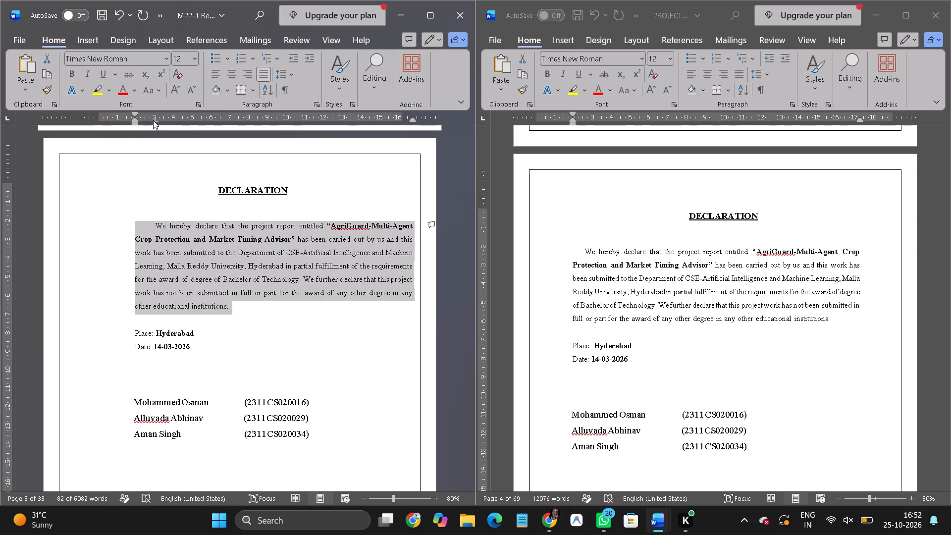
left_click_drag(154, 121, 125, 122)
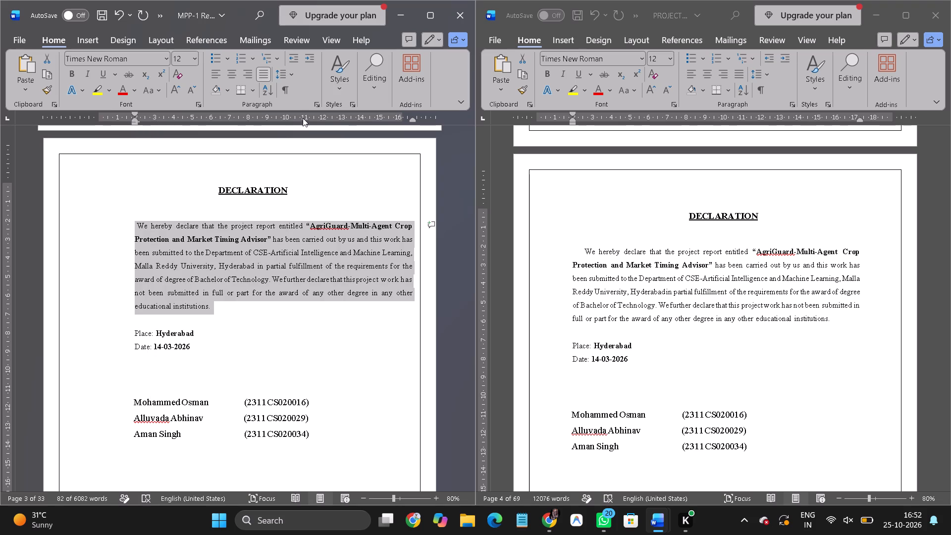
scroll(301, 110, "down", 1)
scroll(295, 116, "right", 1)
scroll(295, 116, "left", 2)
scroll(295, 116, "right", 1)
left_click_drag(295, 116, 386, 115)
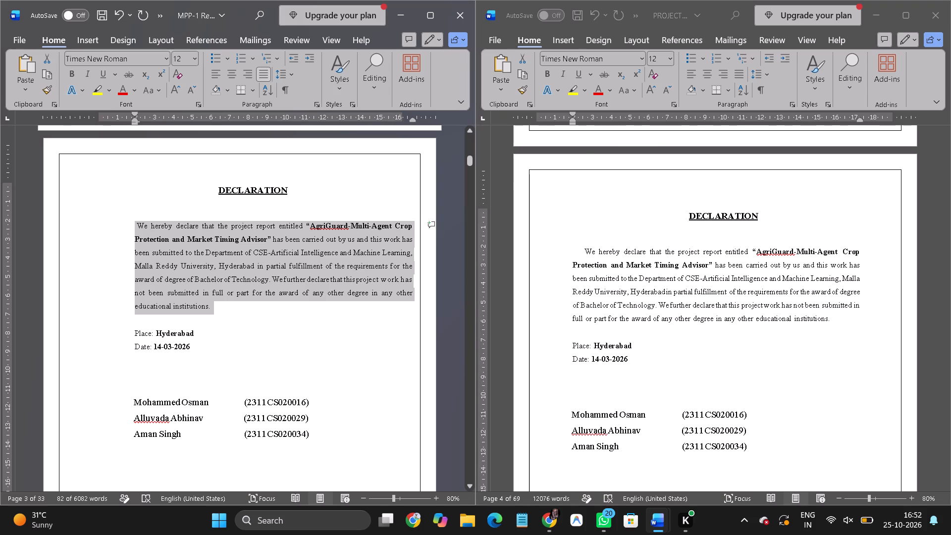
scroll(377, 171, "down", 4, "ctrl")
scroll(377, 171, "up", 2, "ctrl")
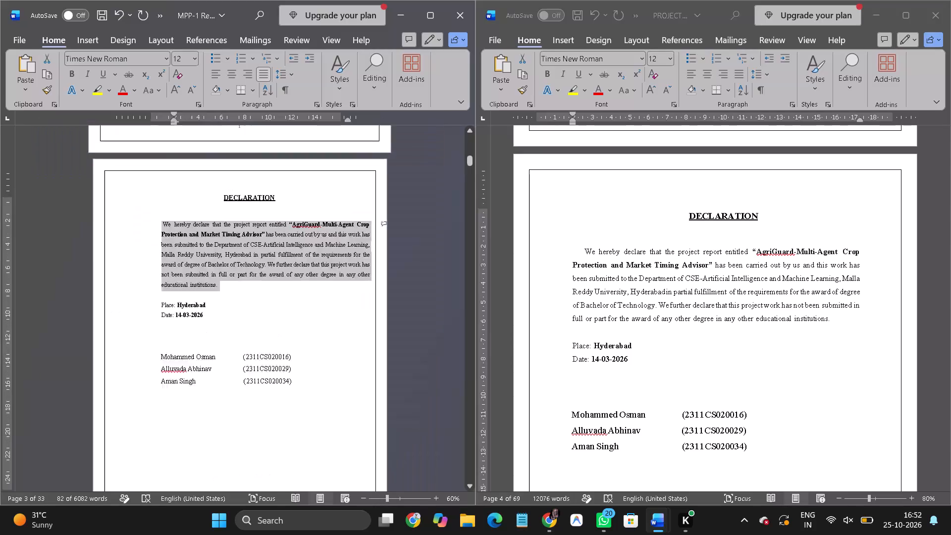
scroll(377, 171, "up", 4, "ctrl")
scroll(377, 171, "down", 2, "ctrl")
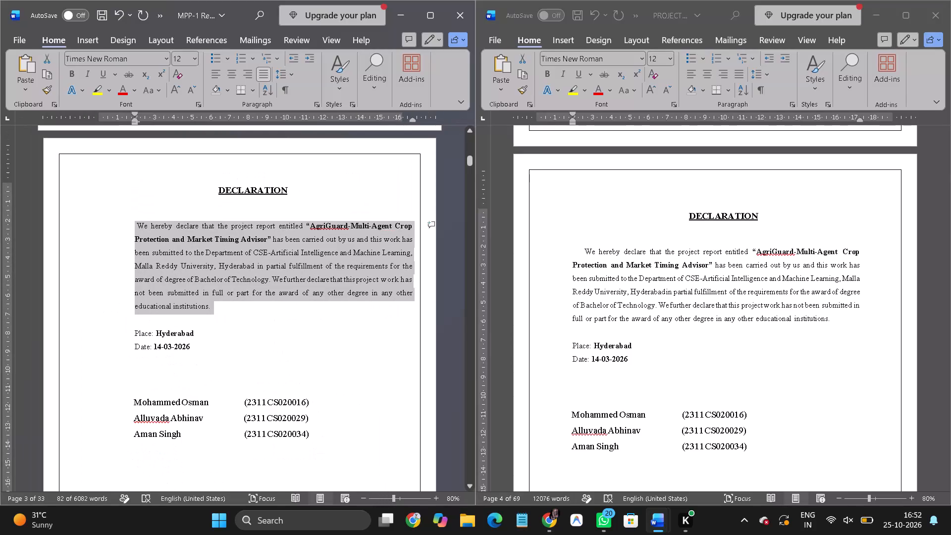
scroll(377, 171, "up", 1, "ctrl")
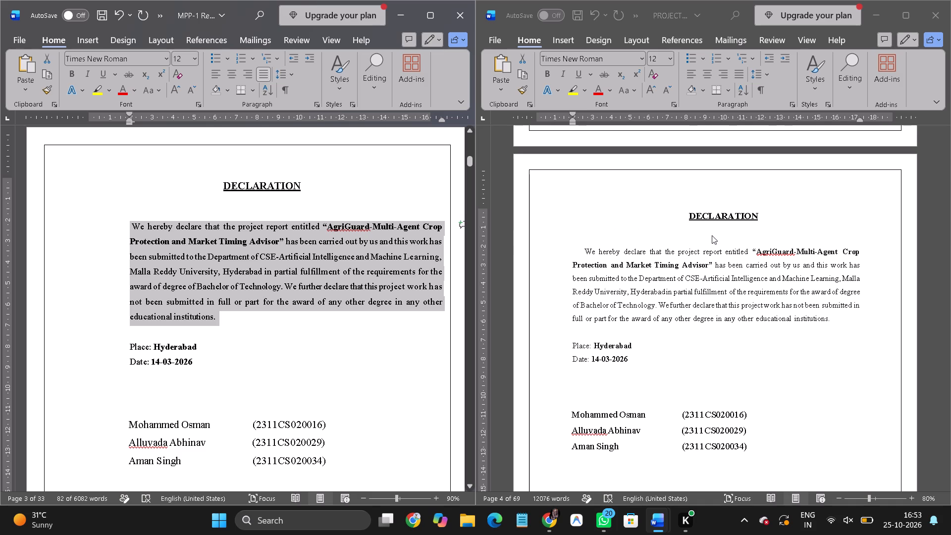
Delete the white inner title page after the yellow cover in the reference report, including the leftover blank line and page break.
scroll(712, 235, "up", 4)
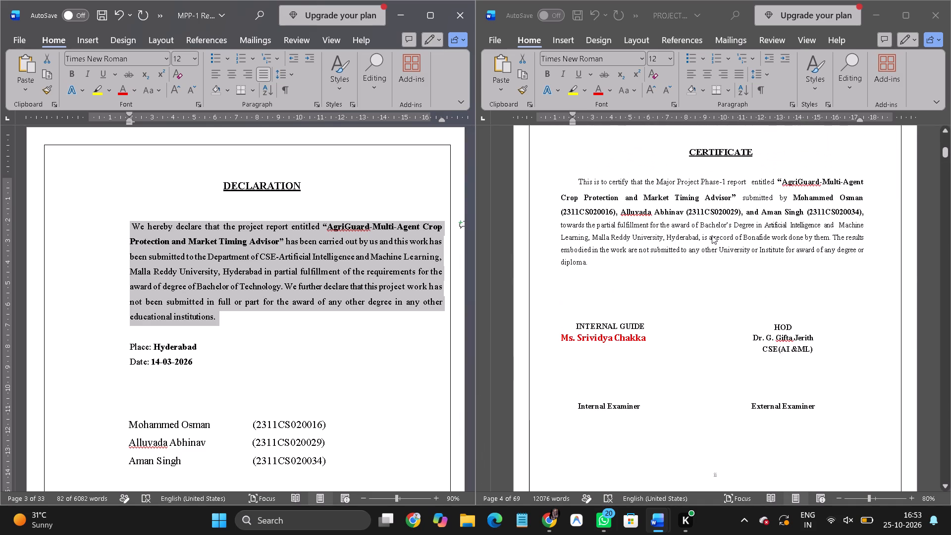
scroll(712, 235, "up", 5)
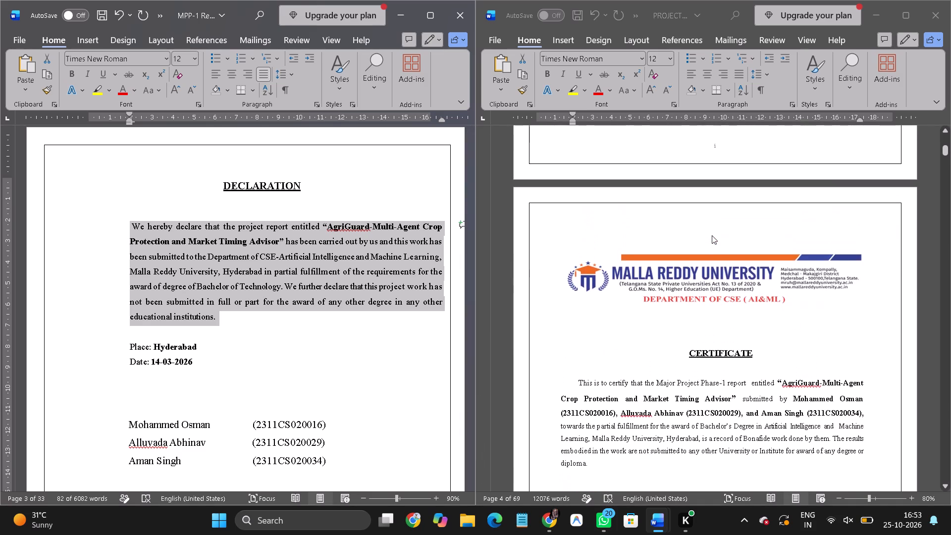
scroll(712, 235, "up", 4)
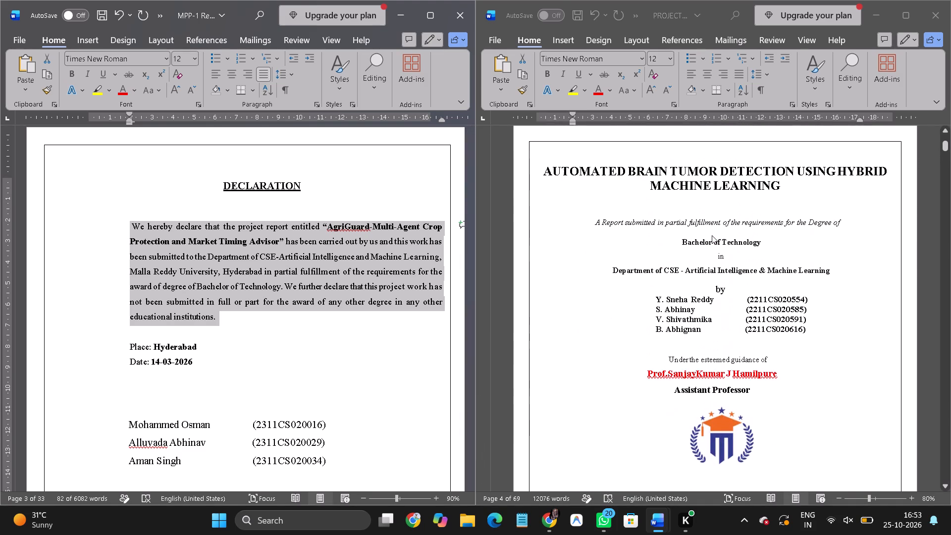
scroll(712, 235, "up", 2)
scroll(708, 280, "down", 2)
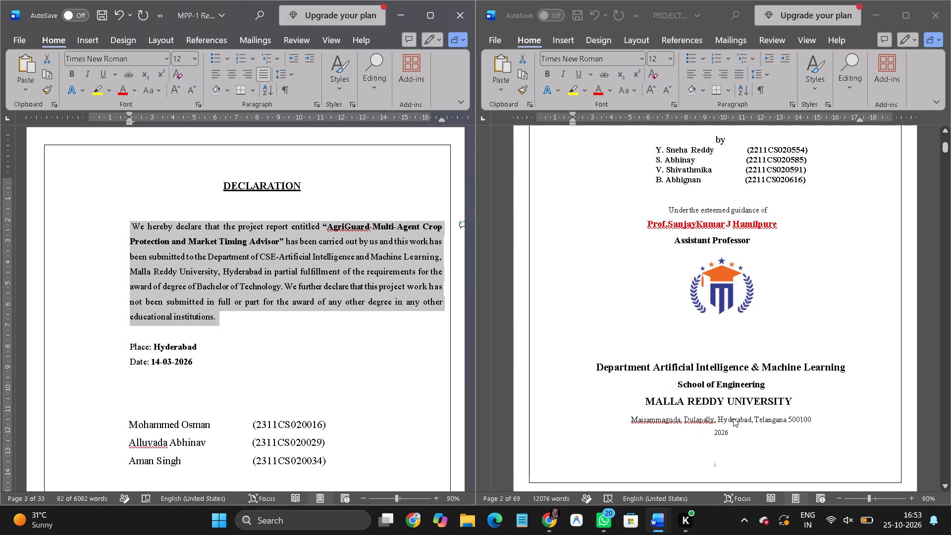
left_click(749, 453)
left_click_drag(749, 453, 644, 184)
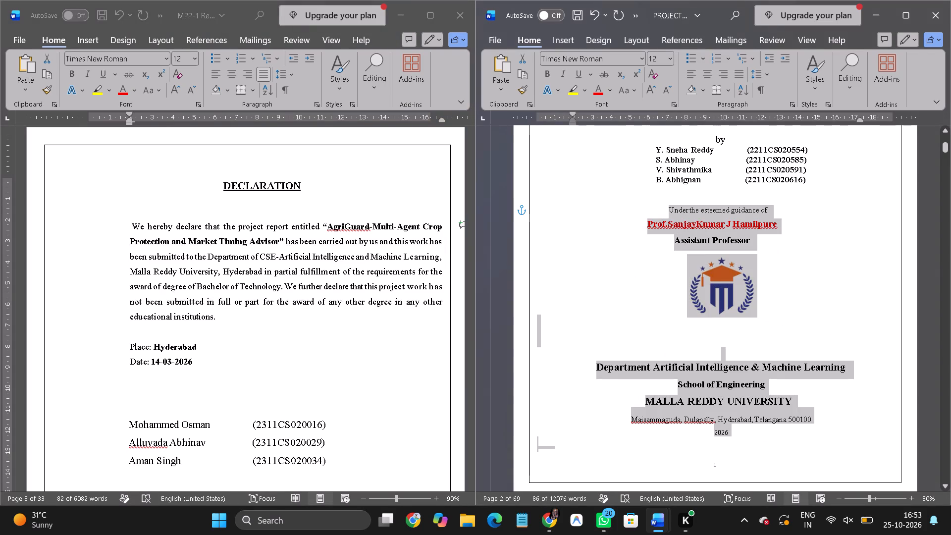
left_click_drag(644, 184, 607, 468)
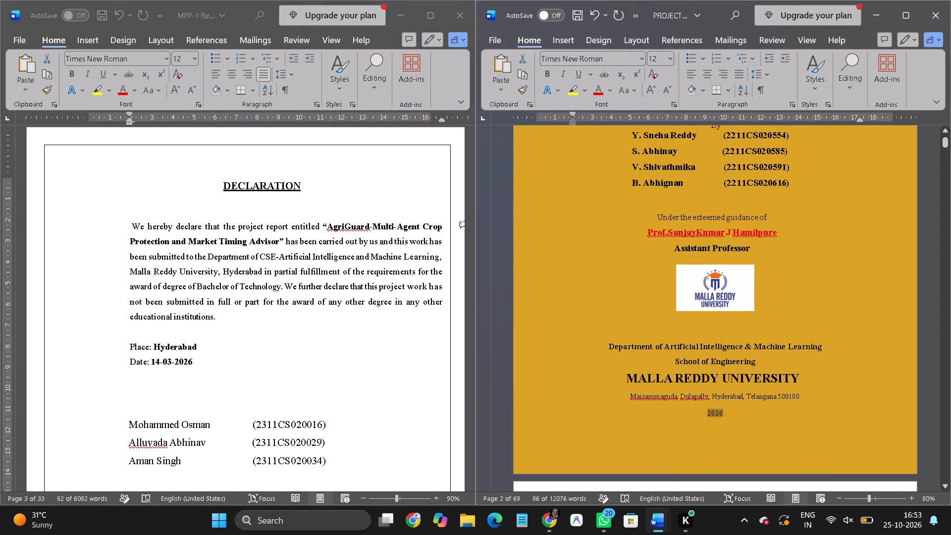
left_click_drag(607, 468, 551, 435)
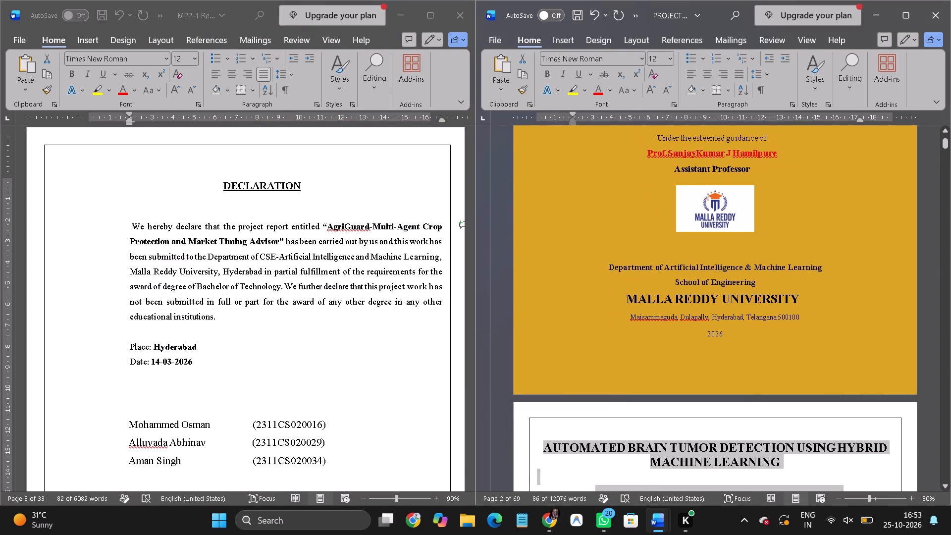
left_click_drag(551, 435, 545, 435)
key("BackSpace")
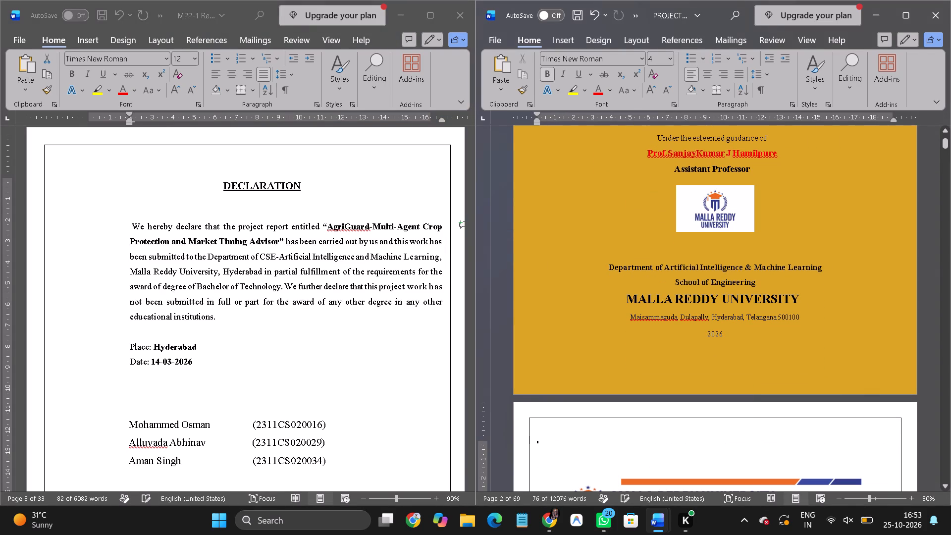
key("BackSpace")
key("Delete")
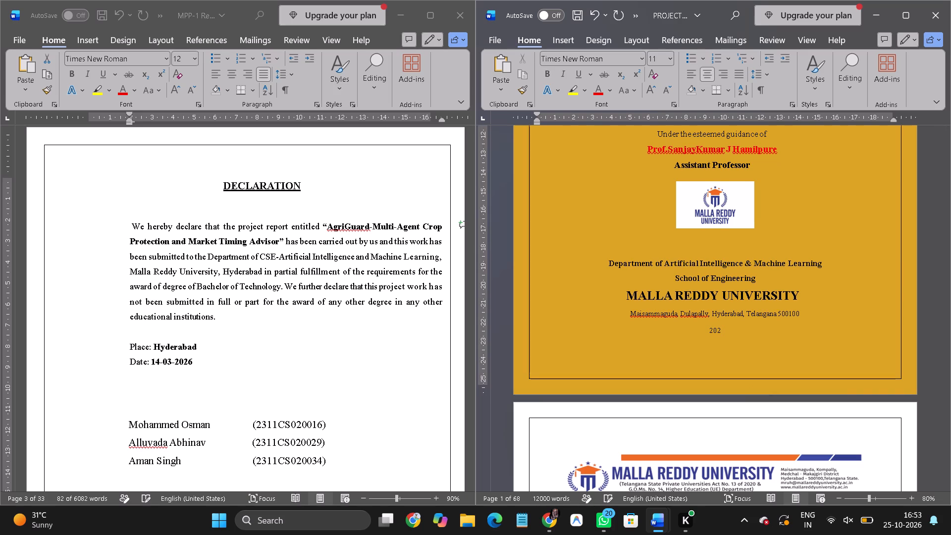
Replace the four student entries on the reference report's yellow cover with the three copied from the AgriGuard declaration, pasted in bold.
scroll(545, 435, "down", 4)
scroll(545, 435, "up", 2)
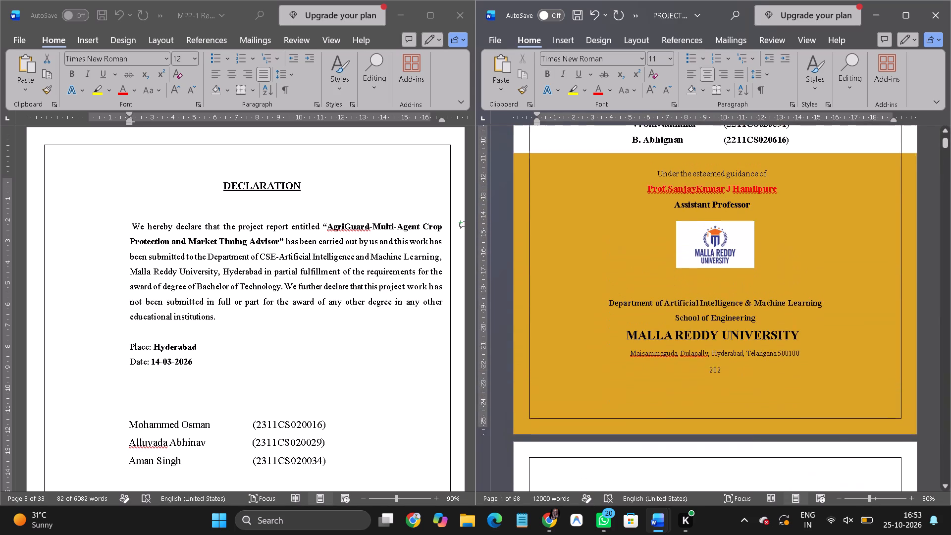
scroll(545, 435, "up", 2)
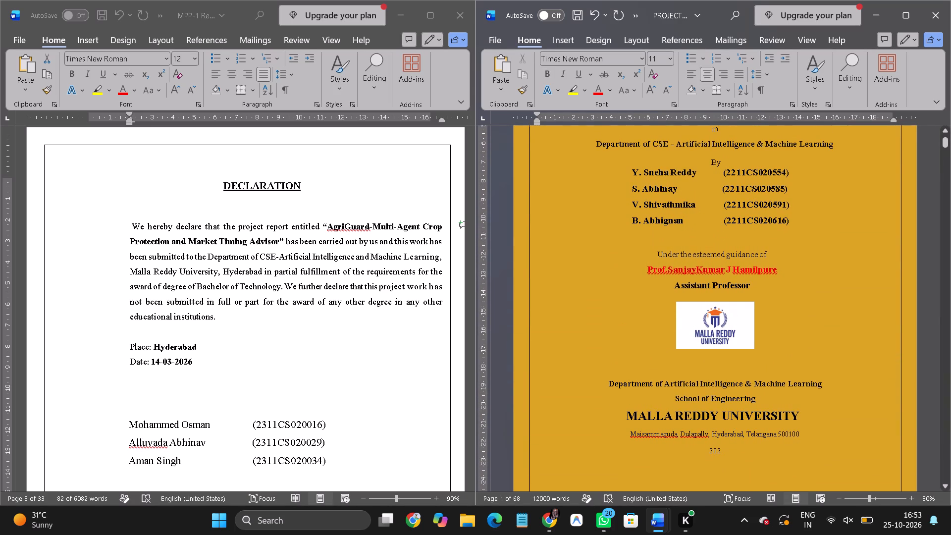
left_click_drag(790, 217, 732, 203)
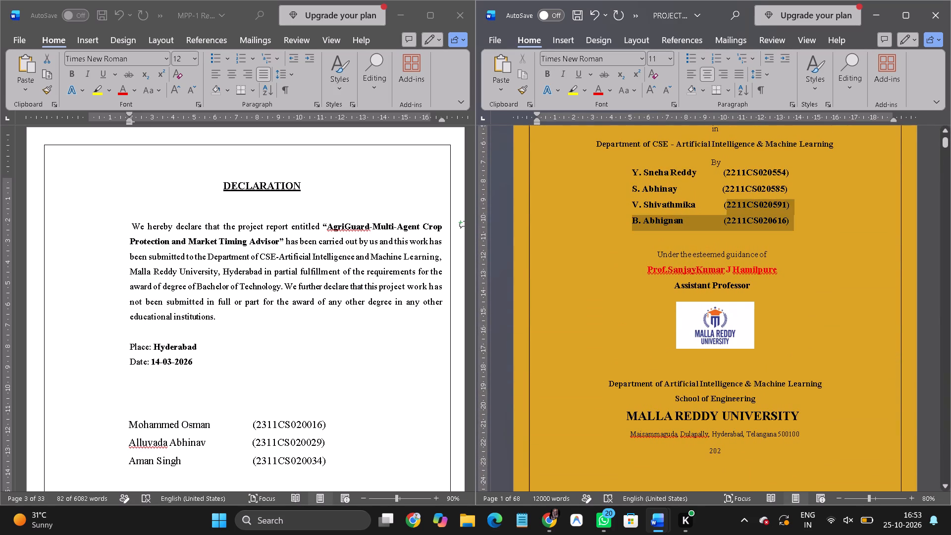
left_click_drag(732, 203, 633, 173)
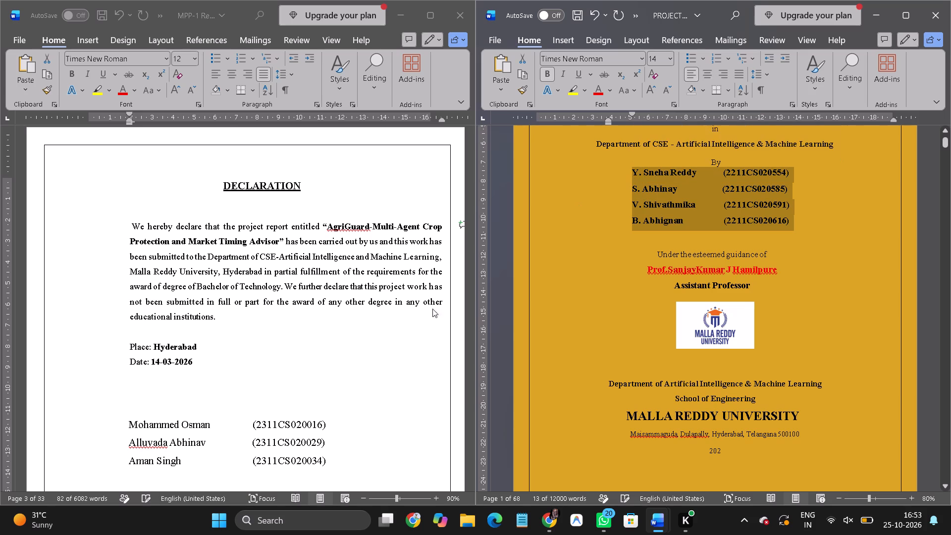
left_click(329, 456)
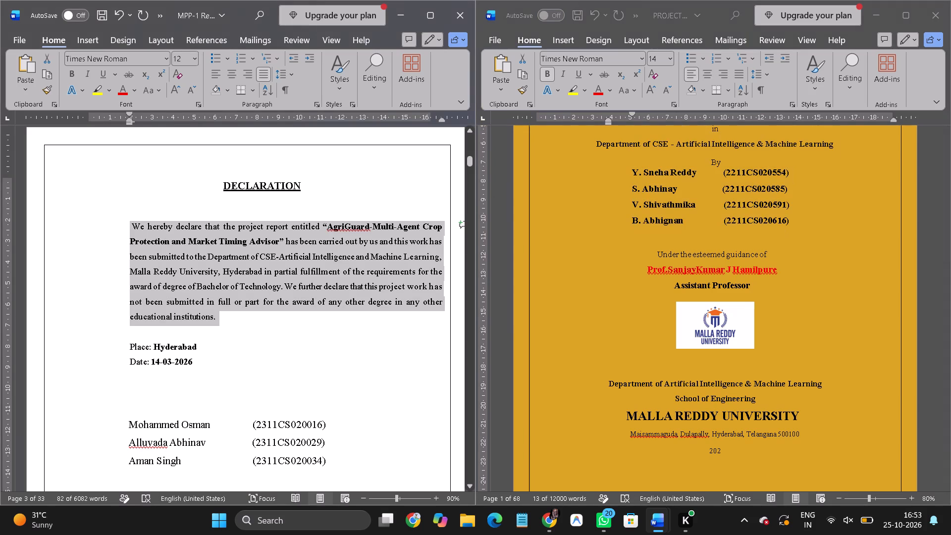
left_click_drag(327, 460, 158, 442)
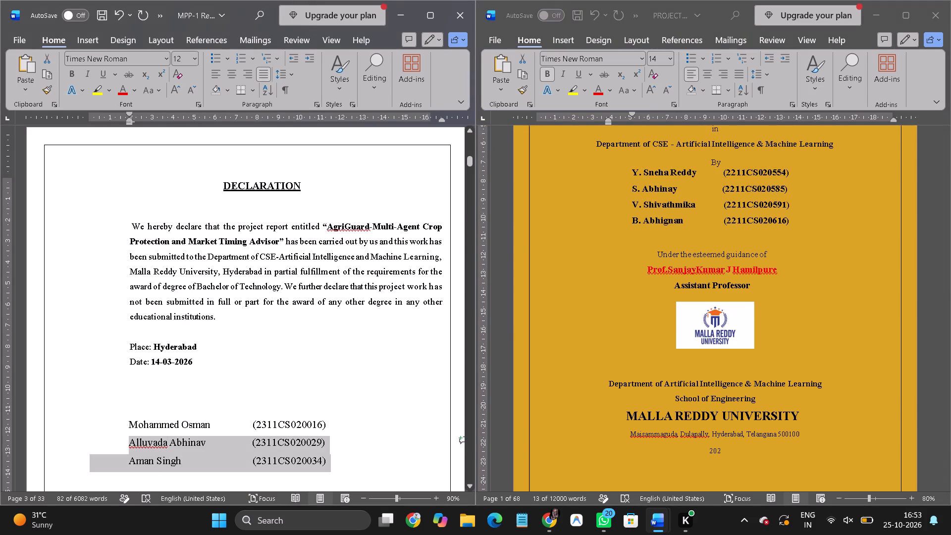
left_click_drag(158, 442, 137, 427)
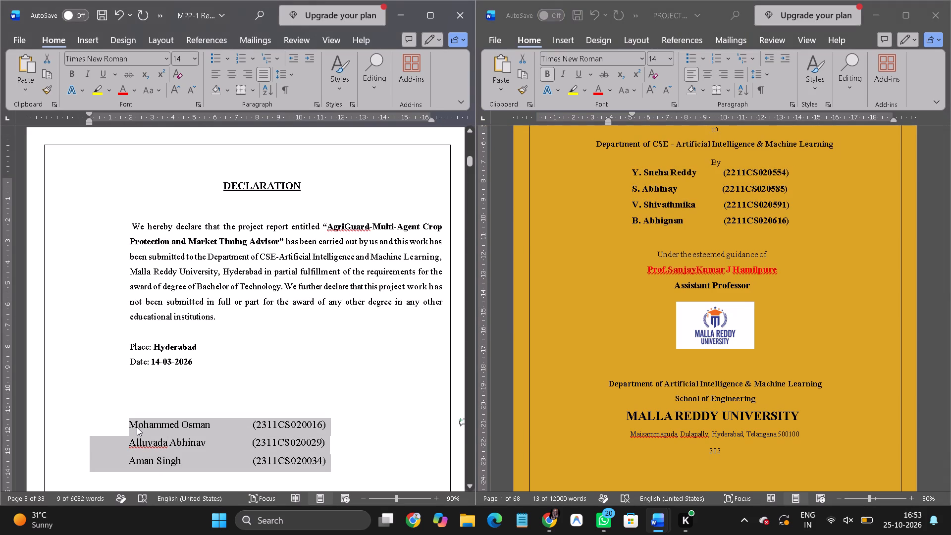
key("ctrl+c")
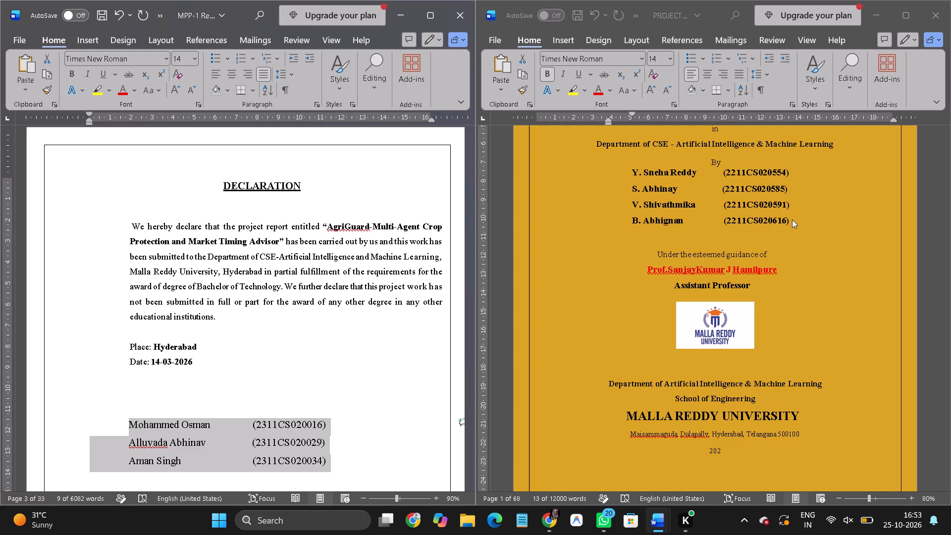
left_click(792, 219)
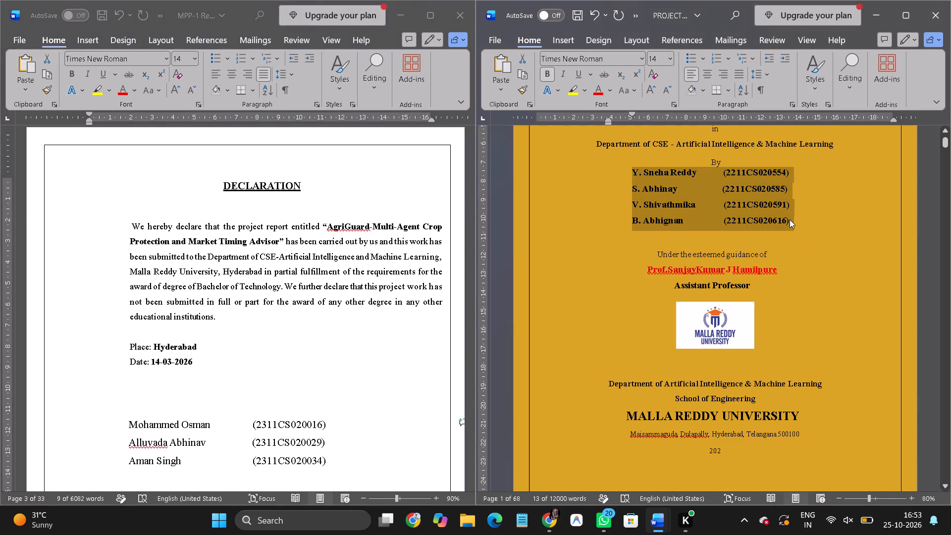
key("ctrl+v")
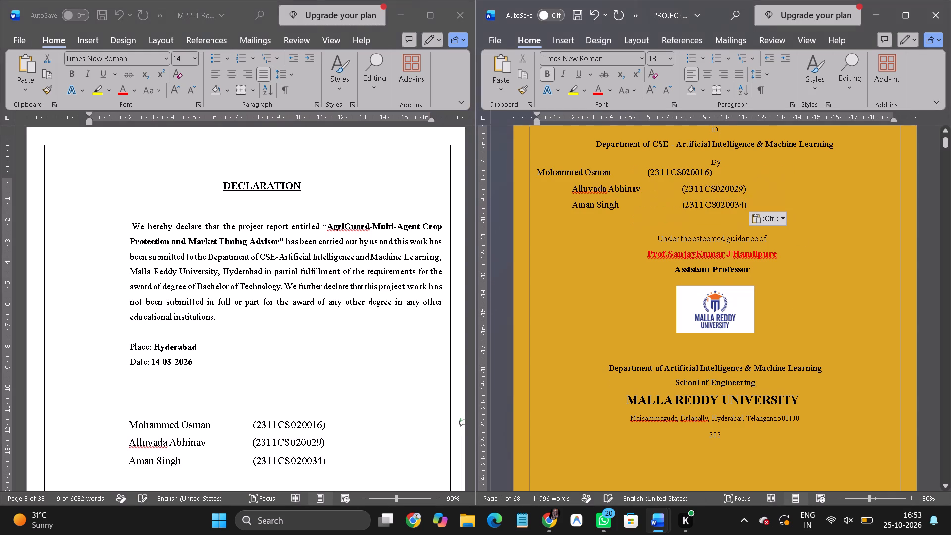
left_click(760, 214)
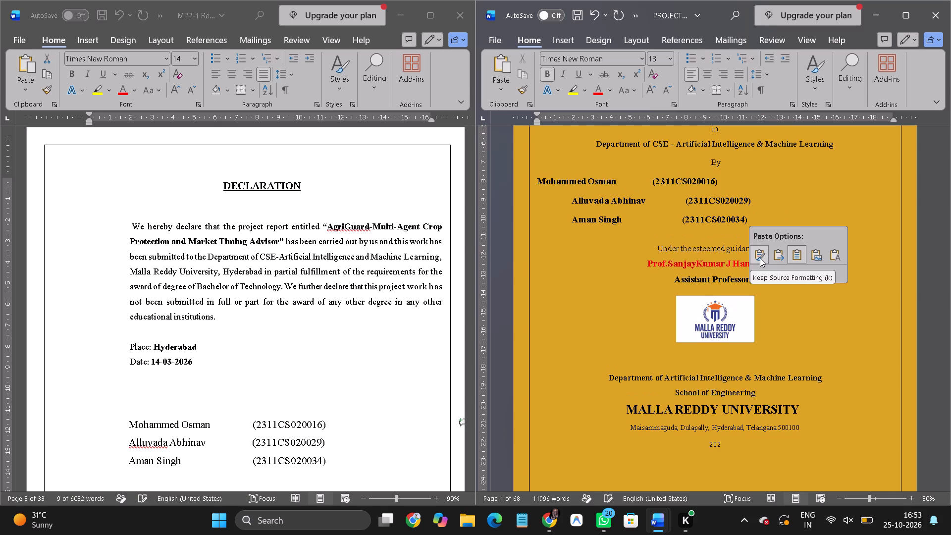
left_click(779, 253)
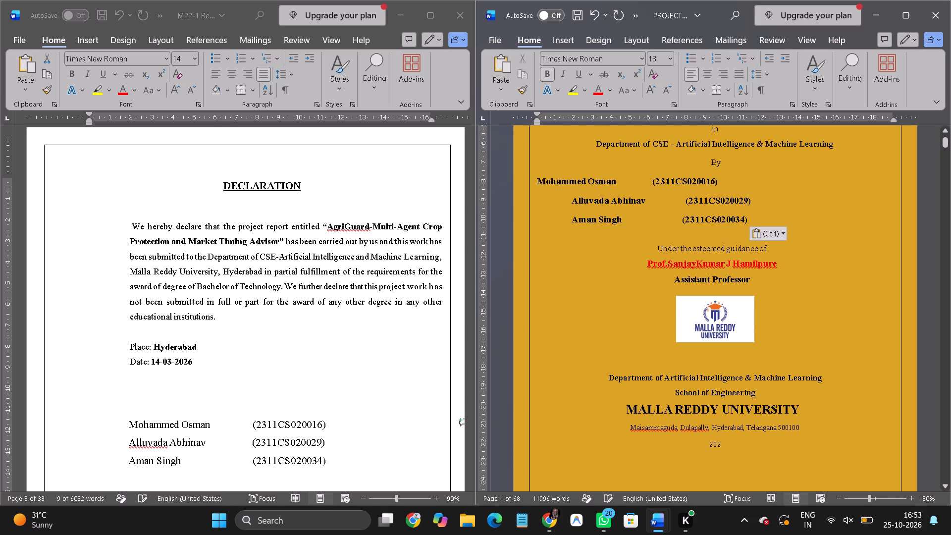
Pad the first student line on the yellow cover with leading spaces until the name starts at about 4.5 cm on the ruler.
left_click(535, 181)
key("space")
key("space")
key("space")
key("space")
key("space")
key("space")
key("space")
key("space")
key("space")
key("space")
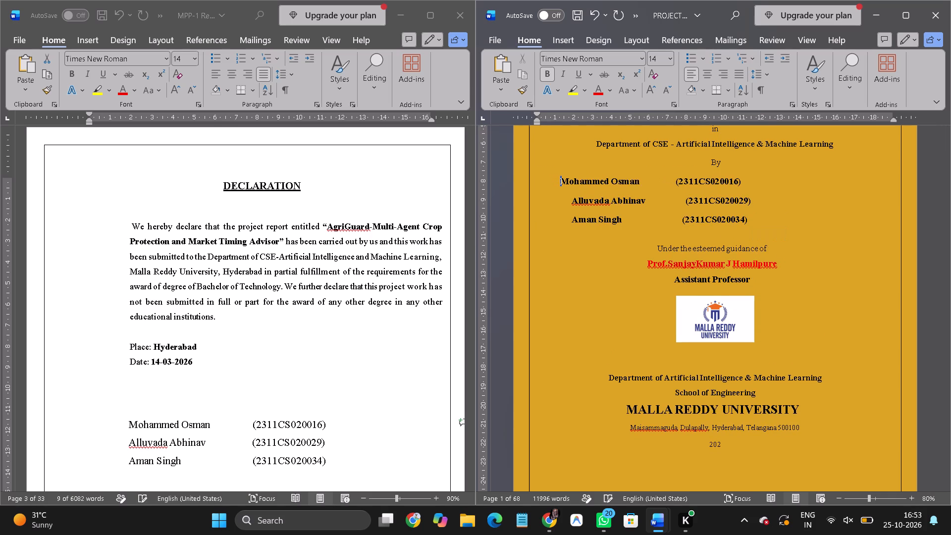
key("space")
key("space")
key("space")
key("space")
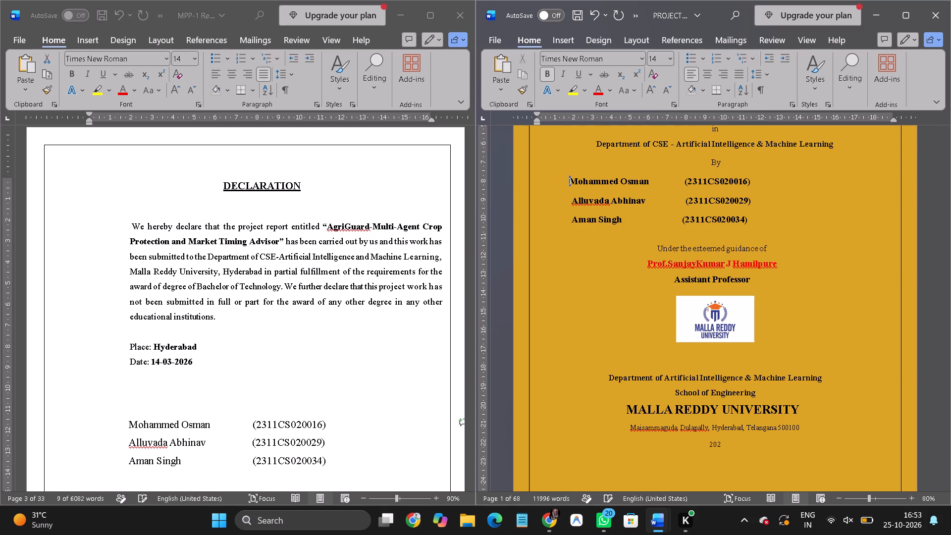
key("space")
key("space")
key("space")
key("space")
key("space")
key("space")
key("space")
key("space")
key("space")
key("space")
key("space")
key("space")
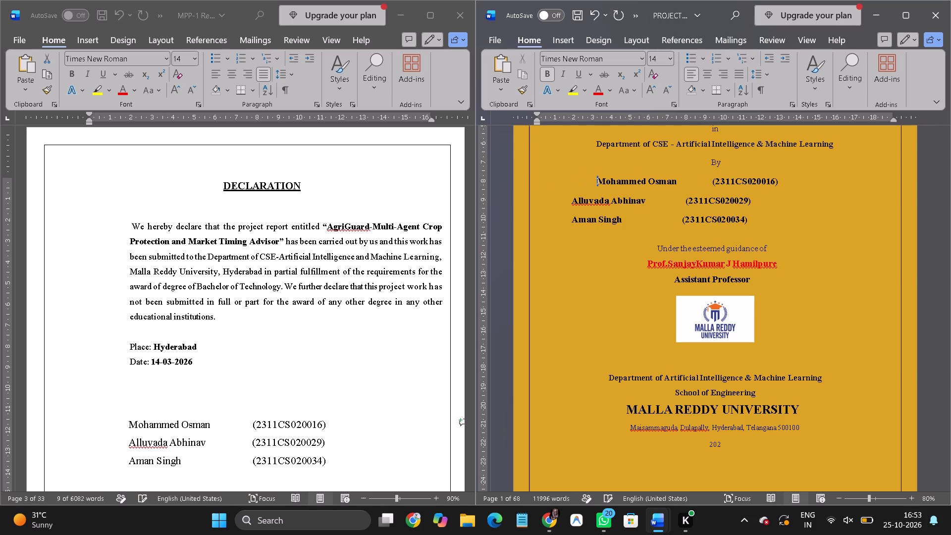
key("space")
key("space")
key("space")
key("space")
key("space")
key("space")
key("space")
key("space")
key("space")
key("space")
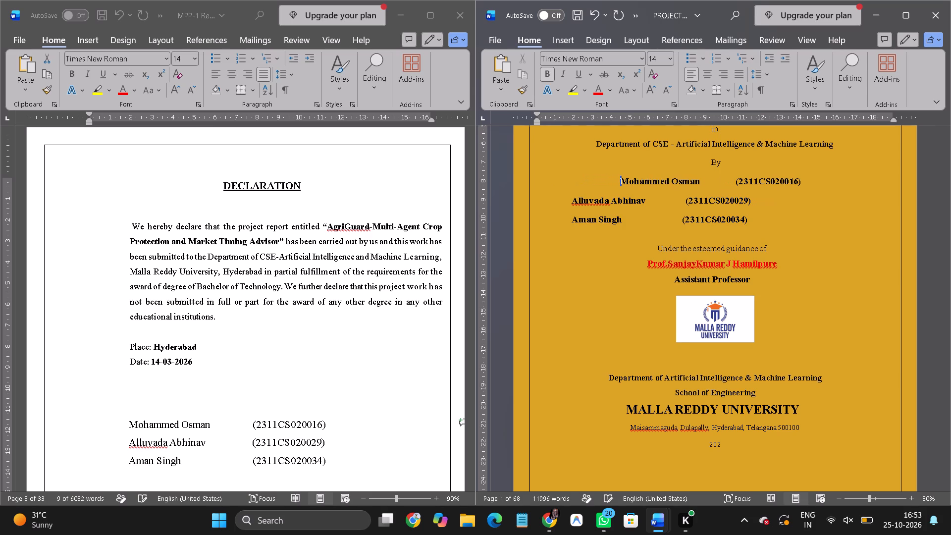
Pad the second student line with leading spaces so its name lines up under the first student's name.
key("Left")
key("Left")
key("Left")
key("Left")
key("Left")
key("Left")
key("Left")
key("Left")
key("Left")
key("Left")
key("Left")
key("Left")
key("Left")
key("Left")
key("Left")
key("Left")
key("Left")
key("Left")
key("Left")
key("Left")
key("Left")
key("Left")
key("Left")
key("Left")
key("Up")
key("Down")
key("Down")
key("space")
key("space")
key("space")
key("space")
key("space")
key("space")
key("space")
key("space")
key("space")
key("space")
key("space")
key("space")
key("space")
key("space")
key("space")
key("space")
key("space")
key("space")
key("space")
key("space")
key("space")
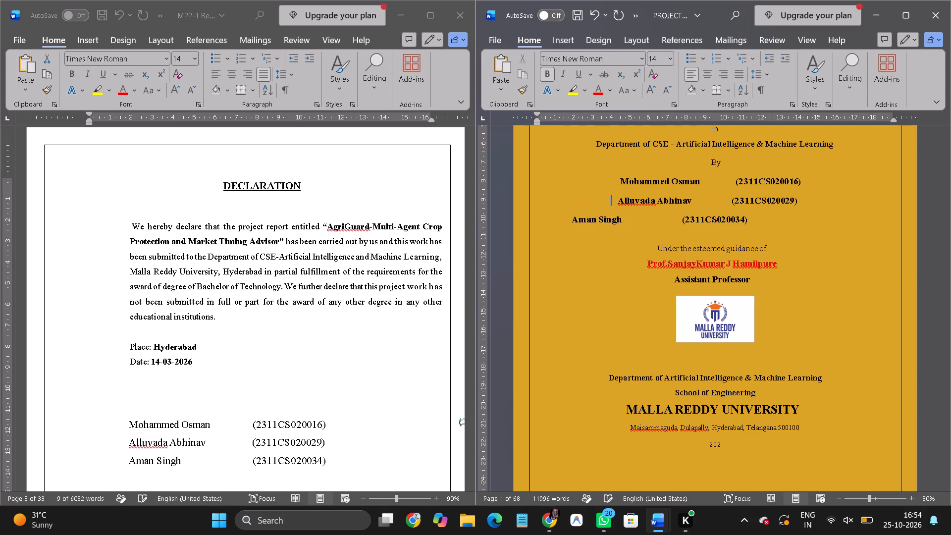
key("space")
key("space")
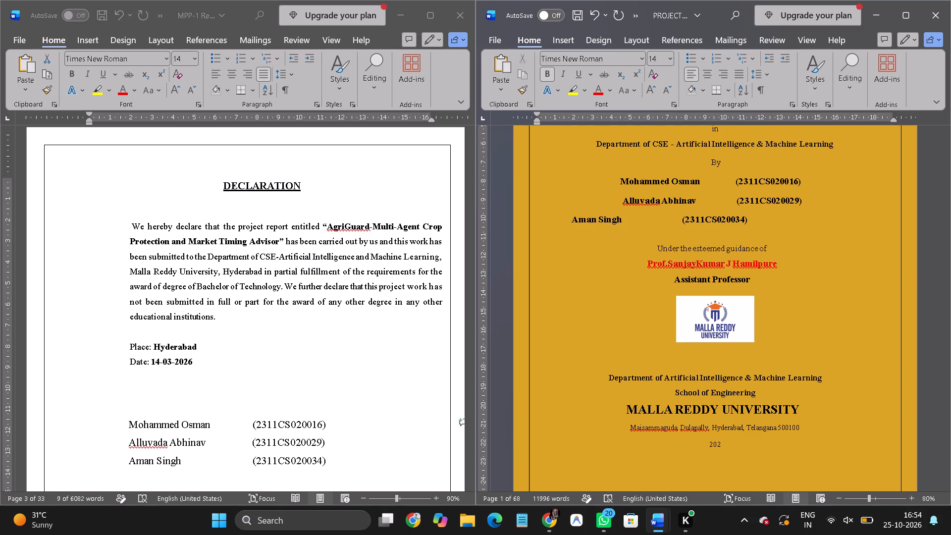
key("Right")
key("Right")
key("Right")
key("BackSpace")
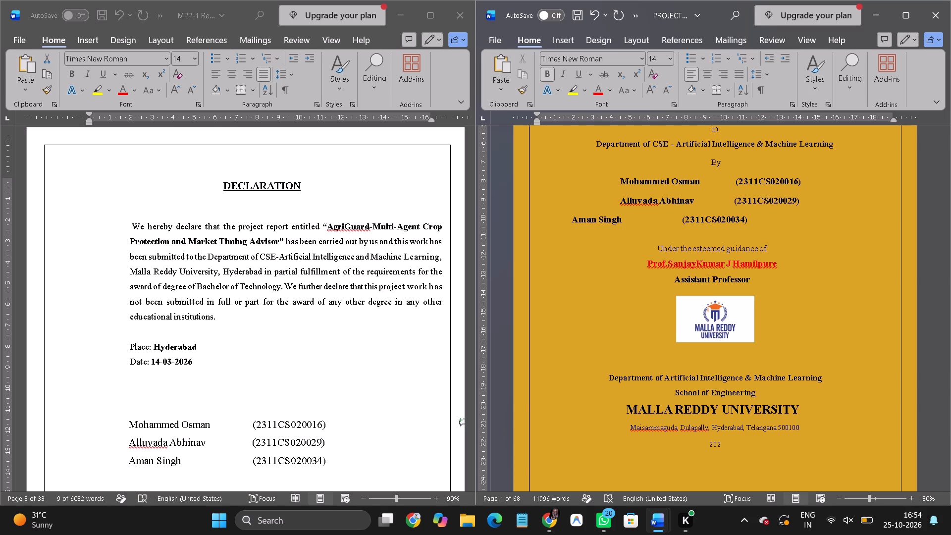
Add one space between the second student's name and roll number to line the roll number up with the one above.
key("Right")
key("Right")
key("Right")
key("Right")
key("Right")
key("Right")
key("Right")
key("Right")
key("Right")
key("Right")
key("Right")
key("Right")
key("Right")
key("Right")
key("Right")
key("Right")
key("Right")
key("Right")
key("Right")
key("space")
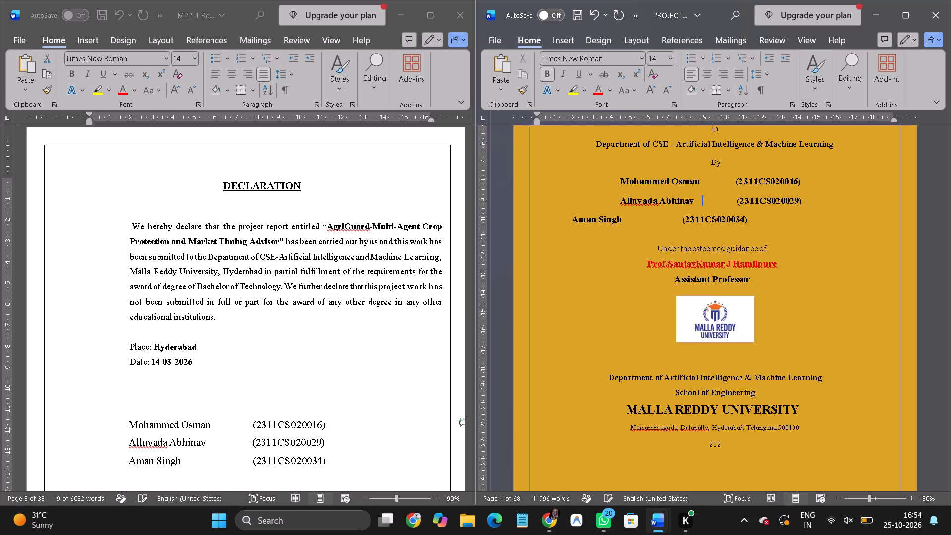
Pad the third student line on the yellow cover with leading spaces so its name lines up under the two names above.
key("Left")
key("Left")
key("Left")
key("Left")
key("Left")
key("Left")
key("Left")
key("Left")
key("Left")
key("Left")
key("Left")
key("Left")
key("Left")
key("Left")
key("Left")
key("Left")
key("Left")
key("Left")
key("Left")
key("Left")
key("Up")
key("Left")
key("Left")
key("Left")
key("Up")
key("Down")
key("Down")
key("Down")
key("Down")
key("Left")
key("Up")
key("Down")
key("Right")
key("Up")
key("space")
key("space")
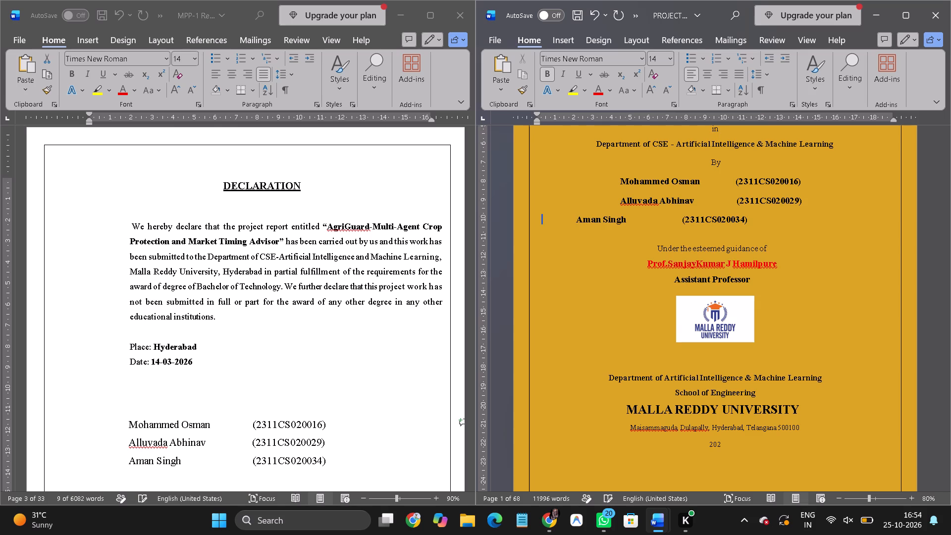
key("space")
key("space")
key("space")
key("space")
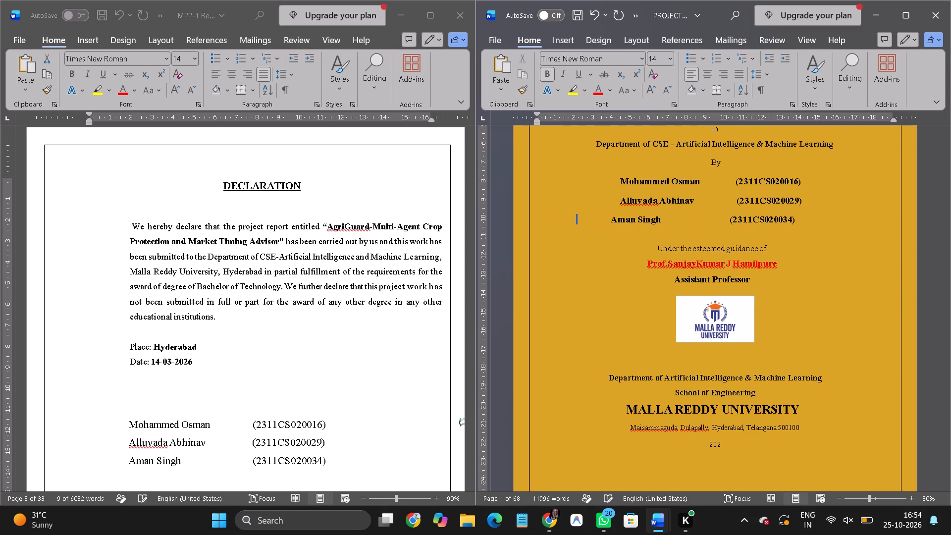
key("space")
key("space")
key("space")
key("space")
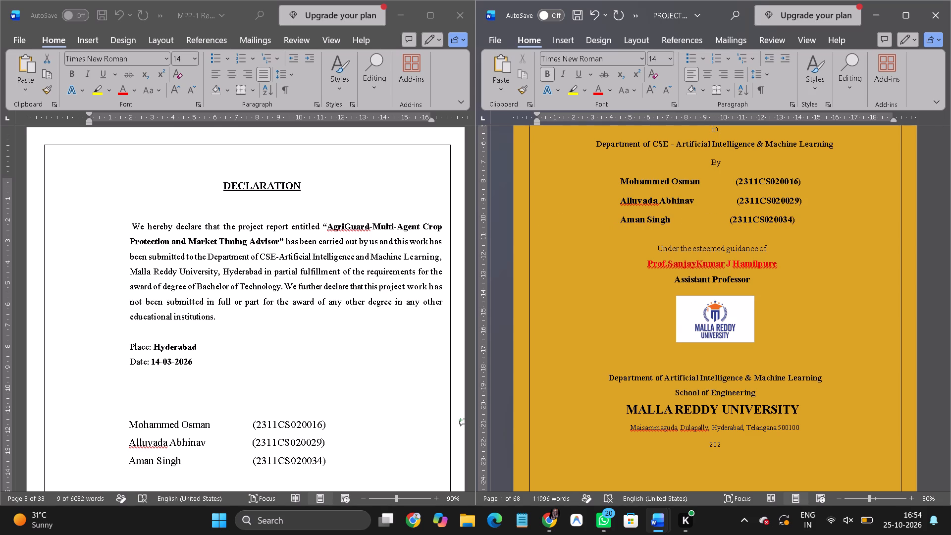
Add three spaces before the third student's roll number on the yellow cover to line it up with the roll numbers above.
left_click(723, 218)
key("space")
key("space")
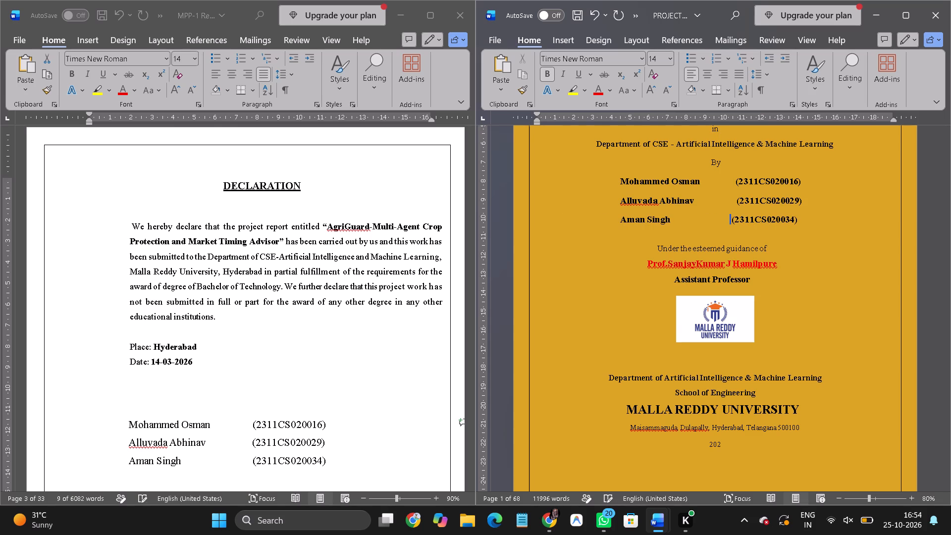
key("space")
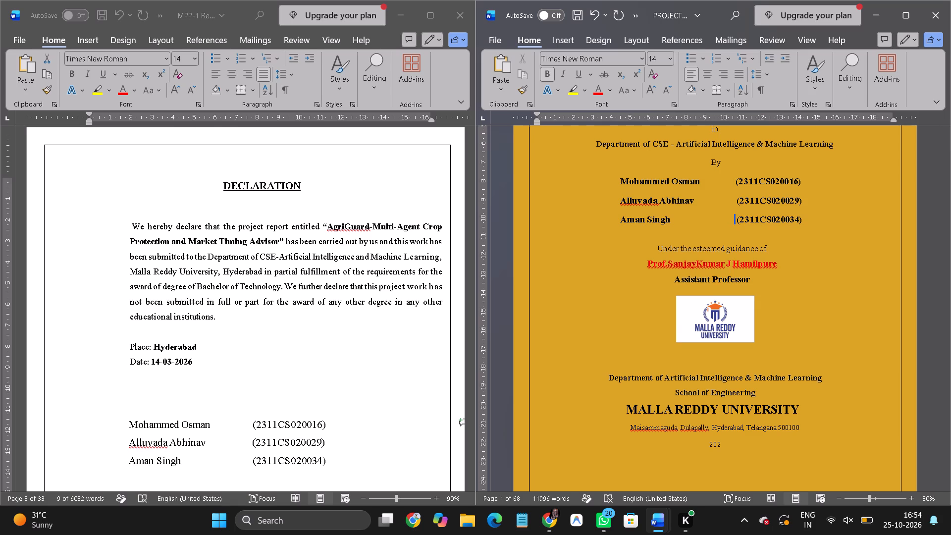
Replace the guide's name after "Prof." on the yellow cover with the AgriGuard project guide's name.
left_click(779, 267)
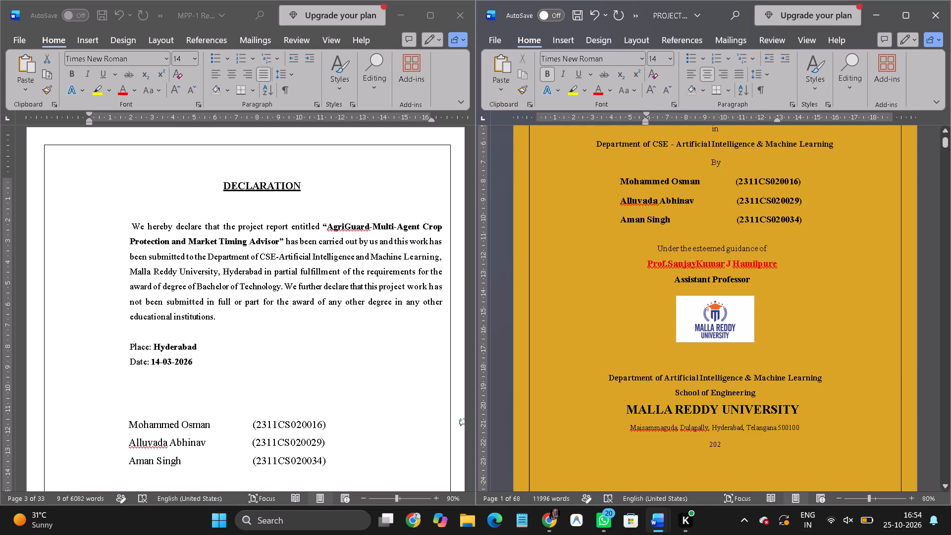
key("BackSpace")
key("BackSpace")
key("BackSpace")
key("BackSpace")
key("BackSpace")
key("BackSpace")
key("BackSpace")
key("BackSpace")
key("BackSpace")
key("BackSpace")
key("BackSpace")
key("BackSpace")
key("BackSpace")
key("BackSpace")
key("BackSpace")
key("BackSpace")
key("BackSpace")
key("BackSpace")
key("BackSpace")
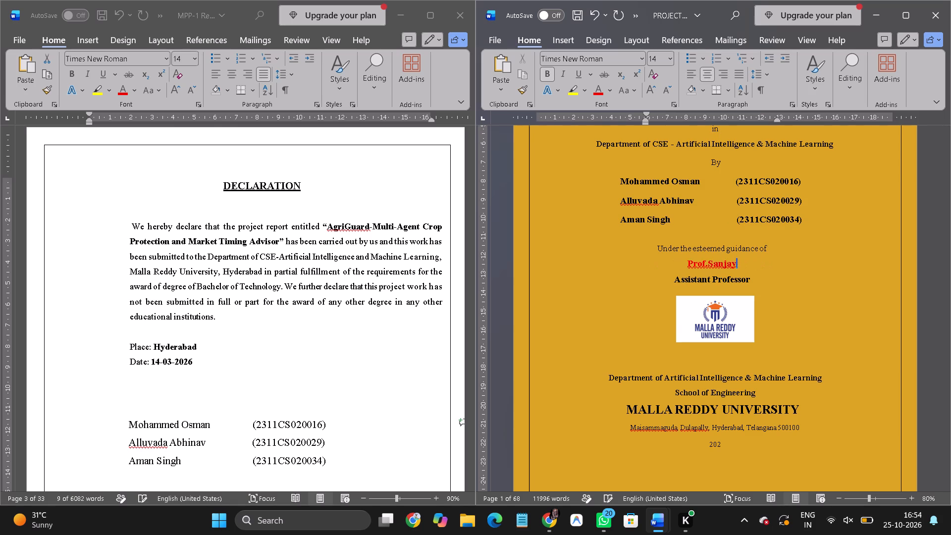
key("BackSpace")
key("BackSpace")
key("BackSpace")
key("BackSpace")
key("BackSpace")
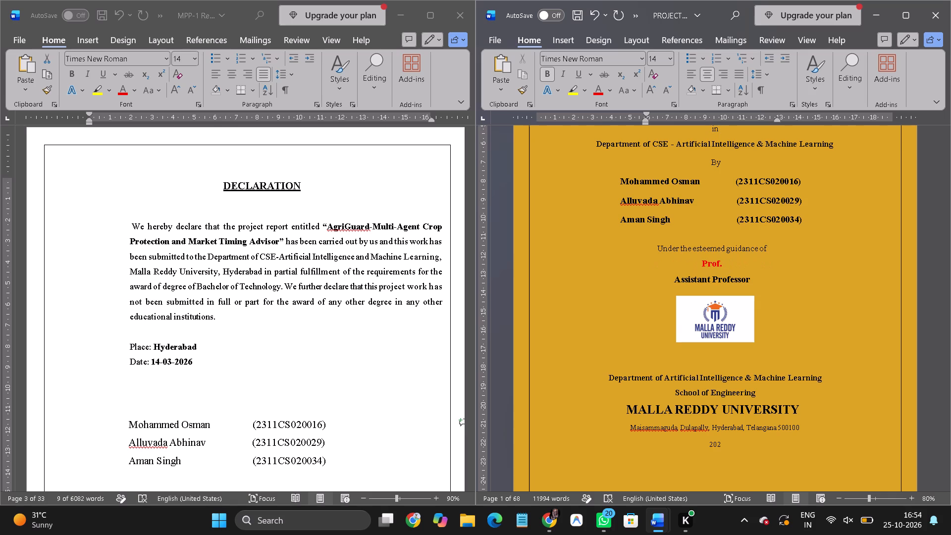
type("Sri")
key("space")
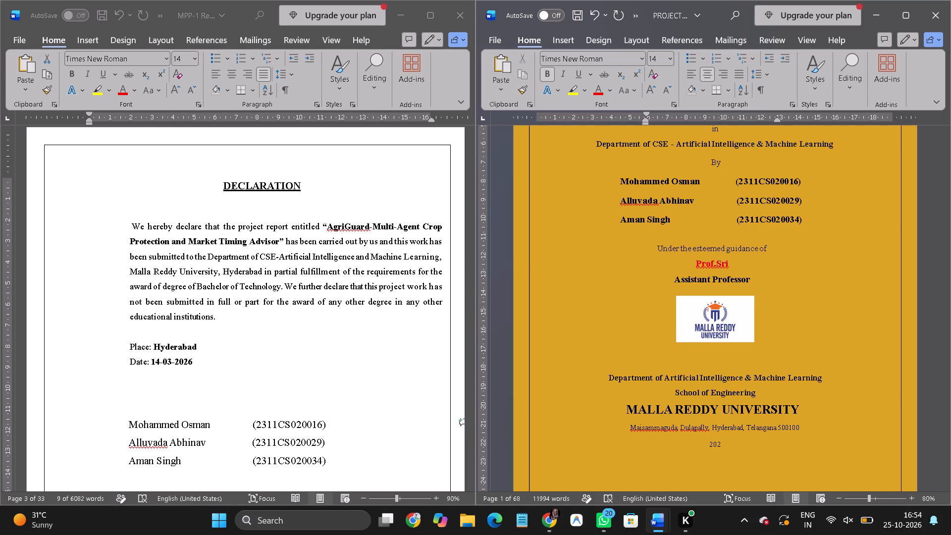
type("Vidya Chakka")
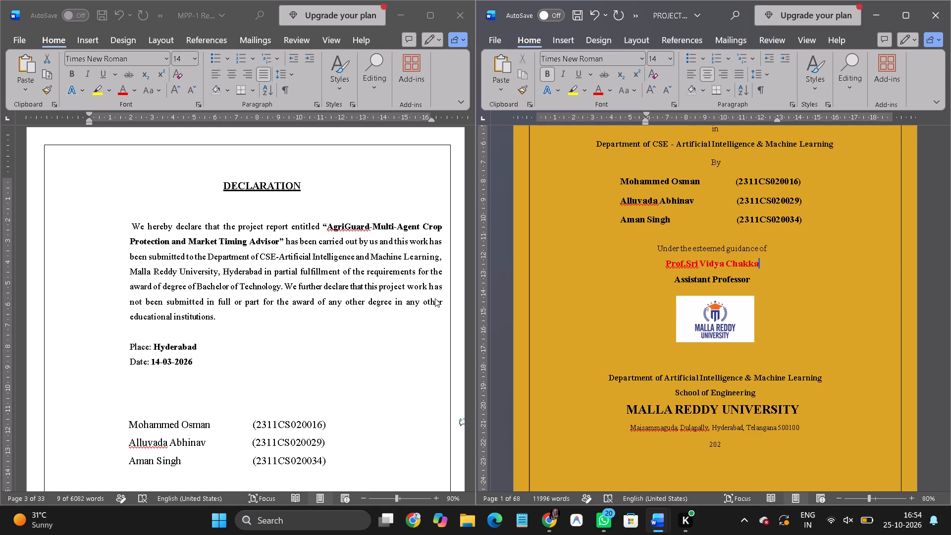
Replace the project guide's name in the acknowledgement's fourth paragraph with the AgriGuard guide's name, preceded by "Prof.".
scroll(357, 290, "down", 1)
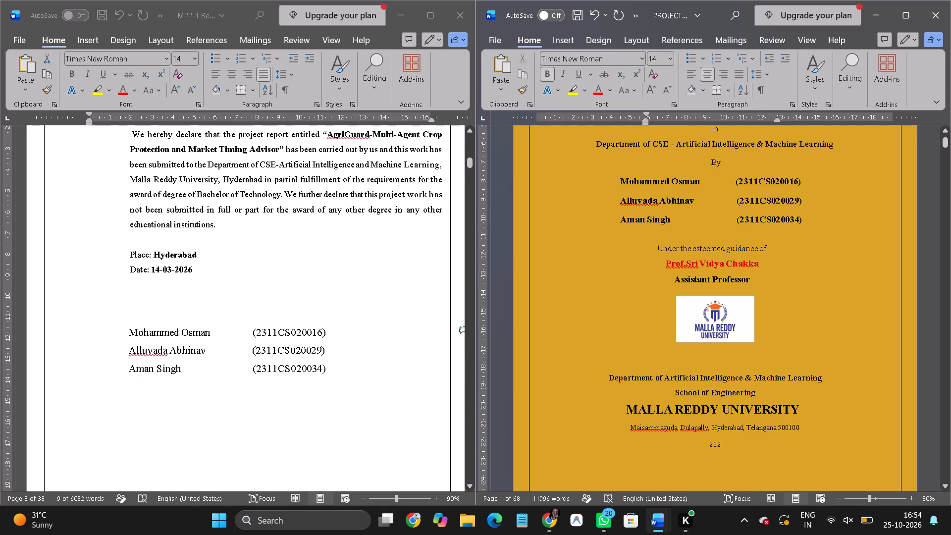
scroll(700, 396, "down", 6)
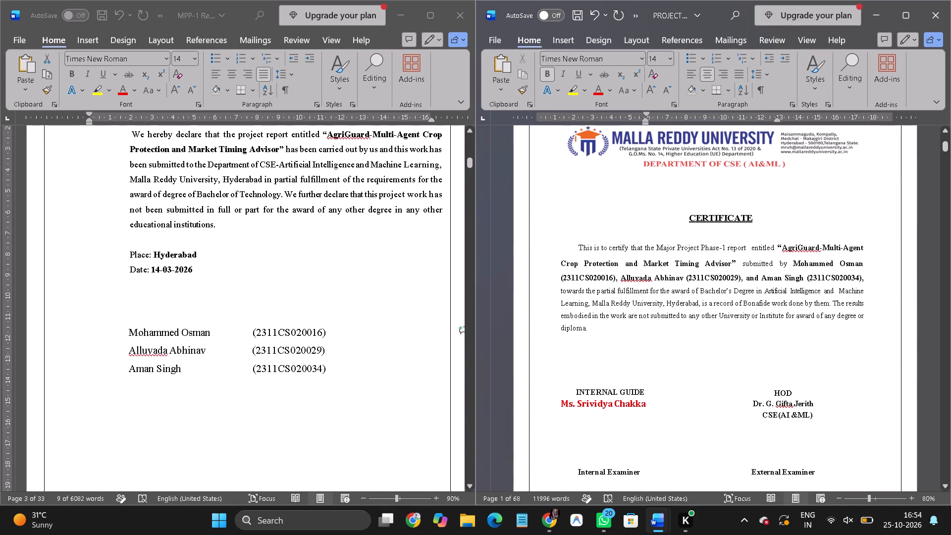
scroll(700, 396, "down", 2)
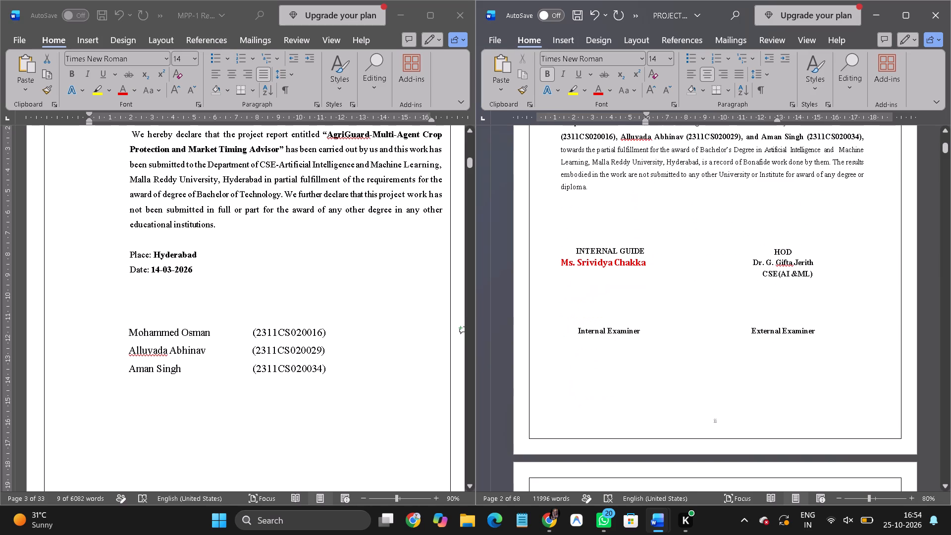
scroll(700, 396, "down", 6)
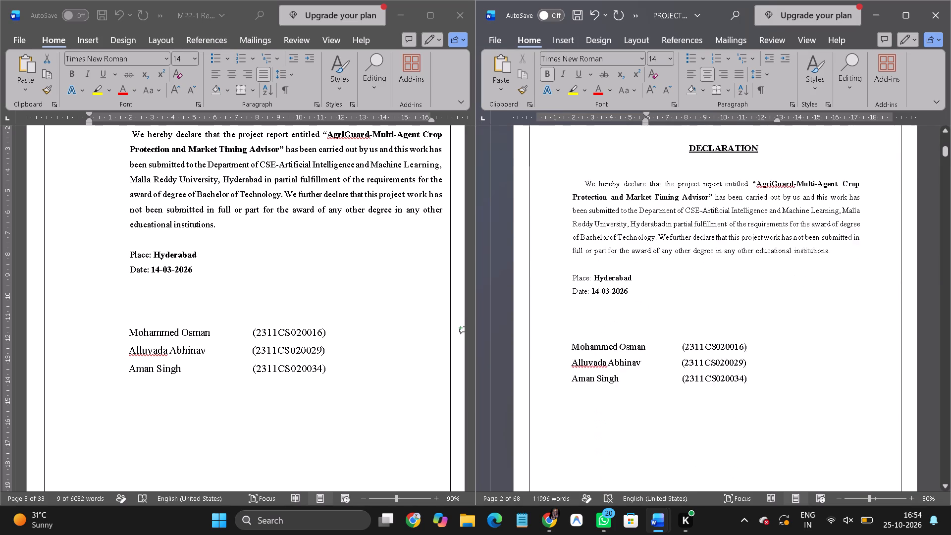
scroll(700, 396, "down", 3)
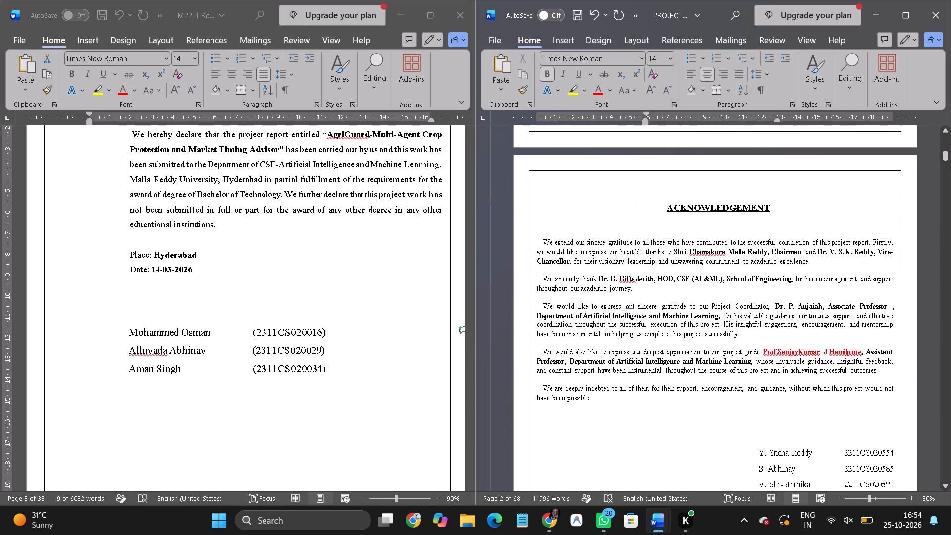
left_click(858, 352)
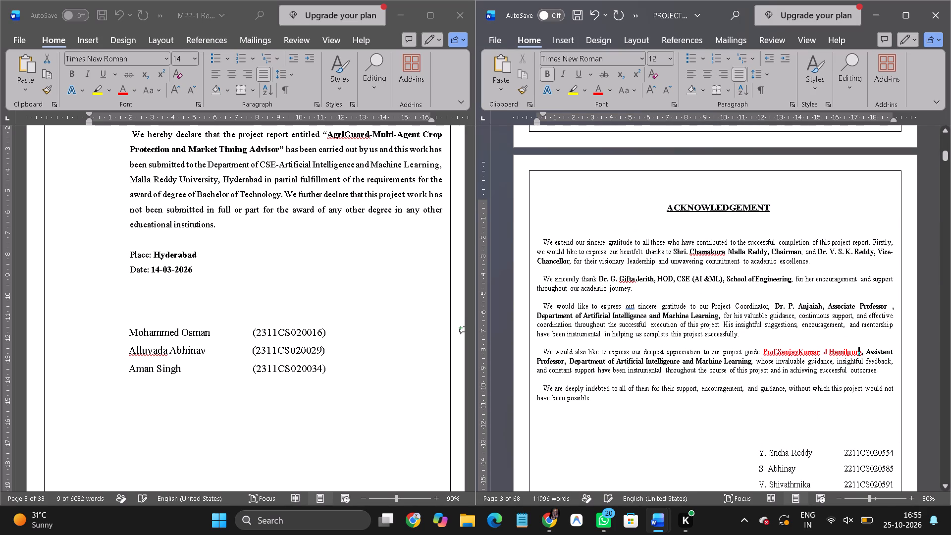
key("Right")
key("BackSpace")
key("BackSpace")
key("BackSpace")
key("BackSpace")
key("BackSpace")
key("BackSpace")
key("BackSpace")
key("BackSpace")
key("BackSpace")
key("BackSpace")
key("BackSpace")
key("BackSpace")
key("BackSpace")
key("BackSpace")
key("BackSpace")
key("BackSpace")
key("BackSpace")
key("BackSpace")
key("BackSpace")
key("BackSpace")
key("BackSpace")
key("BackSpace")
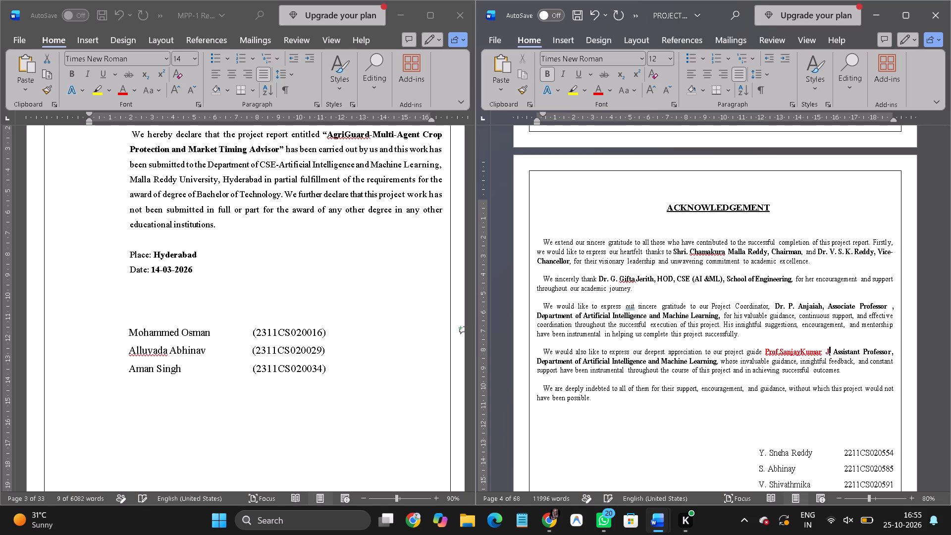
key("BackSpace")
key("BackSpace")
key("BackSpace")
key("BackSpace")
key("BackSpace")
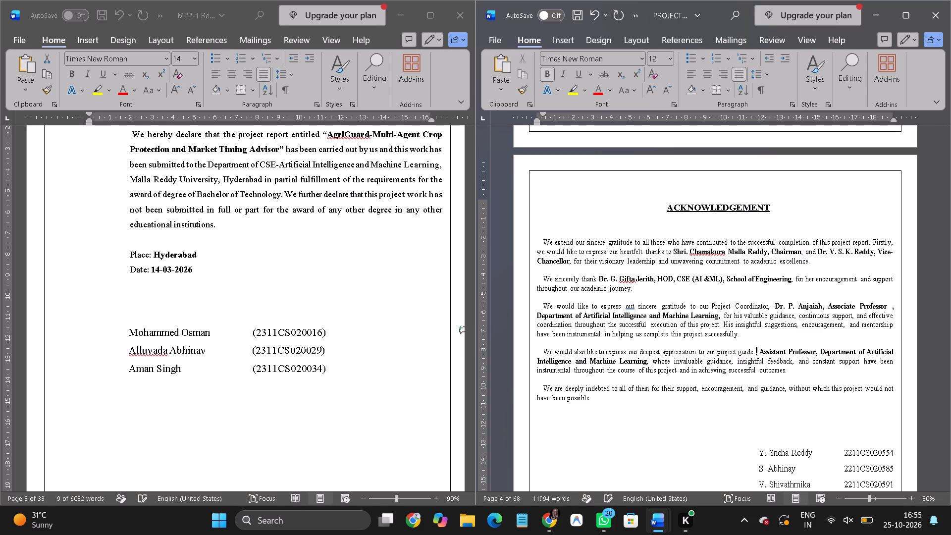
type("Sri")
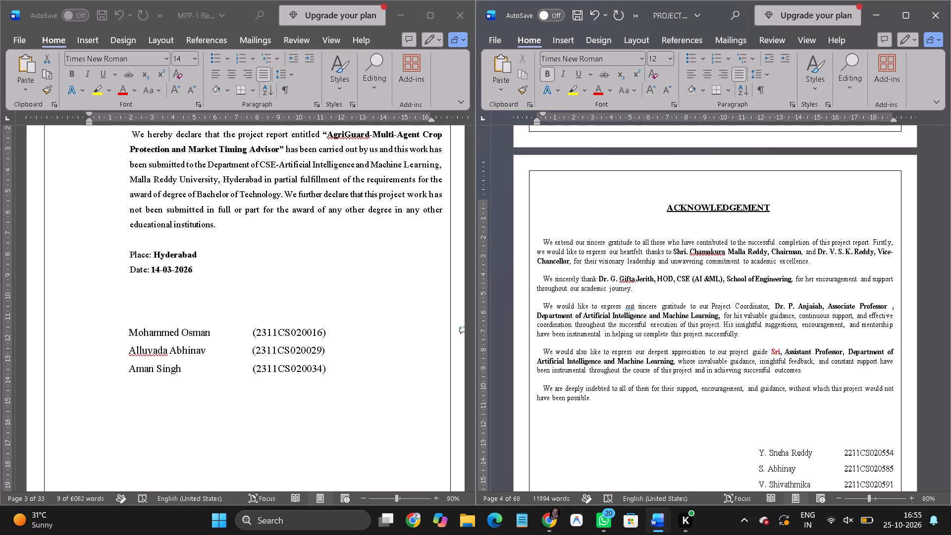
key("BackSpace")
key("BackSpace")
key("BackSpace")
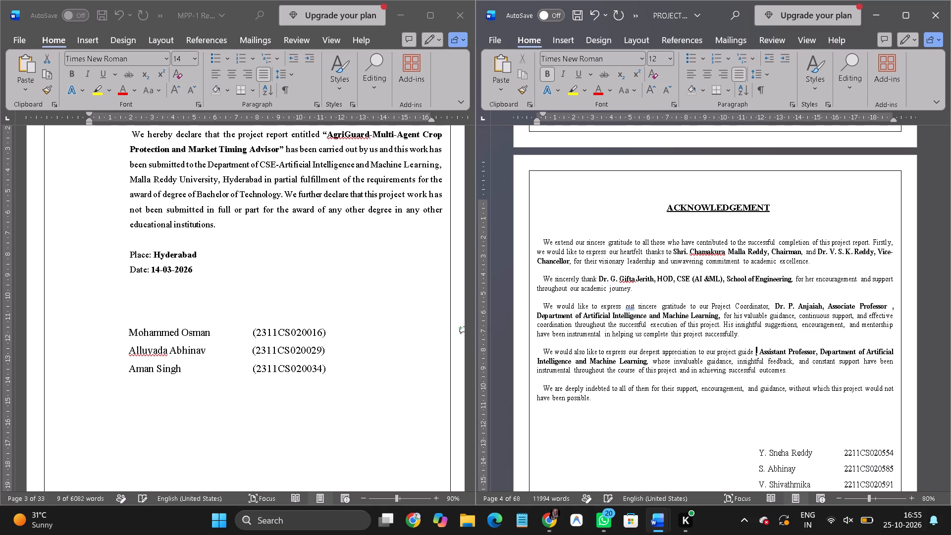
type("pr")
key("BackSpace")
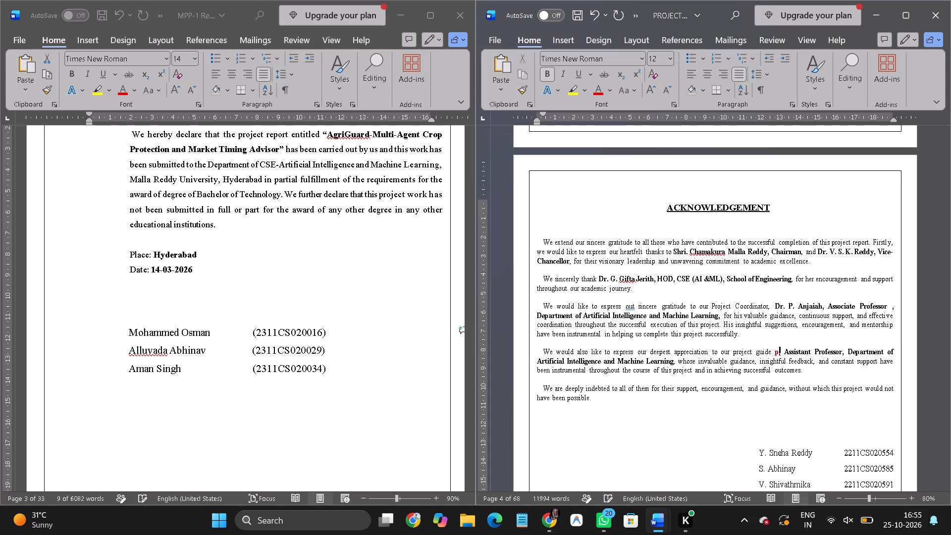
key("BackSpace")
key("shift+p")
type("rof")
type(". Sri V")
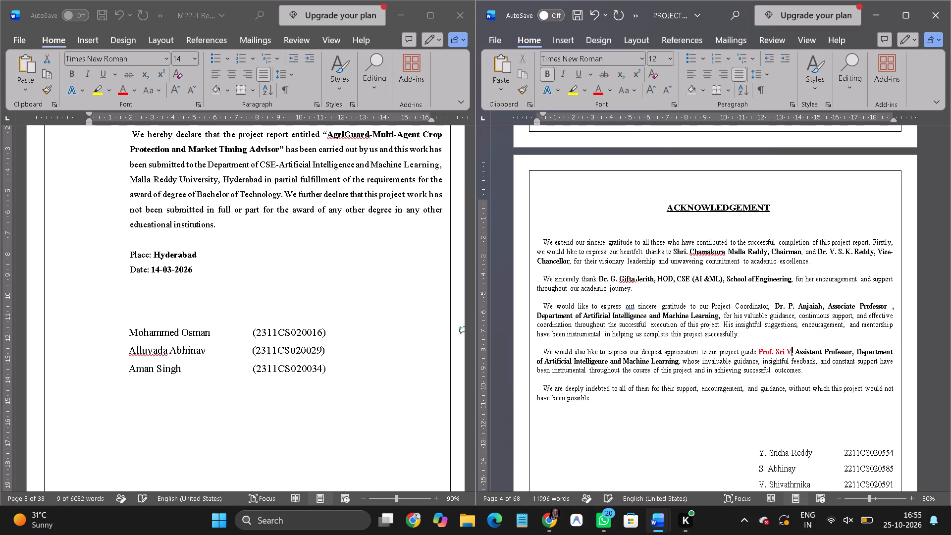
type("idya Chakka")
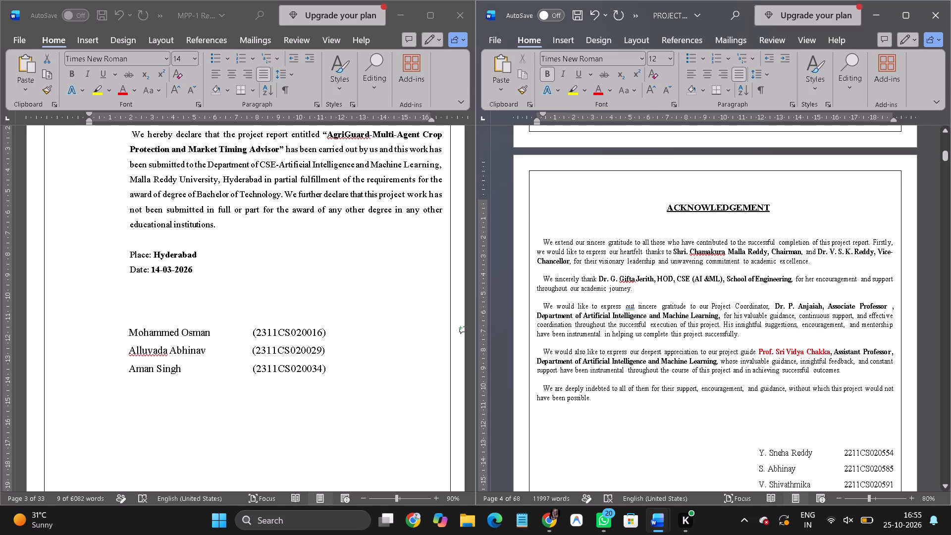
Replace the four students and roll numbers below the acknowledgement with the three AgriGuard team lines from the declaration, merging them into the destination formatting.
scroll(711, 301, "down", 1)
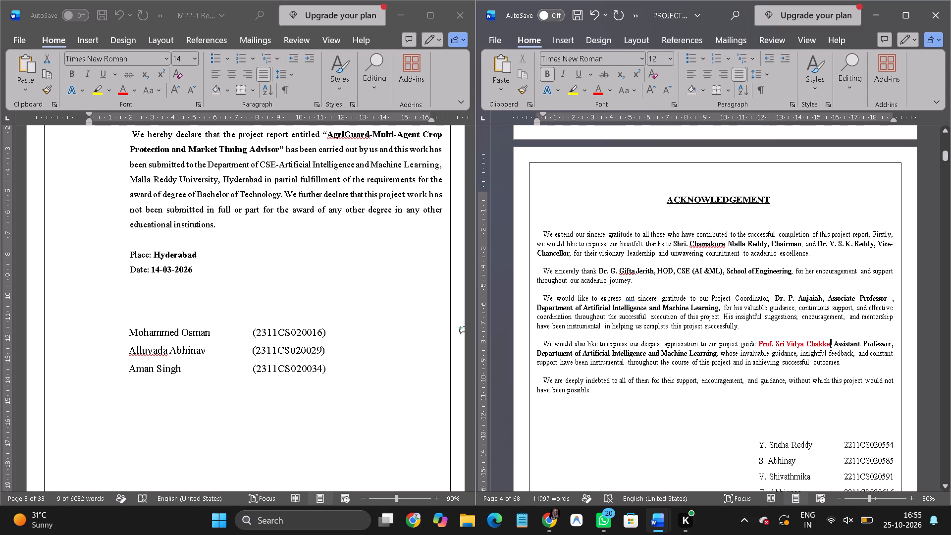
scroll(711, 301, "down", 2)
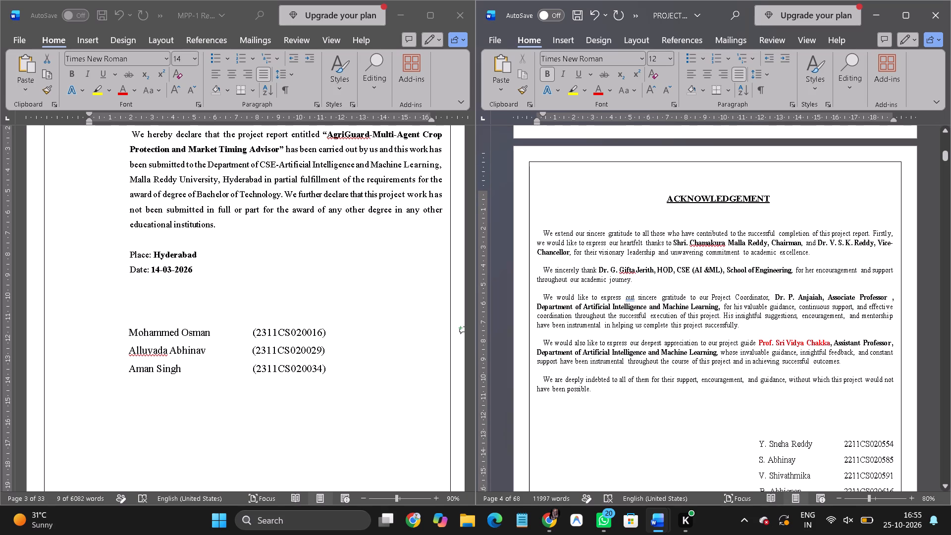
scroll(711, 301, "down", 2)
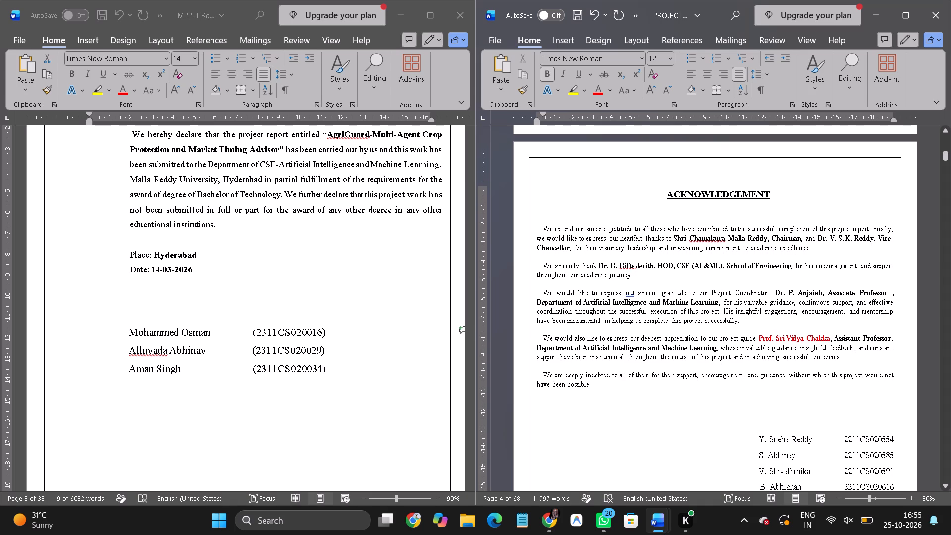
scroll(711, 301, "down", 1)
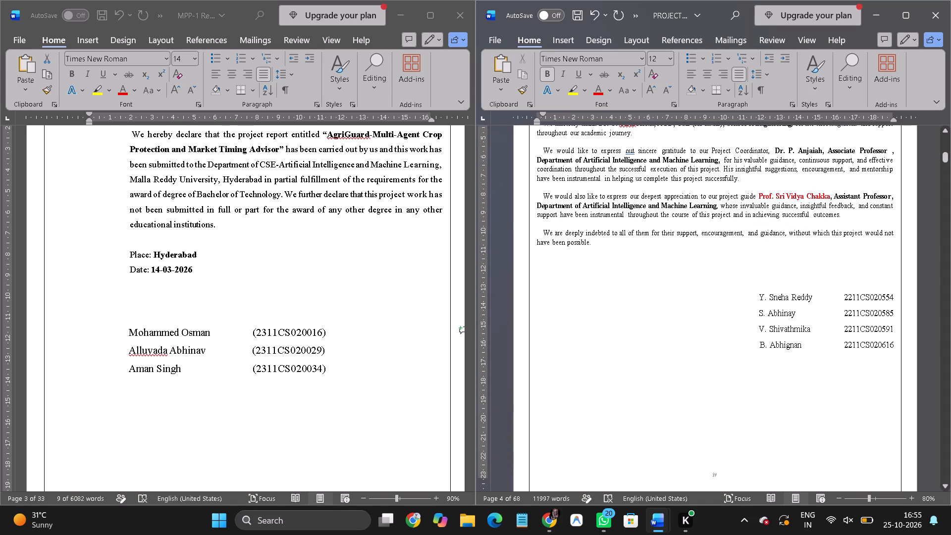
left_click_drag(126, 324, 156, 332)
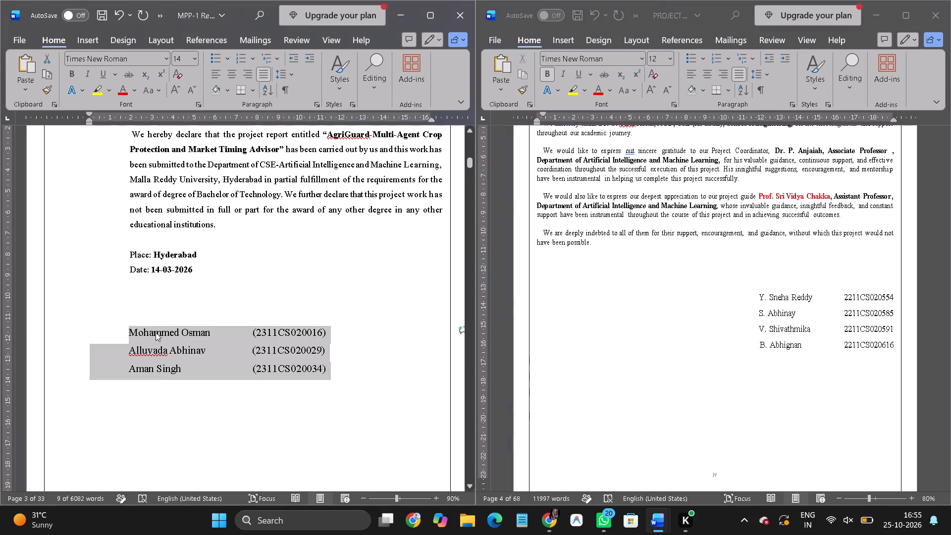
left_click_drag(156, 332, 251, 338)
key("ctrl+c")
left_click(753, 294)
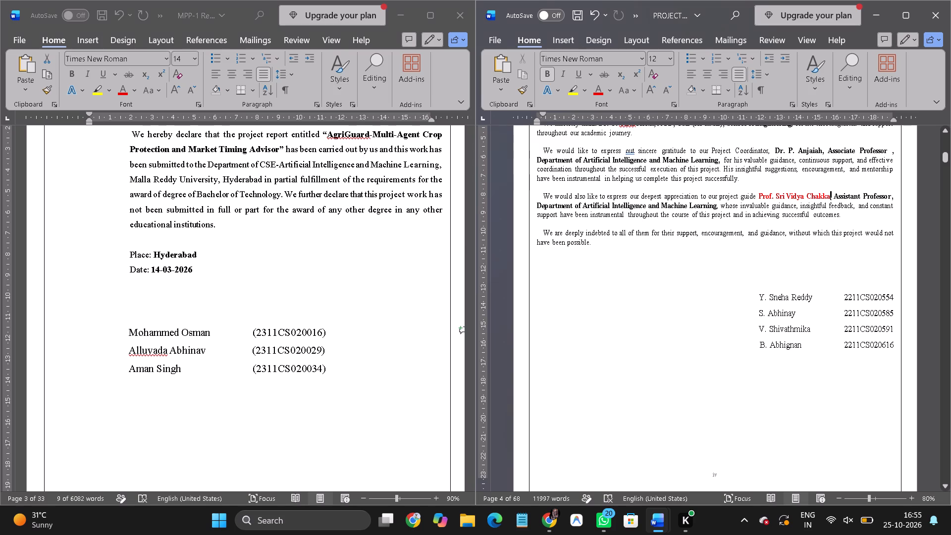
left_click_drag(758, 294, 894, 348)
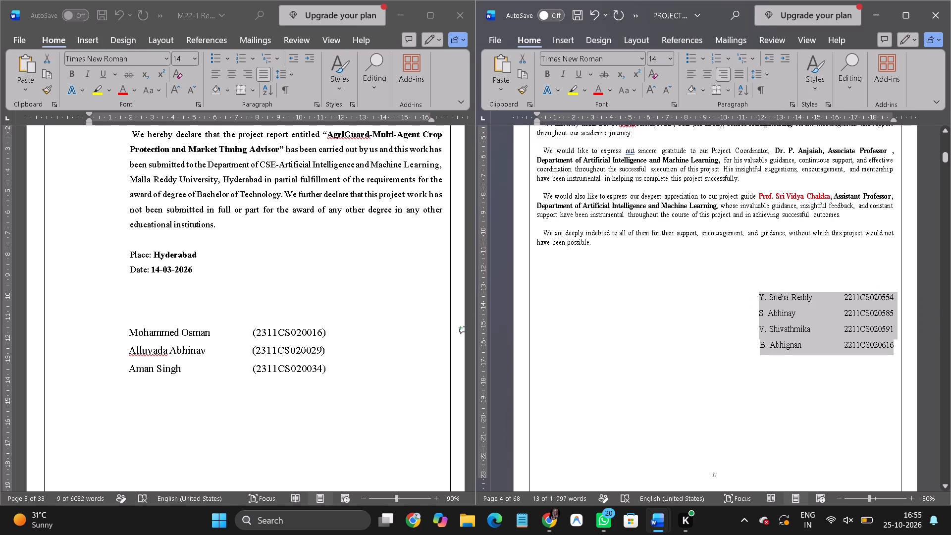
key("ctrl+v")
left_click(774, 345)
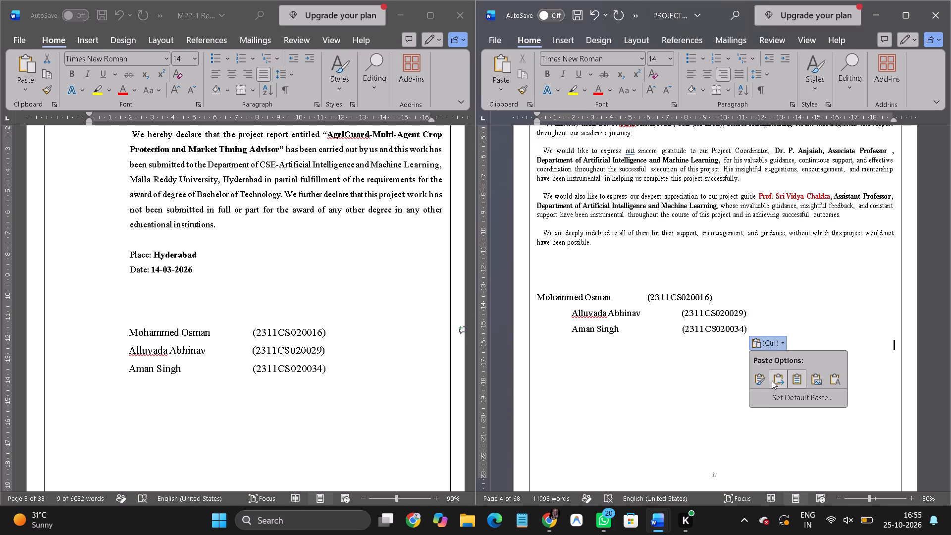
left_click(775, 382)
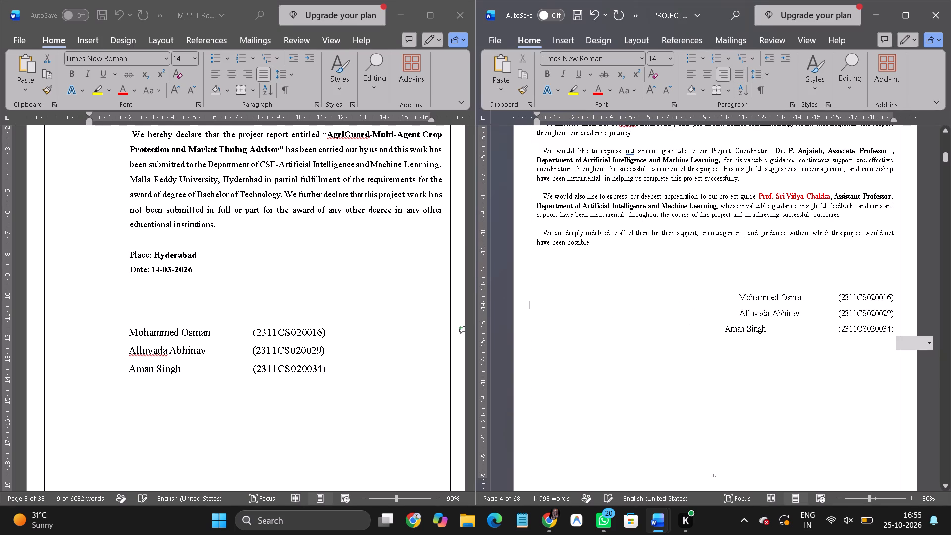
Adjust the spacing before the third student's name below the acknowledgement so it lines up with the names above.
left_click(711, 328)
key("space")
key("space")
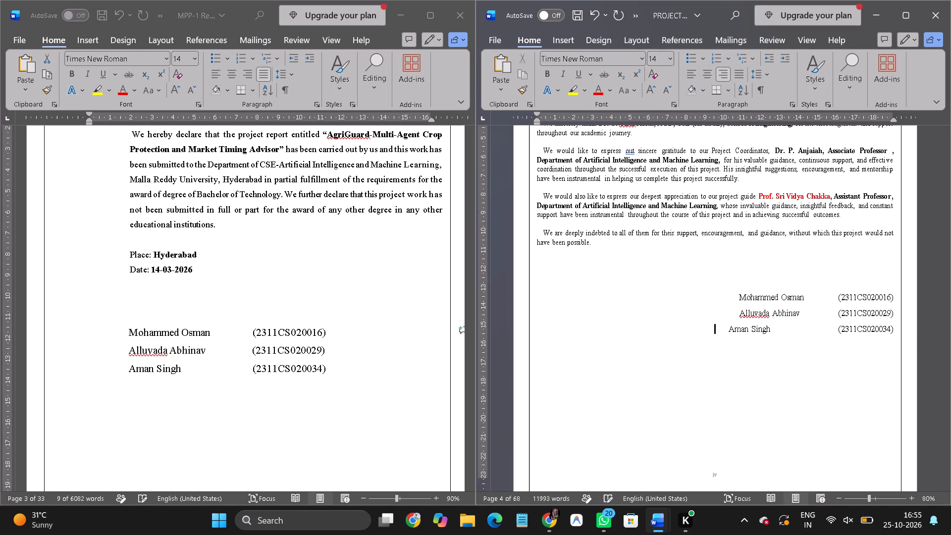
key("BackSpace")
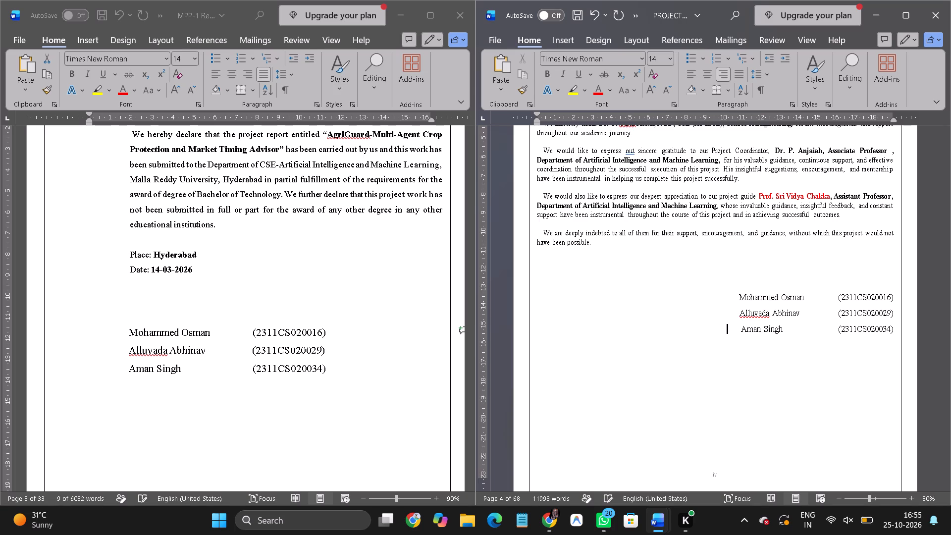
key("BackSpace")
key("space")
Replace the brain tumor abstract with the abstract and keywords copied from the AgriGuard report.
scroll(663, 351, "down", 6)
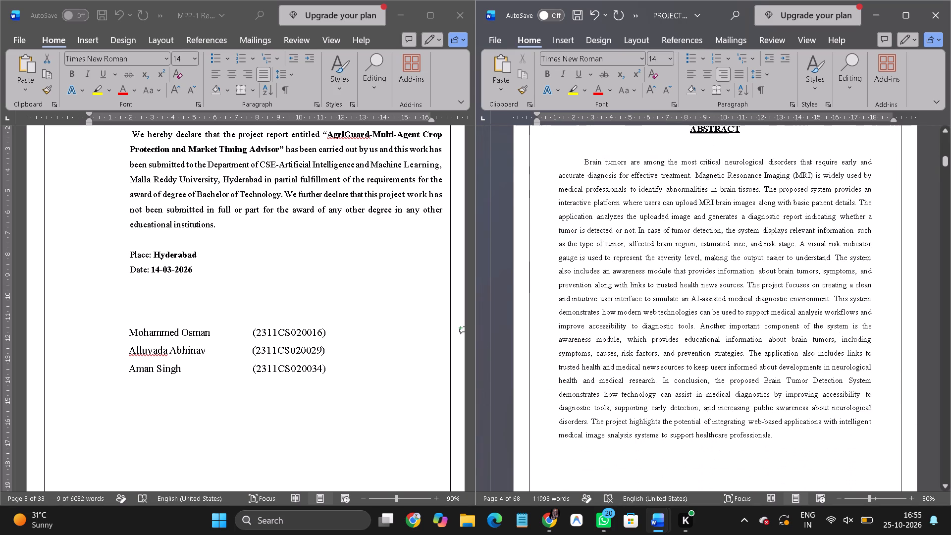
scroll(663, 351, "down", 1)
scroll(319, 335, "down", 4)
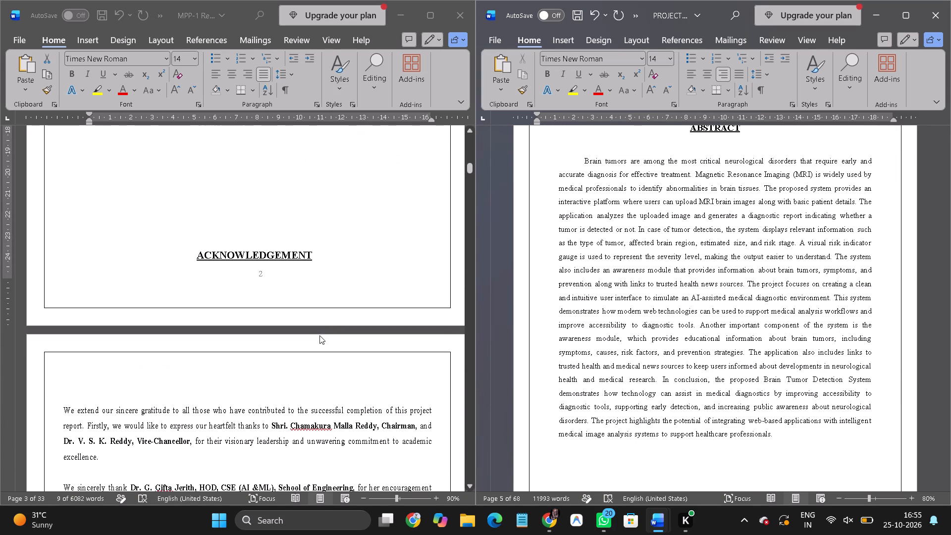
scroll(319, 335, "down", 1)
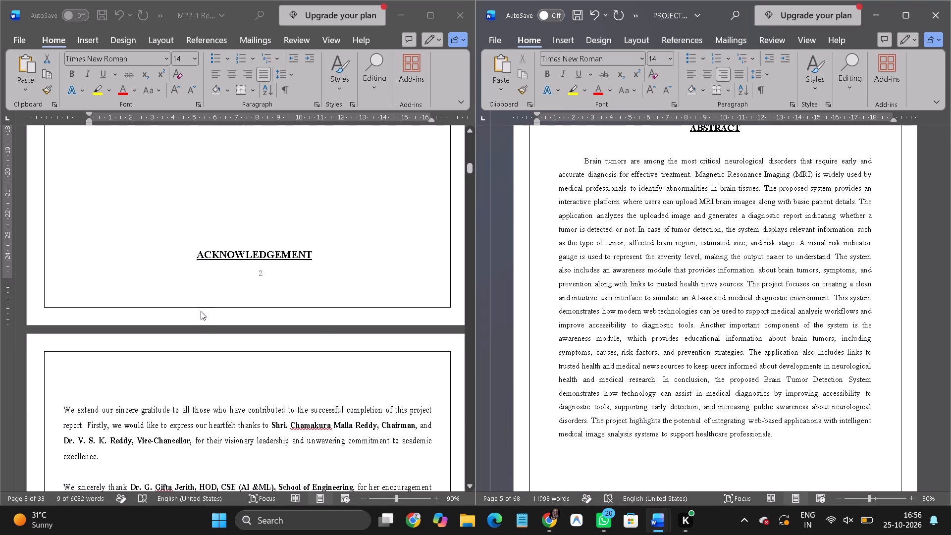
scroll(201, 317, "down", 5)
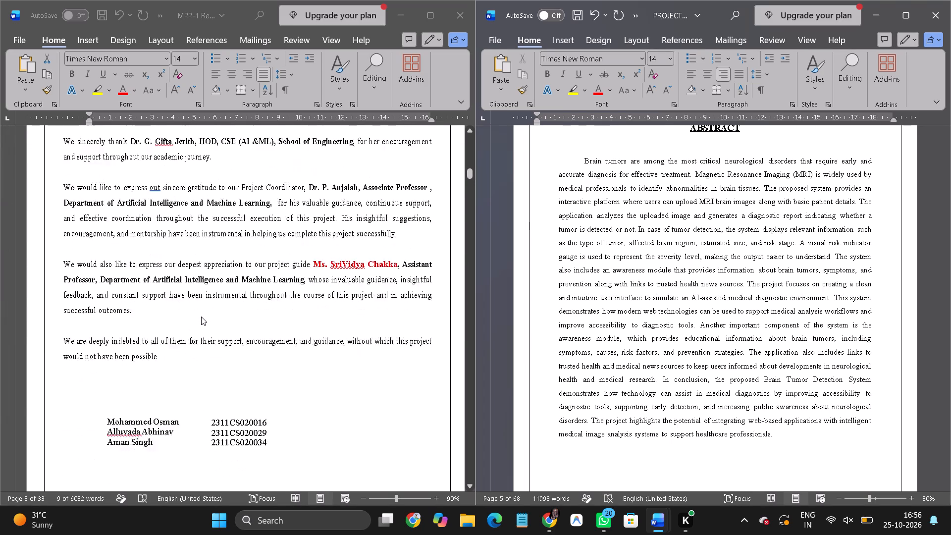
scroll(201, 317, "down", 5)
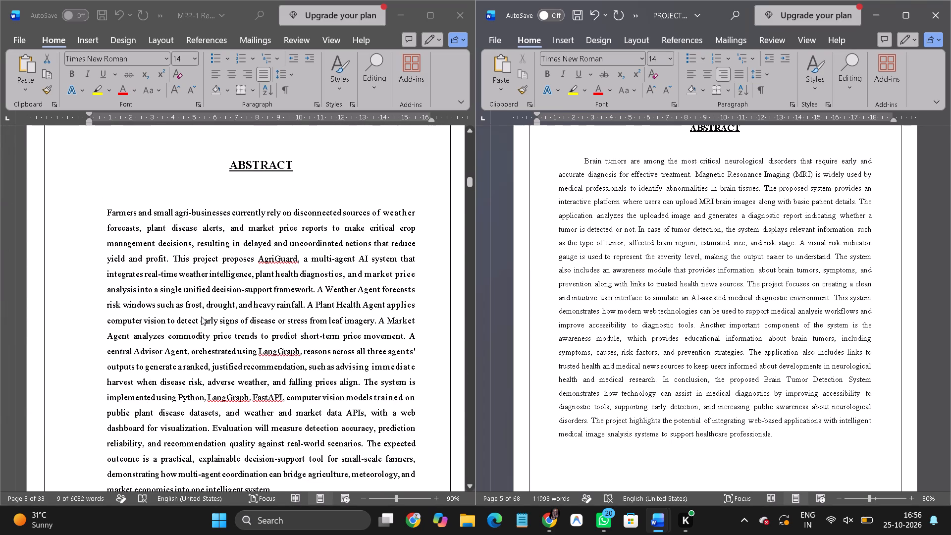
left_click(107, 211)
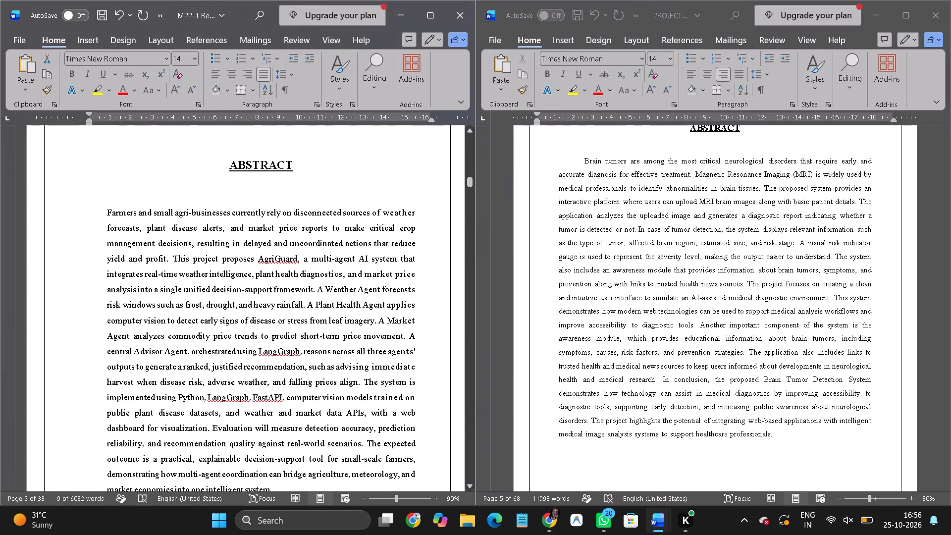
left_click_drag(107, 211, 302, 490)
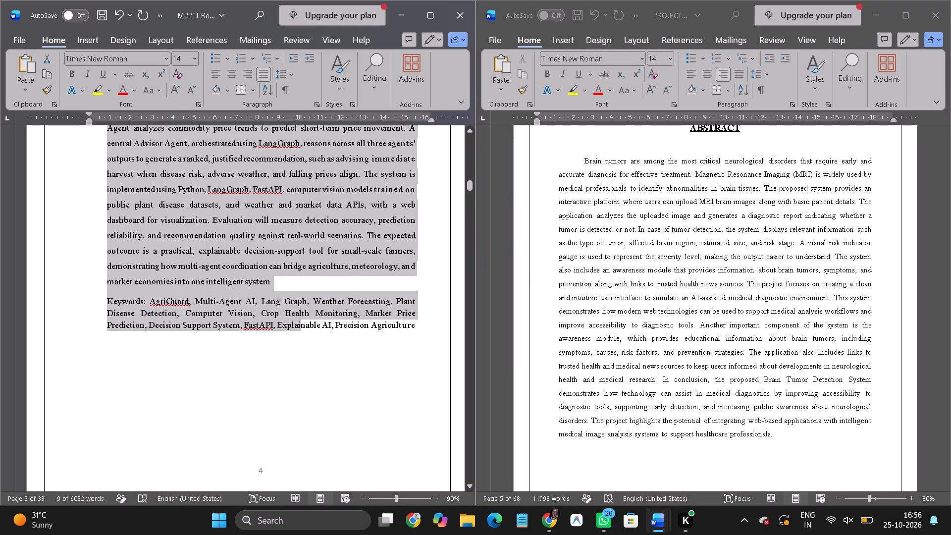
left_click_drag(302, 490, 361, 312)
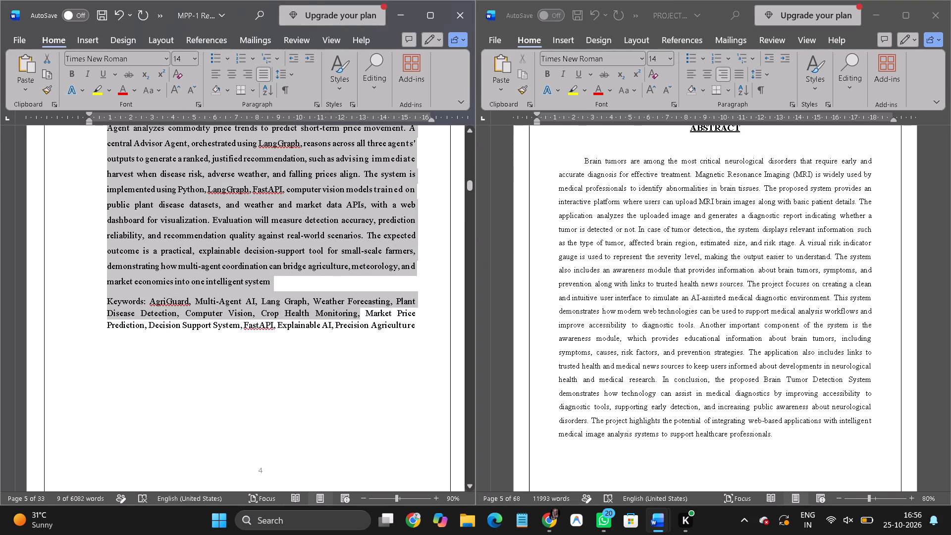
left_click_drag(361, 312, 416, 323)
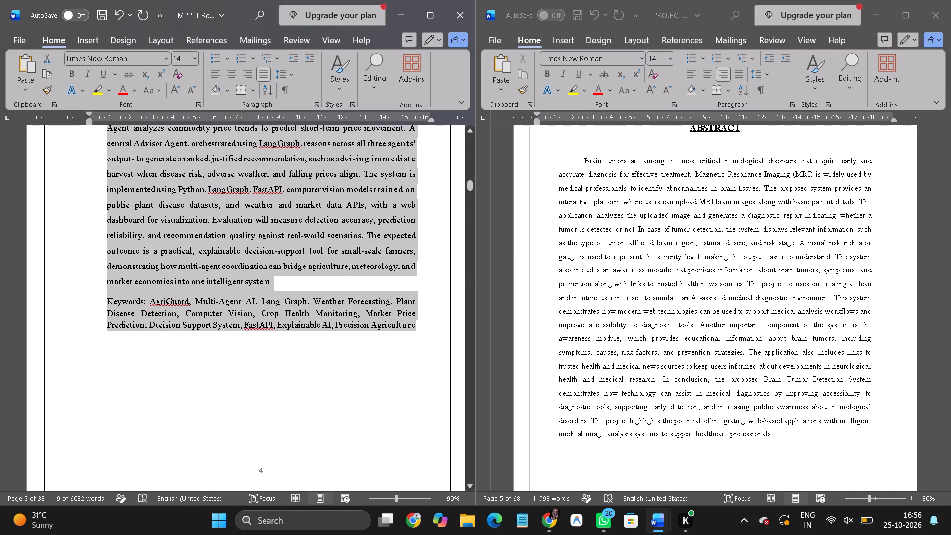
left_click_drag(416, 323, 419, 325)
key("ctrl+c")
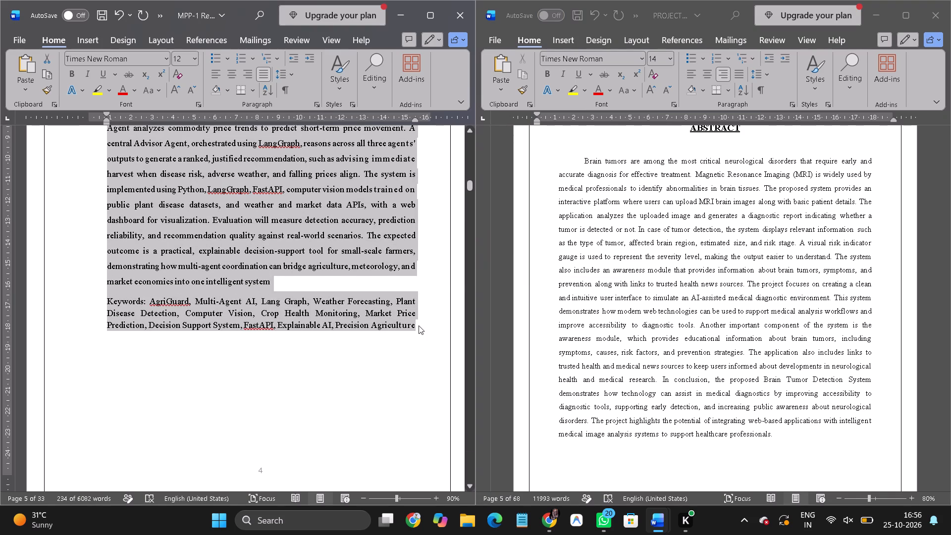
left_click(782, 435)
left_click_drag(782, 435, 594, 135)
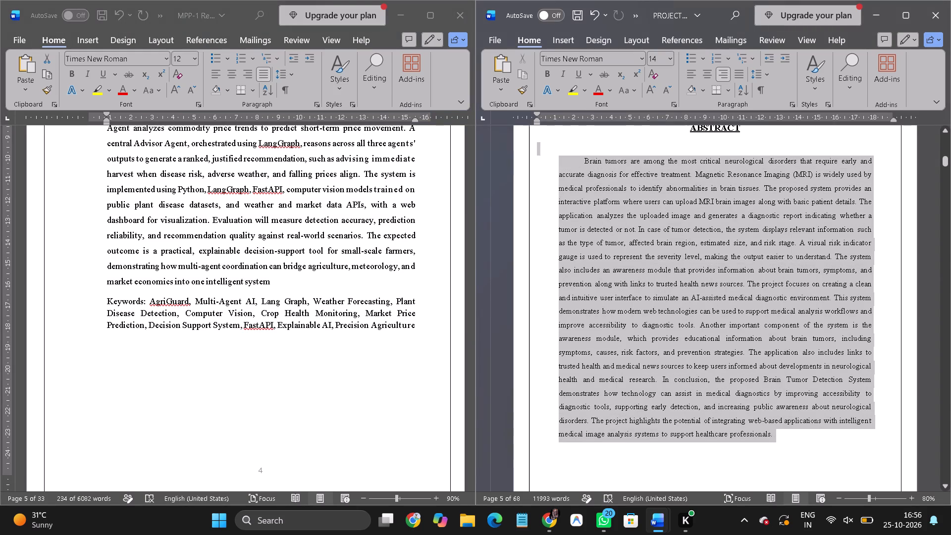
left_click_drag(594, 135, 583, 162)
key("ctrl+v")
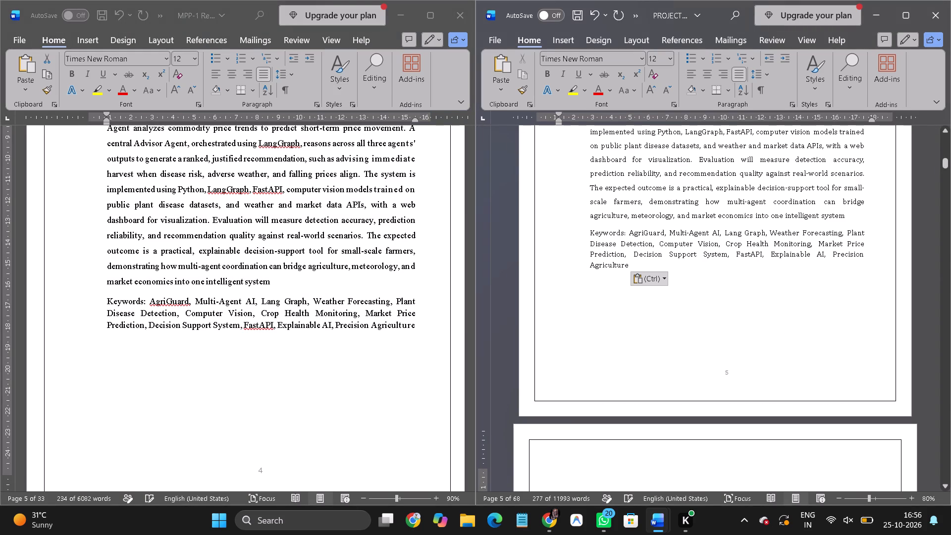
Delete the Keywords paragraph below the pasted abstract.
left_click_drag(658, 264, 590, 232)
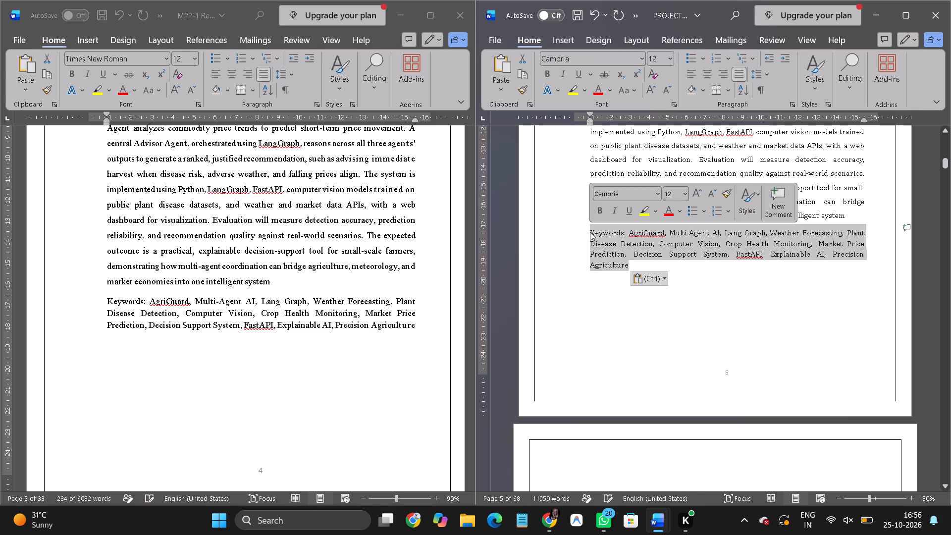
key("BackSpace")
Change the font of the whole AgriGuard abstract text to Times New Roman.
scroll(590, 232, "up", 3)
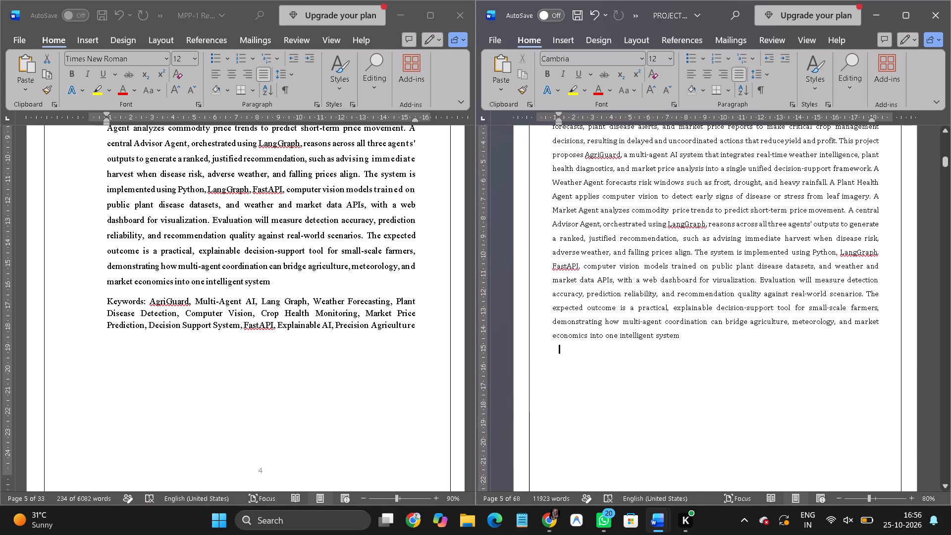
scroll(590, 232, "up", 1)
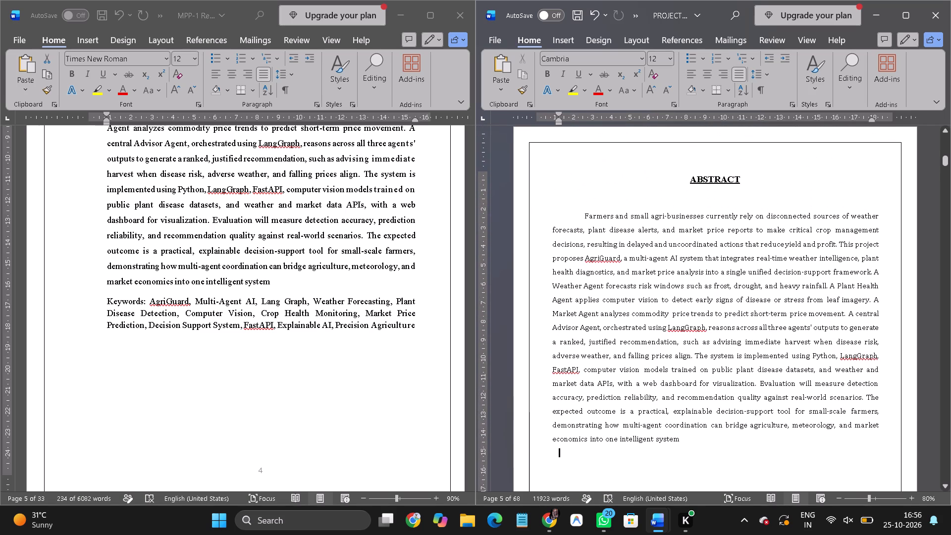
left_click(626, 230)
left_click_drag(573, 202, 703, 464)
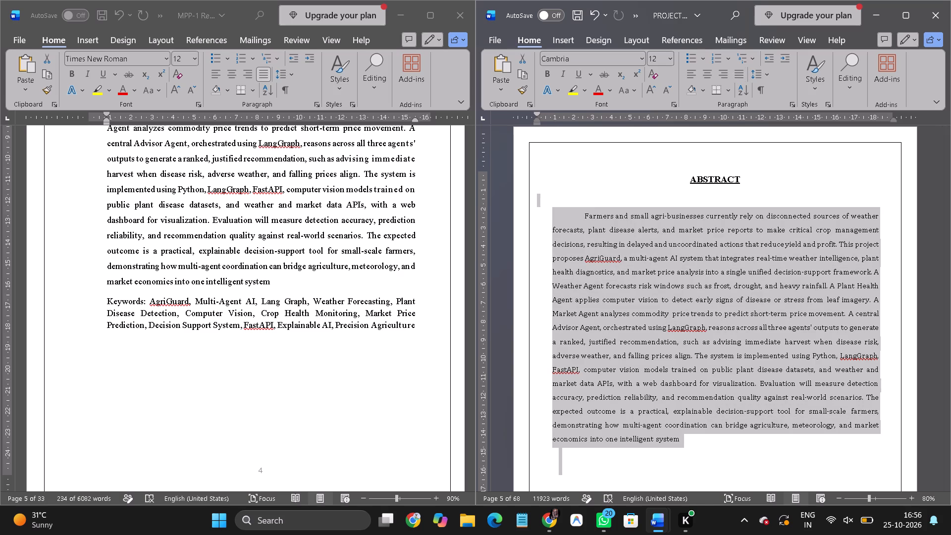
left_click(585, 60)
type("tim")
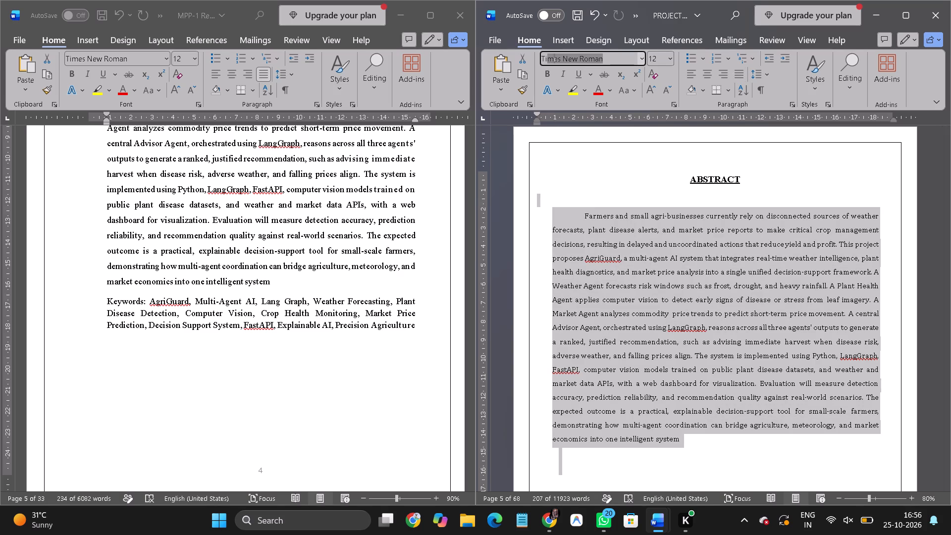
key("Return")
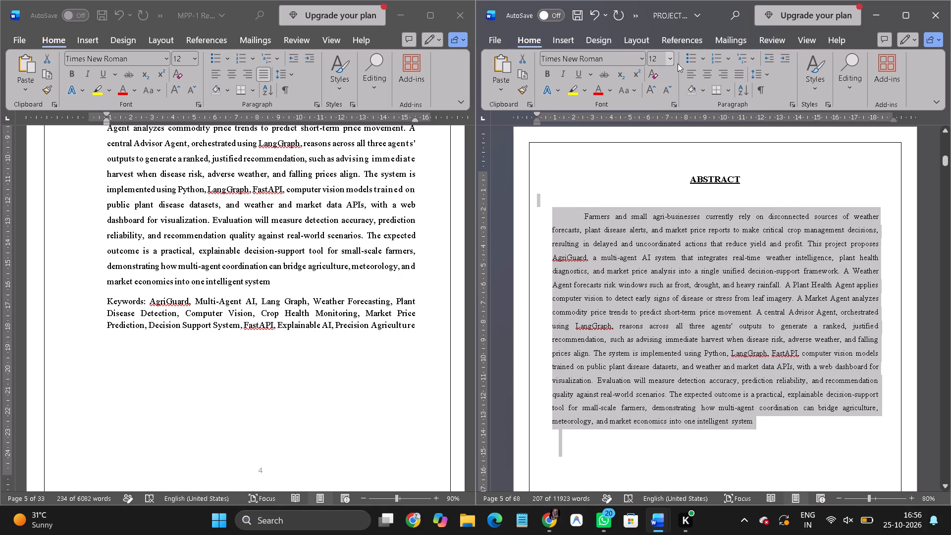
Justify the abstract text and set its line spacing to 1.5.
left_click(735, 70)
left_click(752, 73)
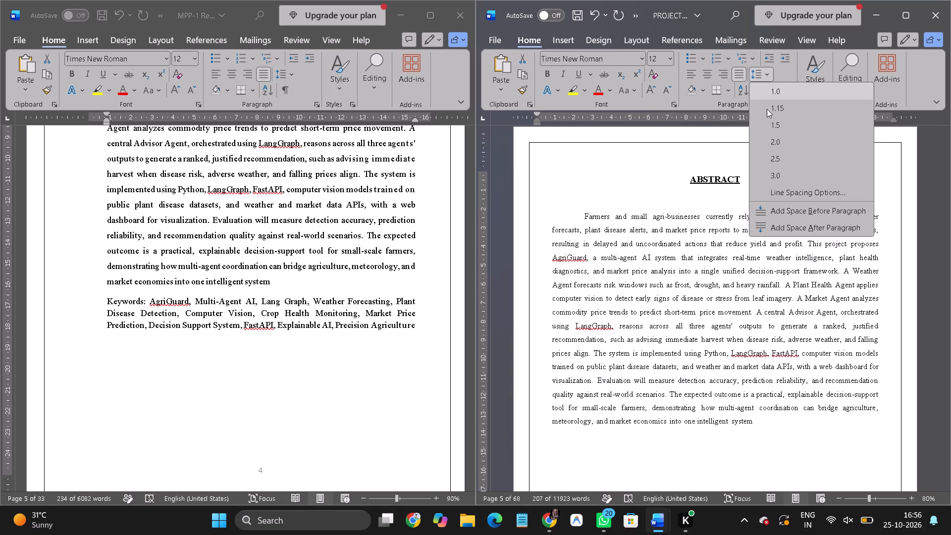
left_click(775, 127)
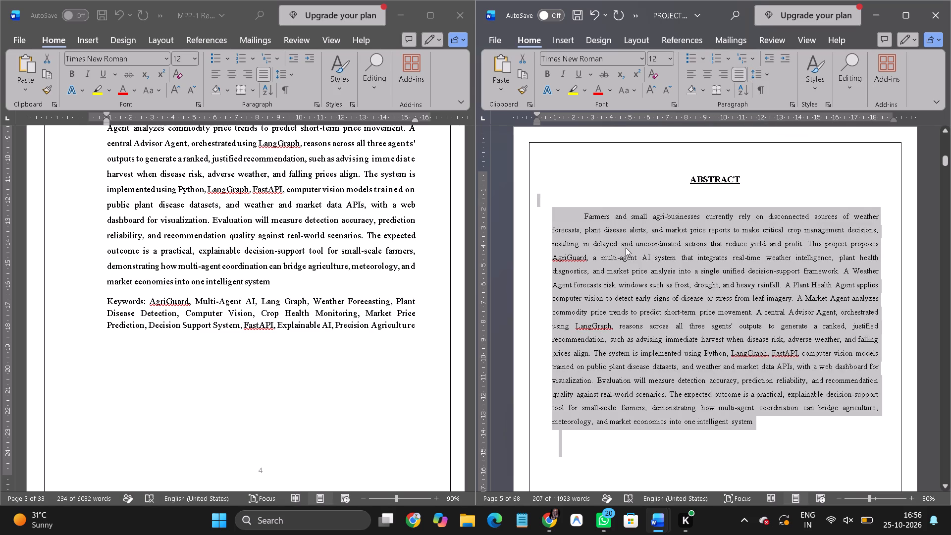
left_click(626, 248)
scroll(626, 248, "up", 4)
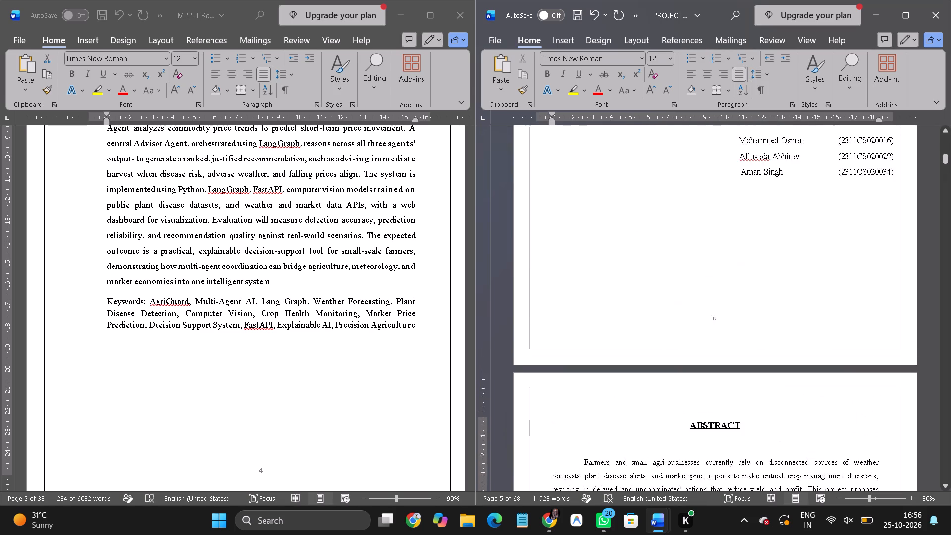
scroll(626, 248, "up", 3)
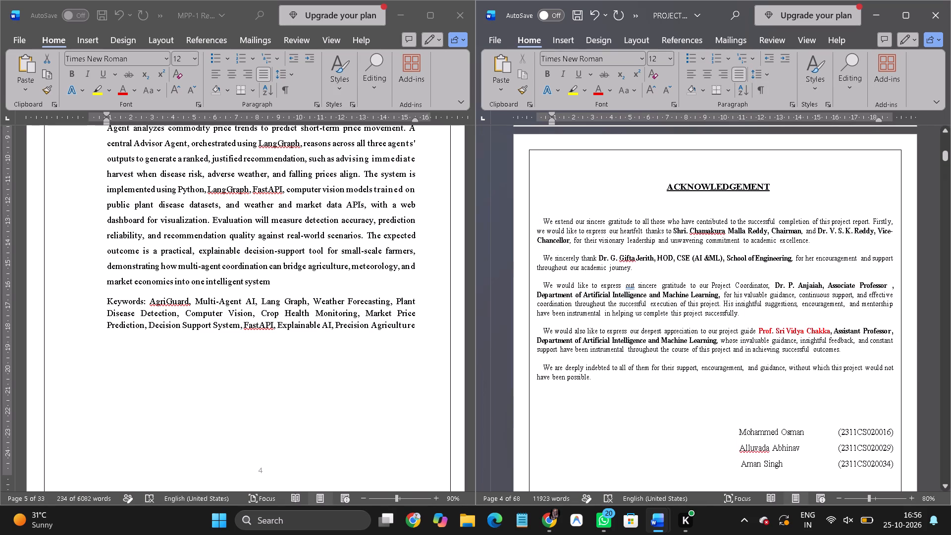
Justify the body paragraphs of the Acknowledgement page and set their line spacing to 1.5.
left_click_drag(614, 393, 539, 221)
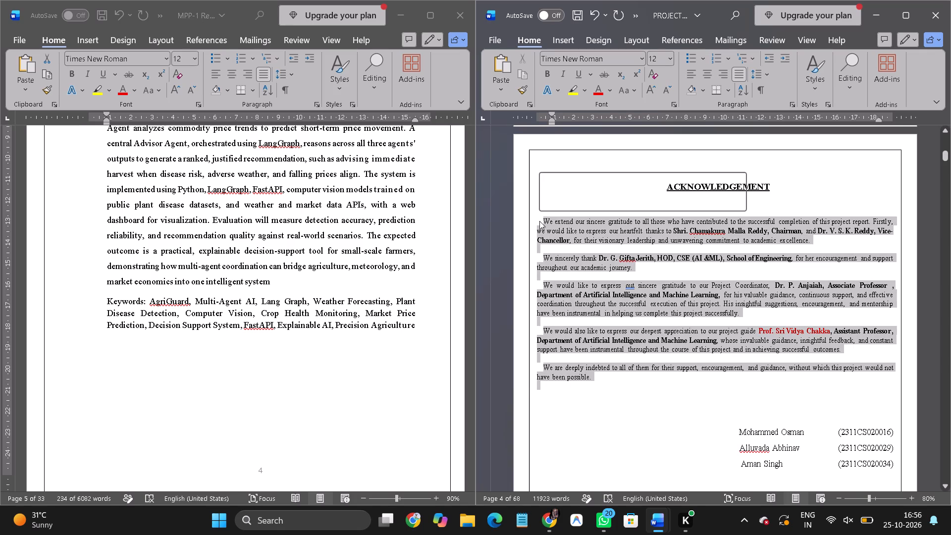
left_click(735, 69)
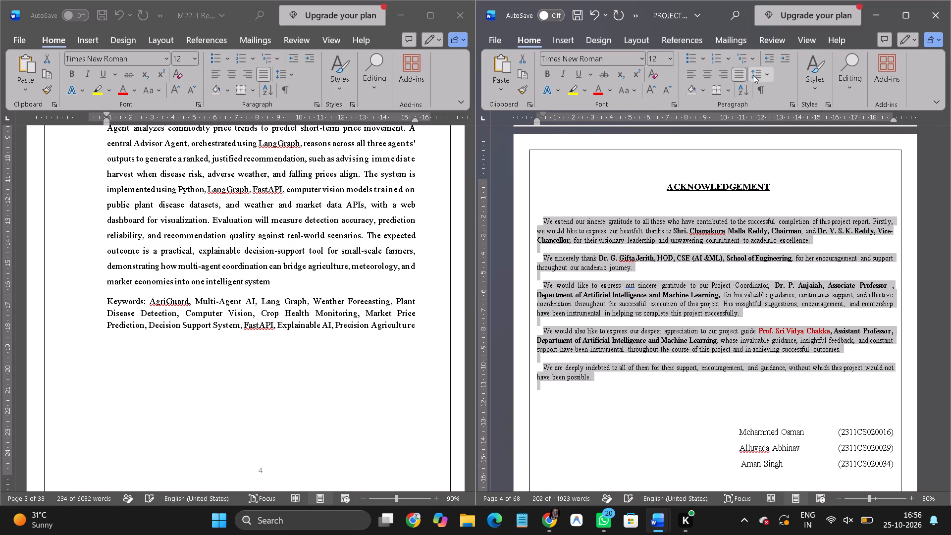
left_click(759, 75)
left_click(771, 125)
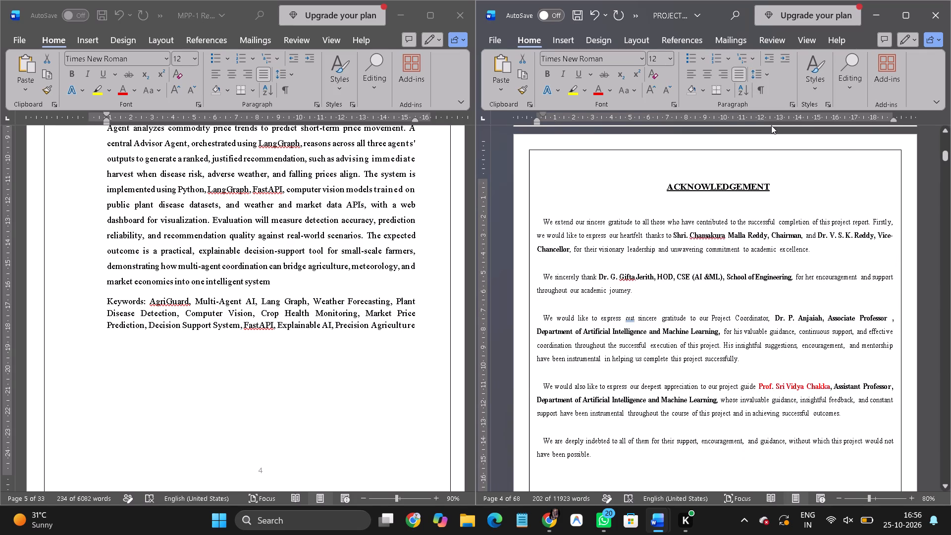
Justify the Declaration page's body text, including the place and date lines, and set its line spacing to 1.5.
scroll(635, 182, "up", 6)
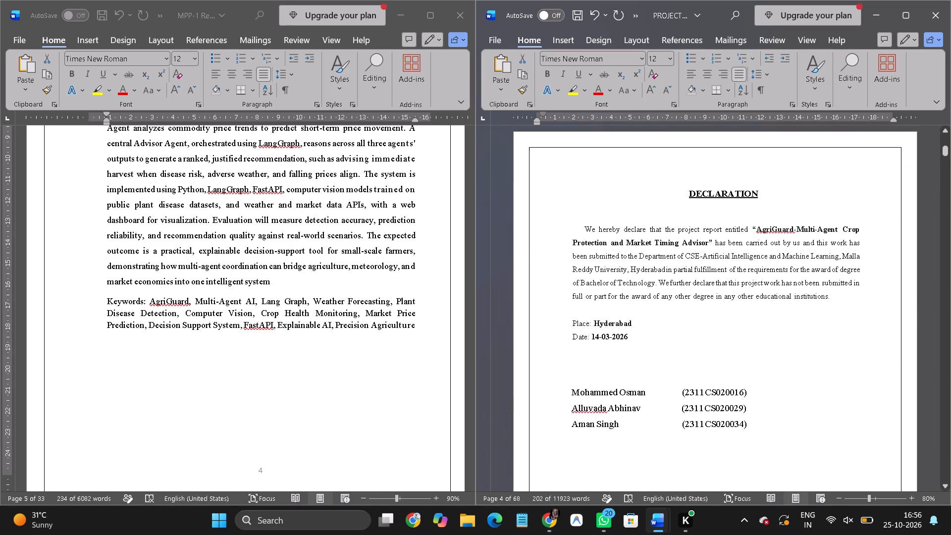
left_click_drag(762, 375, 609, 274)
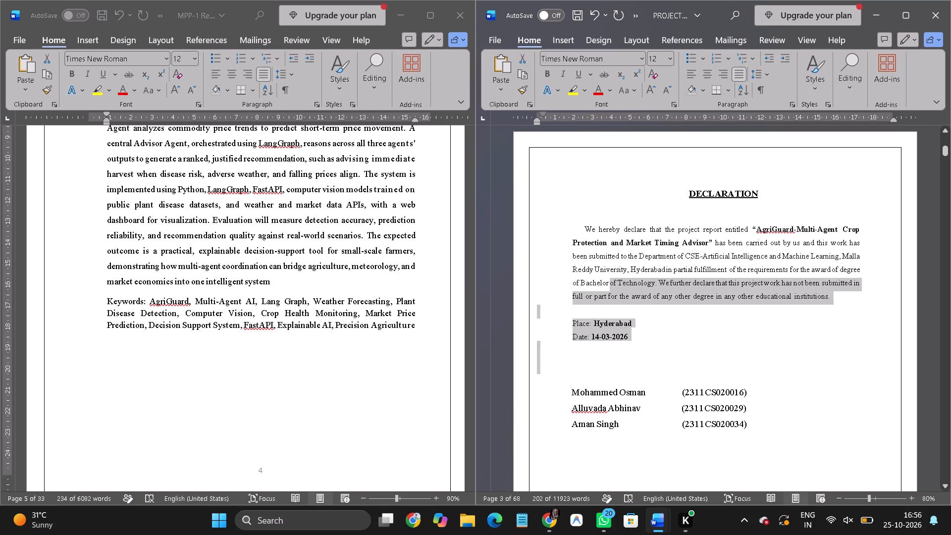
left_click_drag(609, 274, 577, 224)
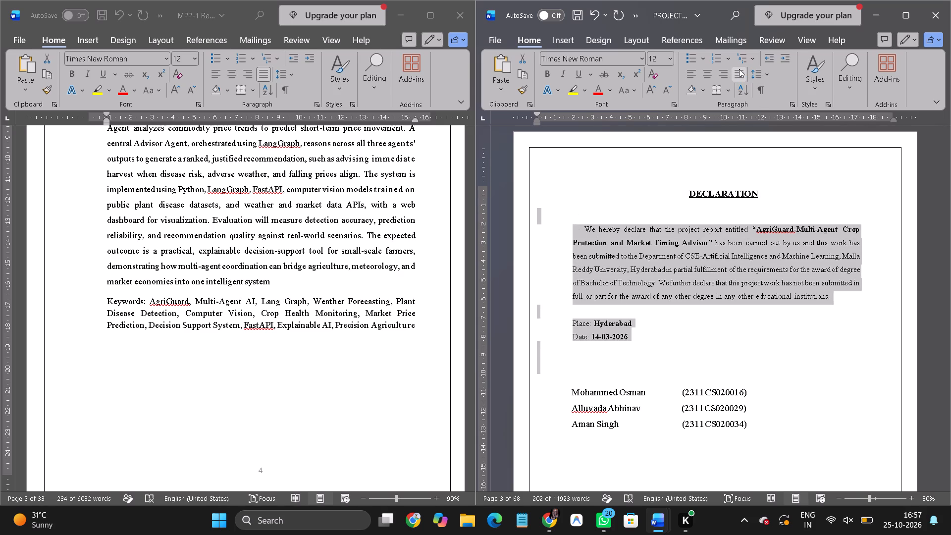
left_click(739, 69)
left_click(757, 75)
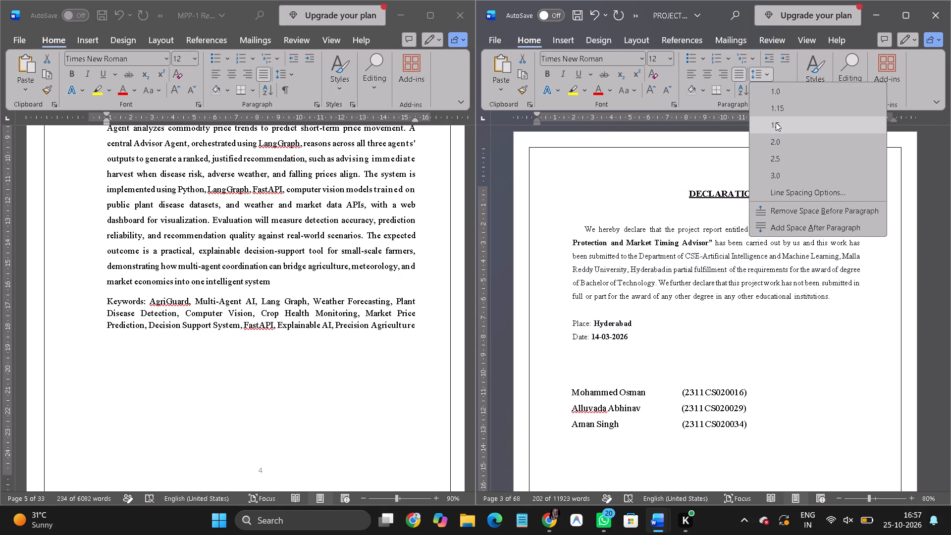
left_click(776, 123)
scroll(661, 267, "down", 6)
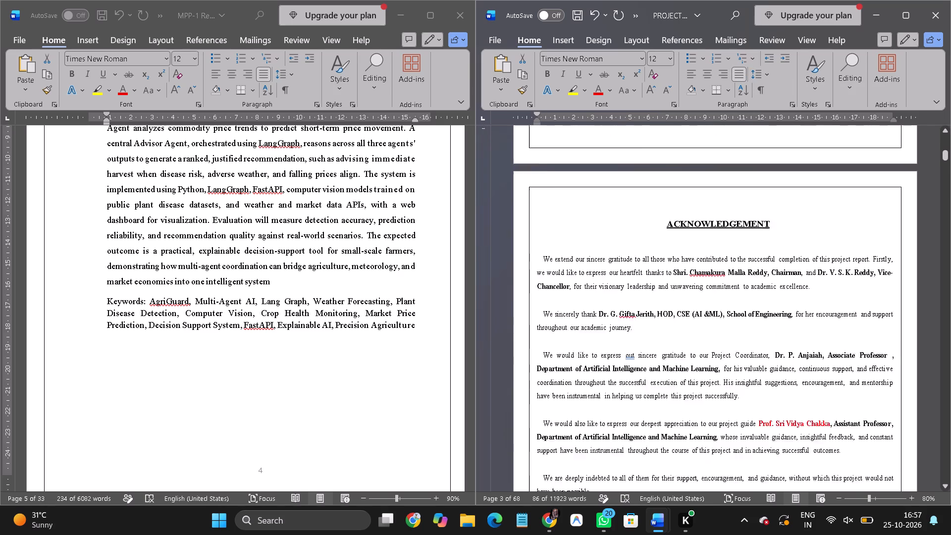
scroll(661, 267, "down", 2)
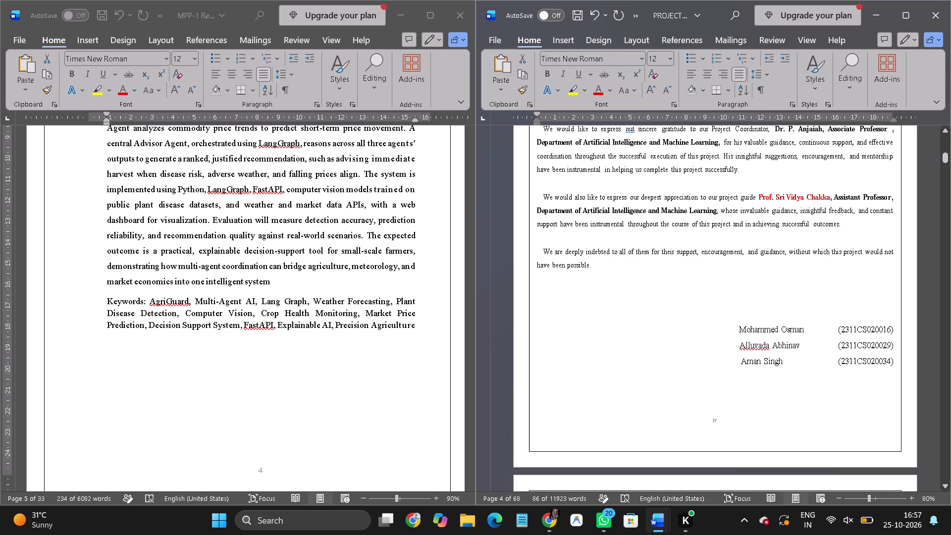
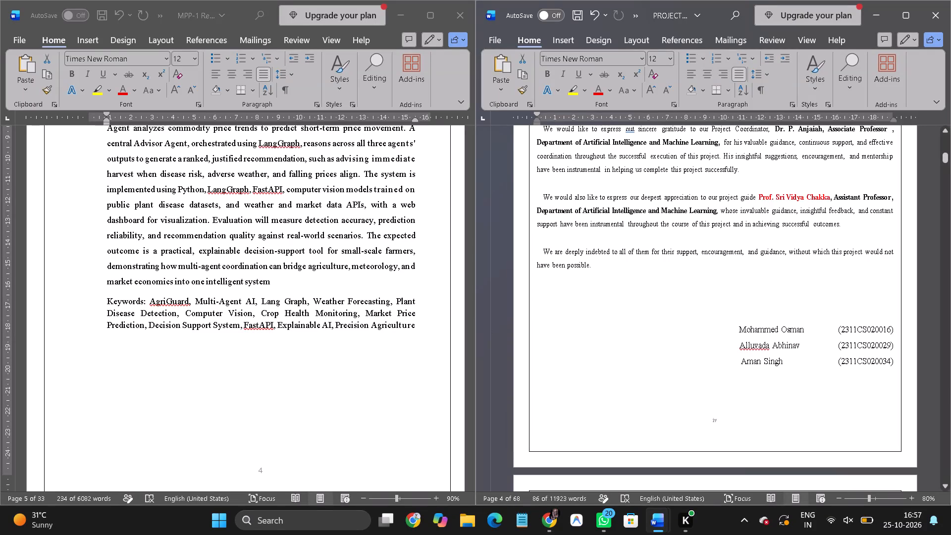
Compare the report's Contents pages, from the preliminary entries to References, with the other report's Table of Contents.
scroll(573, 301, "down", 2)
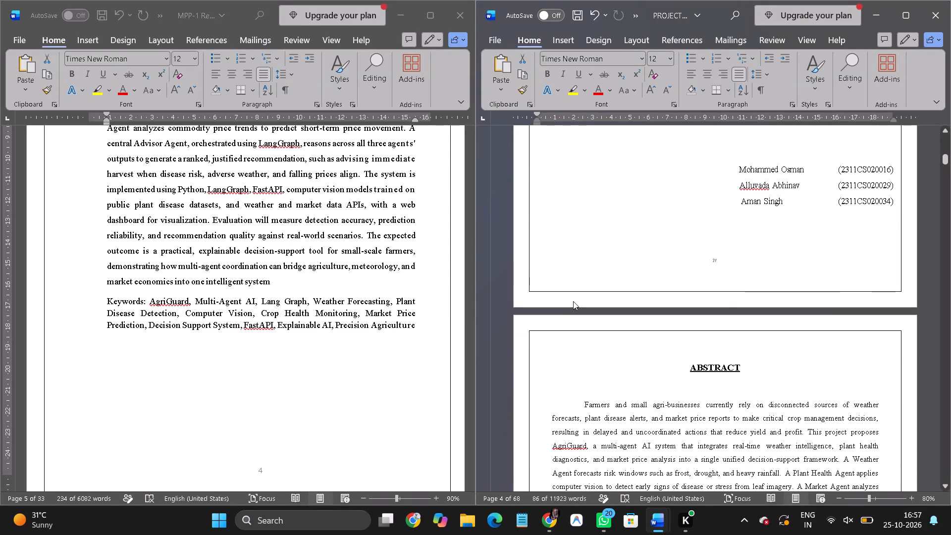
scroll(573, 301, "down", 2)
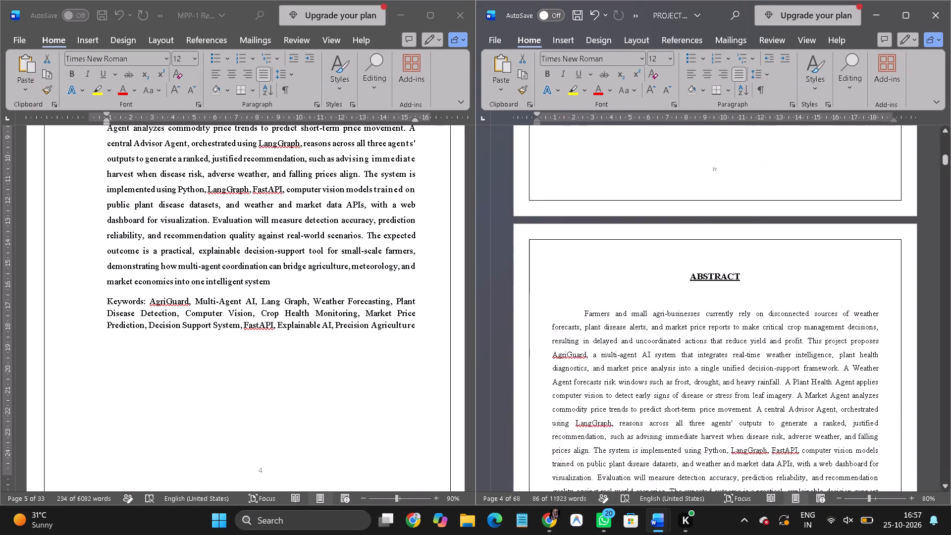
scroll(573, 301, "down", 5)
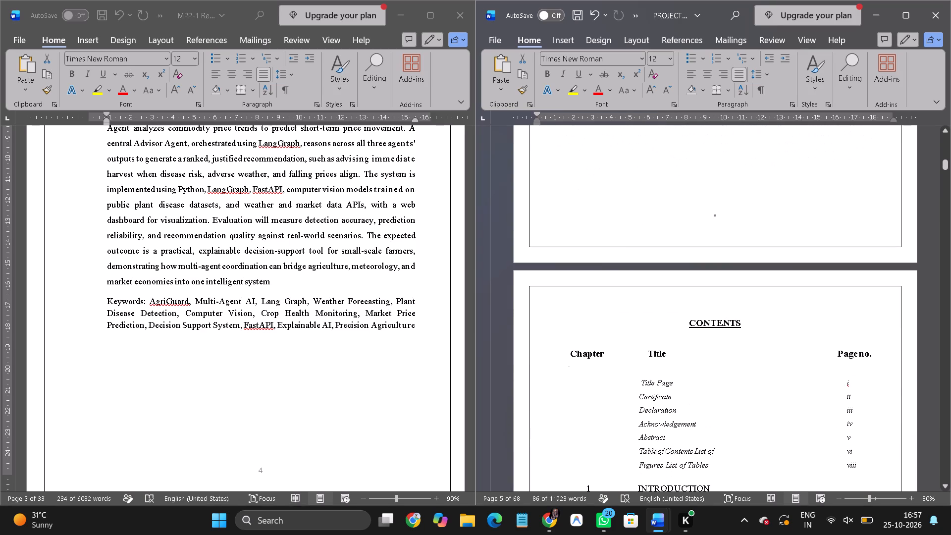
scroll(573, 301, "down", 3)
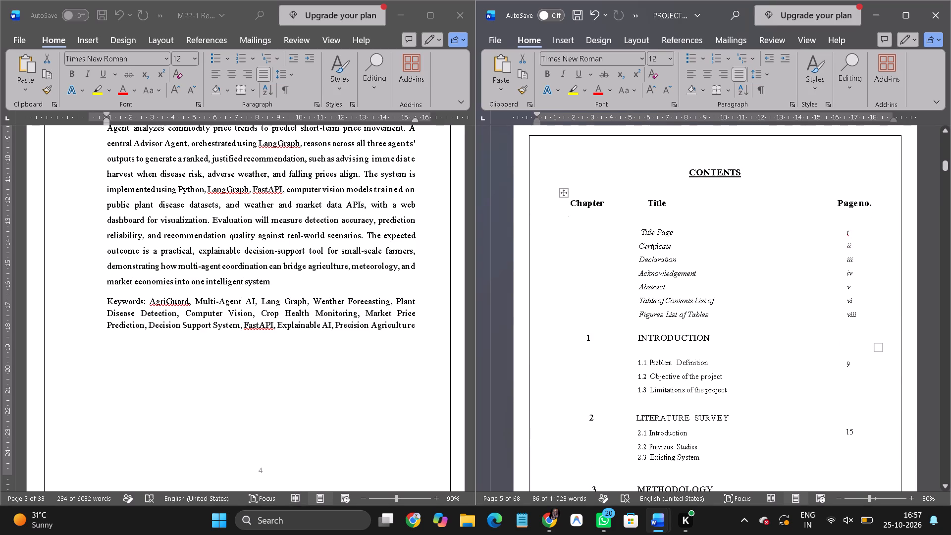
scroll(366, 356, "down", 1)
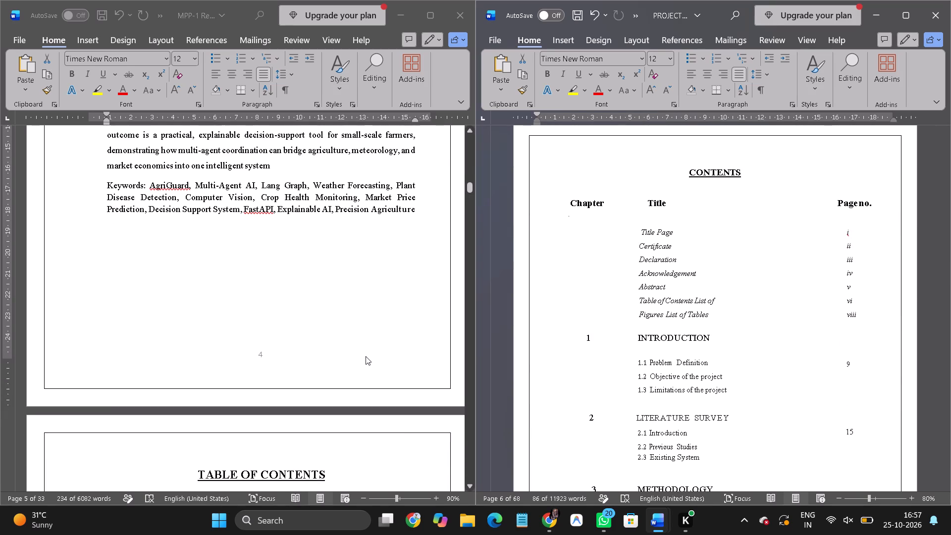
scroll(366, 356, "down", 4)
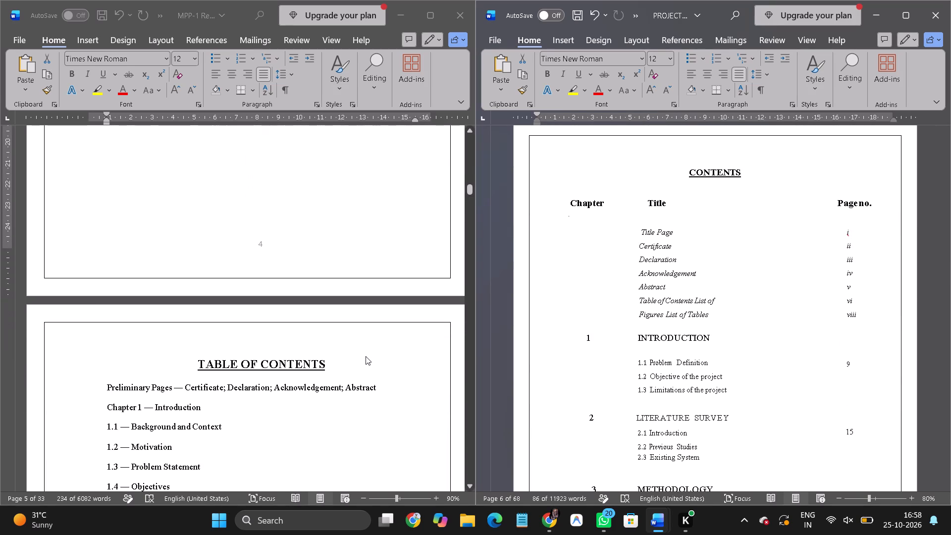
scroll(366, 356, "down", 4)
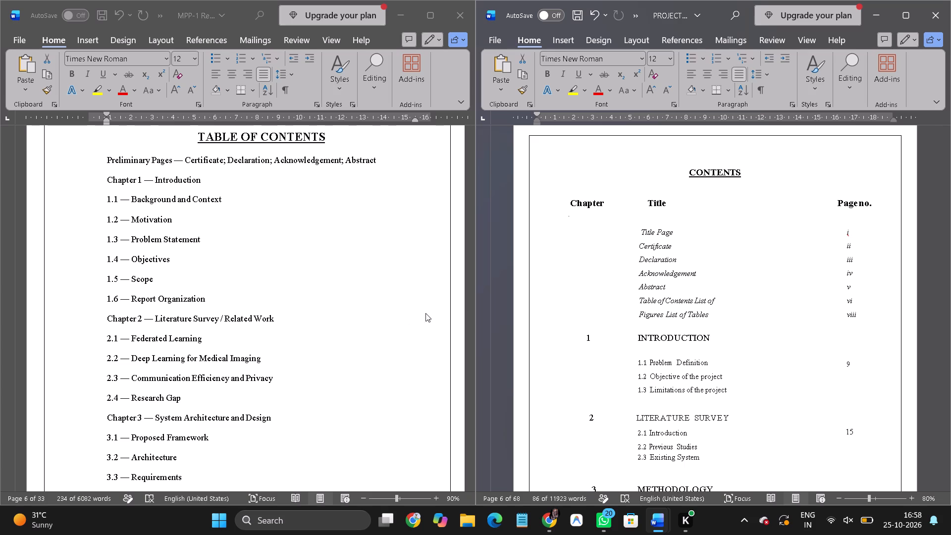
left_click(575, 300)
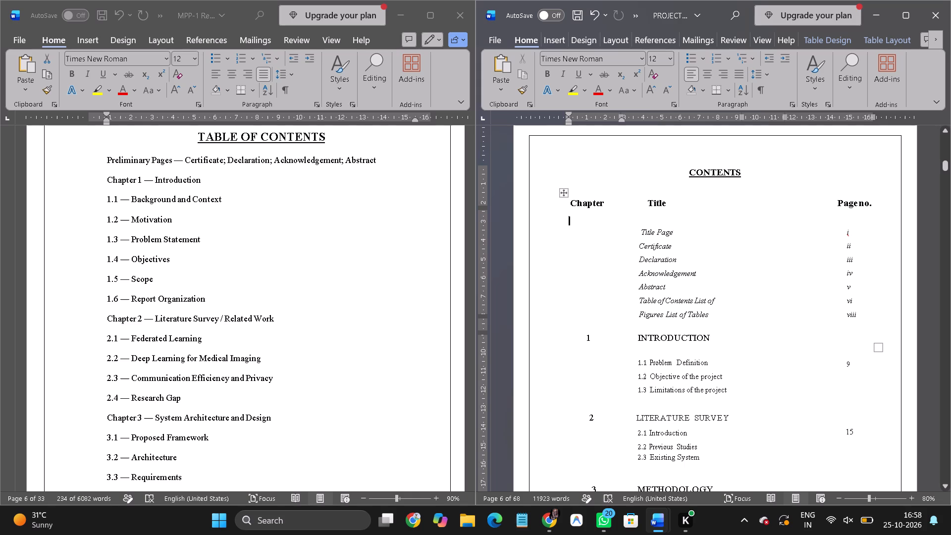
scroll(580, 314, "down", 4)
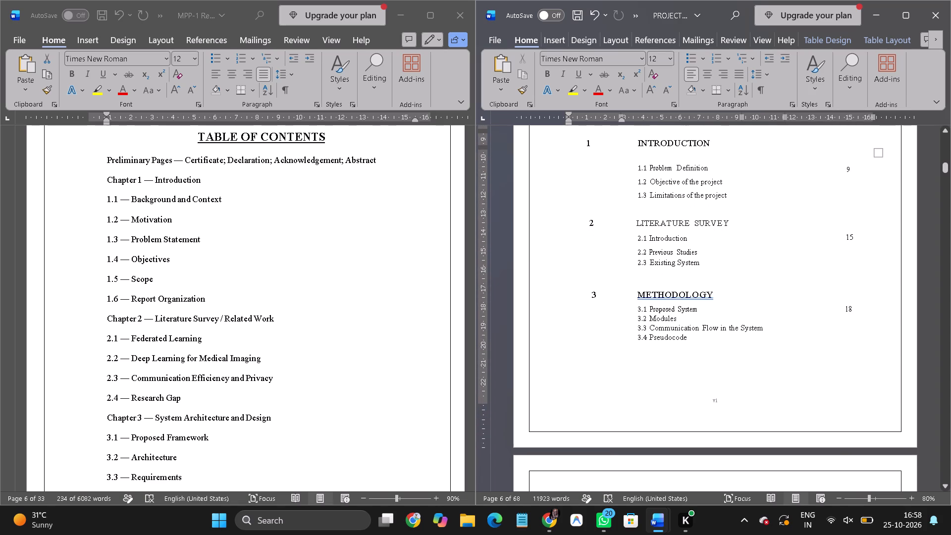
scroll(580, 314, "down", 5)
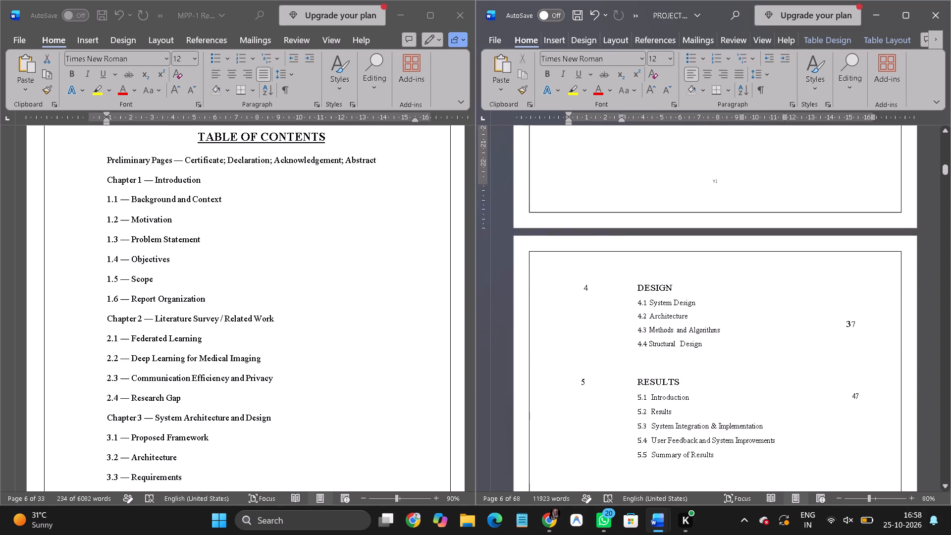
scroll(580, 314, "down", 3)
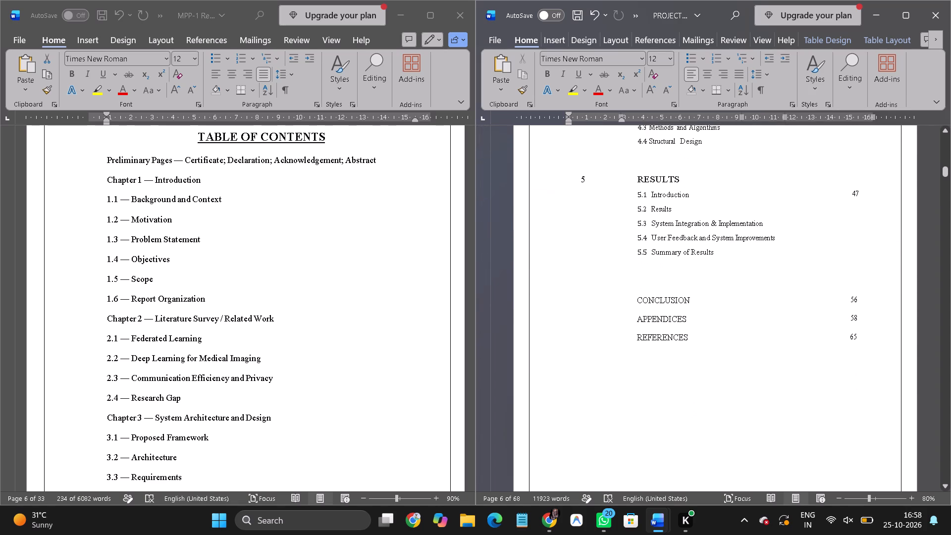
scroll(580, 314, "down", 1)
scroll(580, 314, "up", 4)
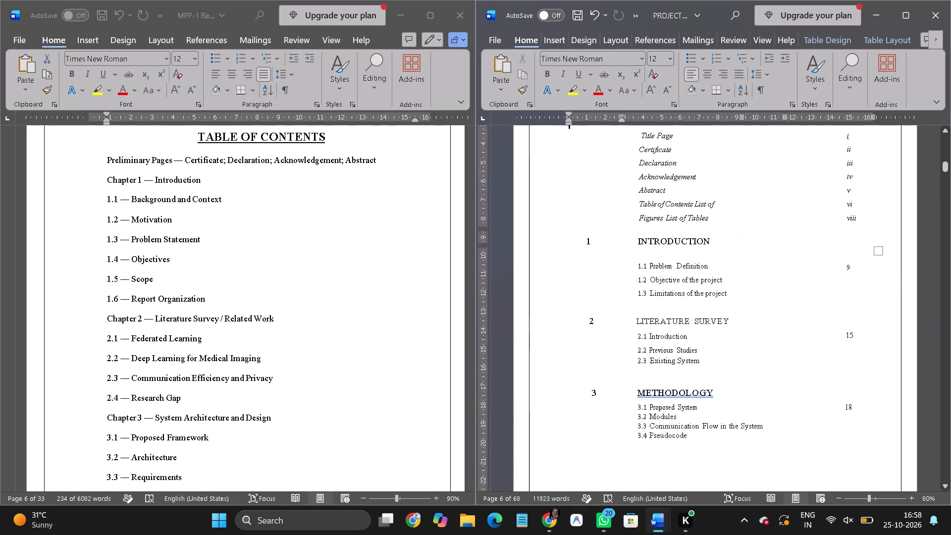
scroll(580, 314, "up", 6)
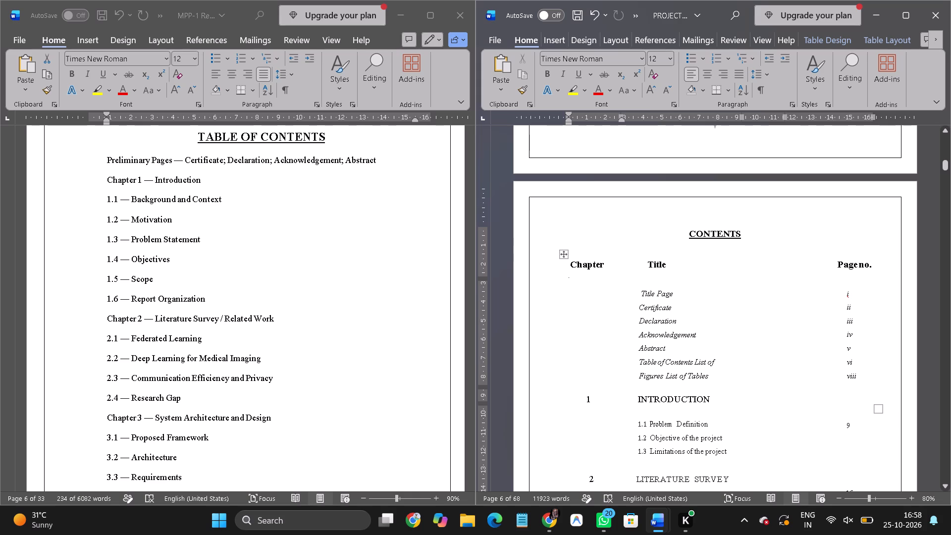
Examine the text formatting of the preliminary-page and Introduction entries on the report's Contents page.
left_click_drag(640, 292, 886, 378)
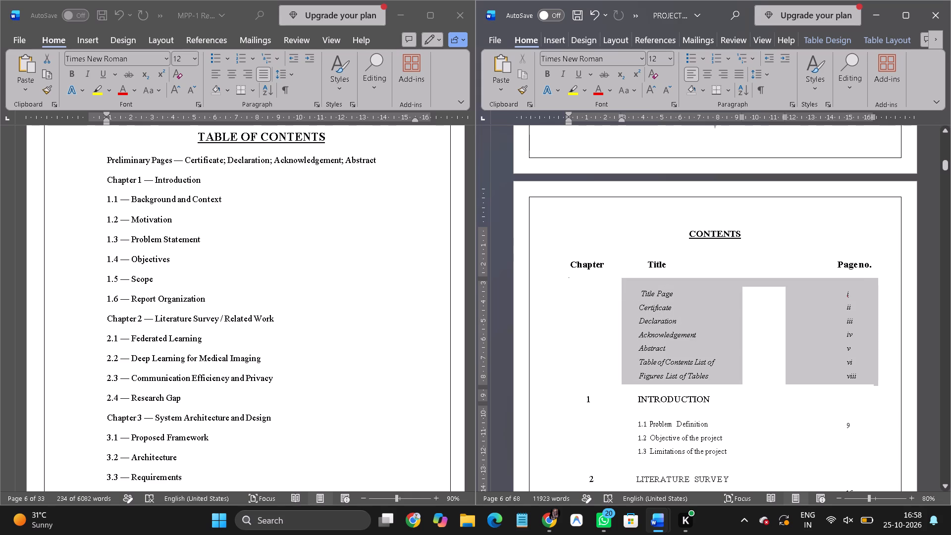
left_click_drag(886, 378, 863, 373)
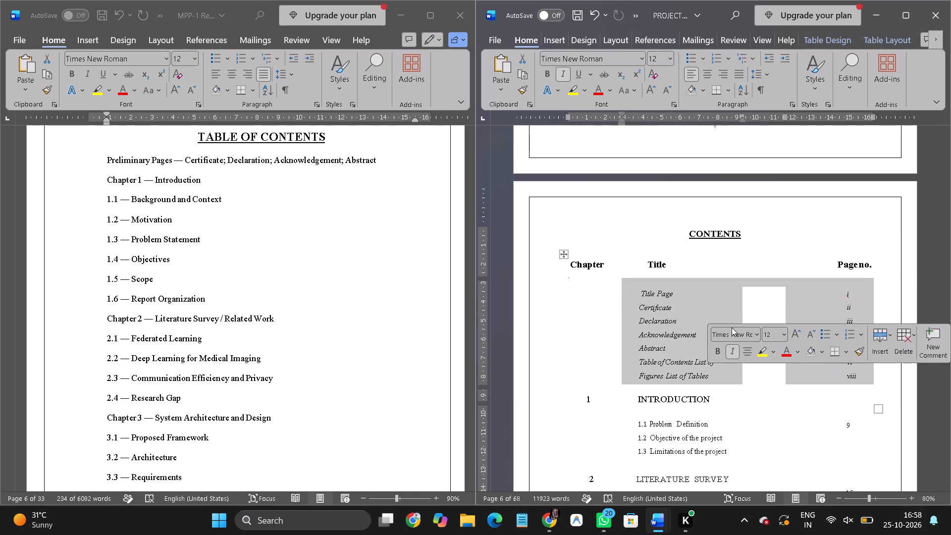
left_click(651, 302)
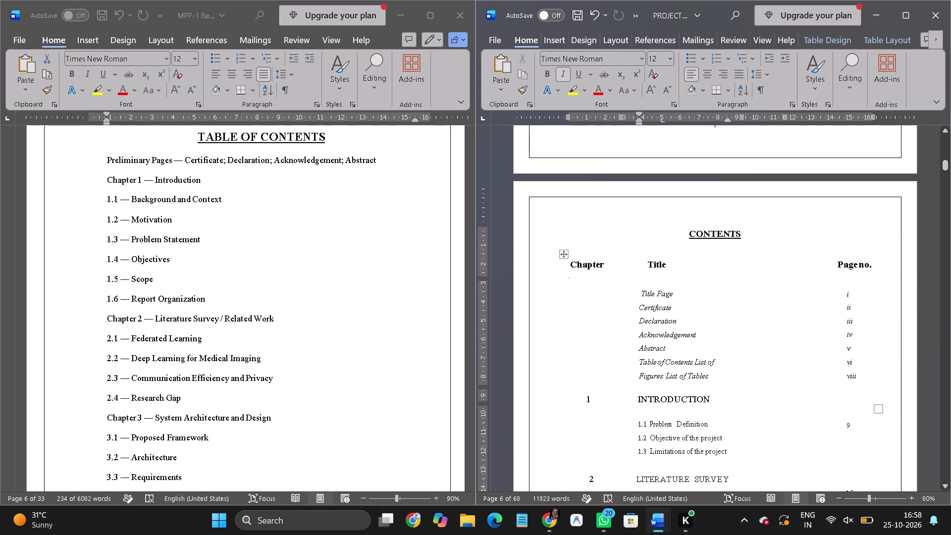
left_click(637, 400)
left_click(647, 422)
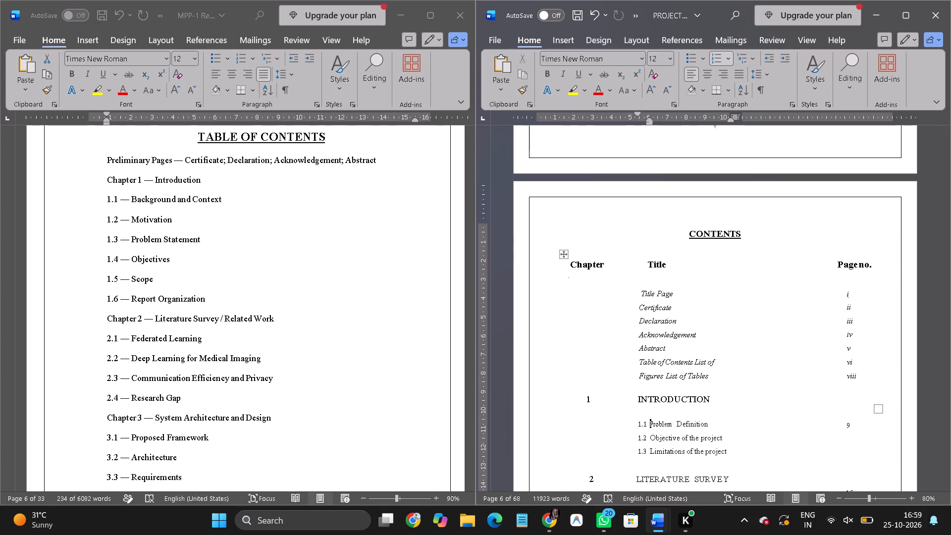
scroll(598, 295, "down", 1)
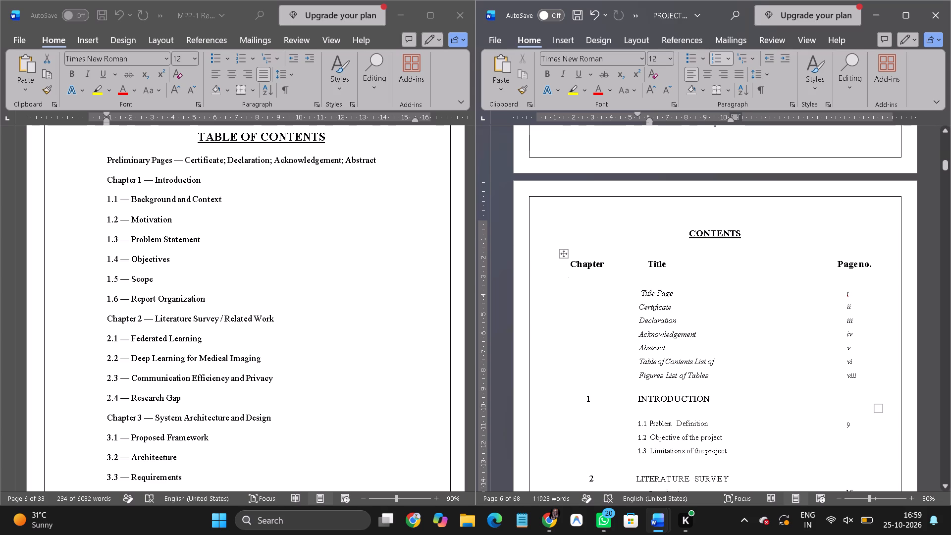
scroll(598, 295, "down", 2)
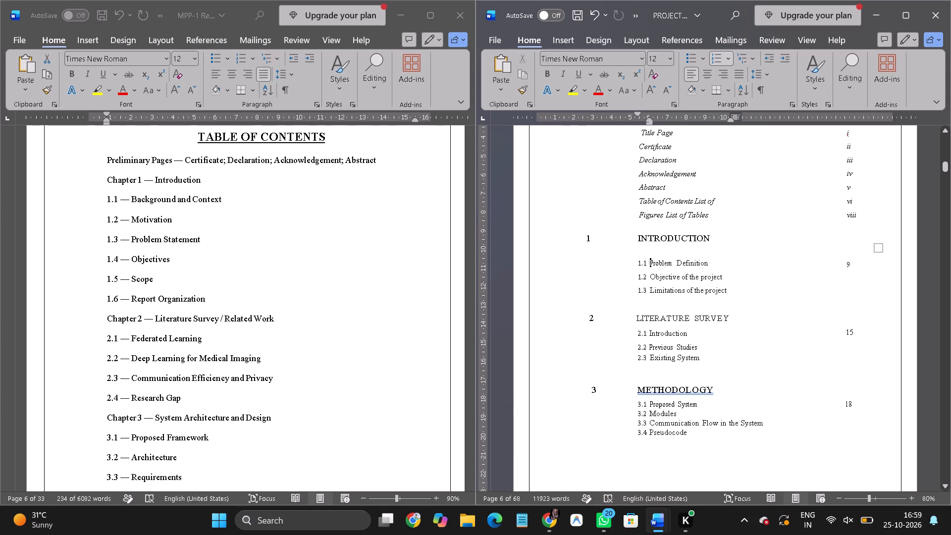
left_click(661, 262)
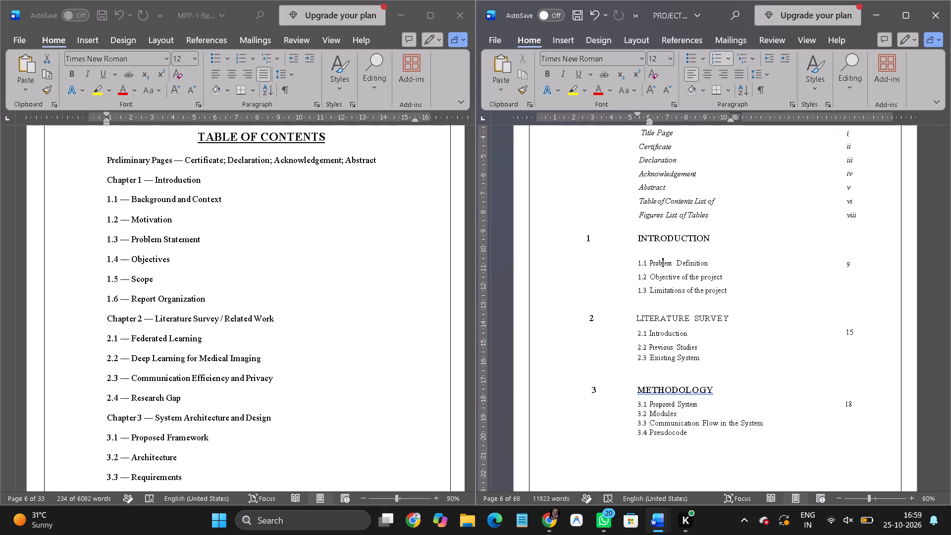
Set the LITERATURE SURVEY chapter line in the Contents to font size 14 and extend its right indent so it fits on one line.
left_click(647, 320)
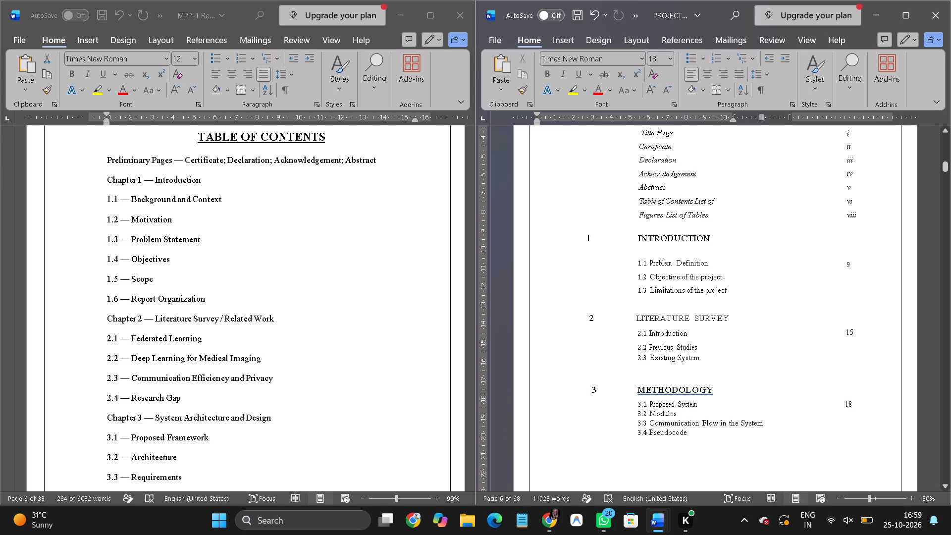
left_click(667, 241)
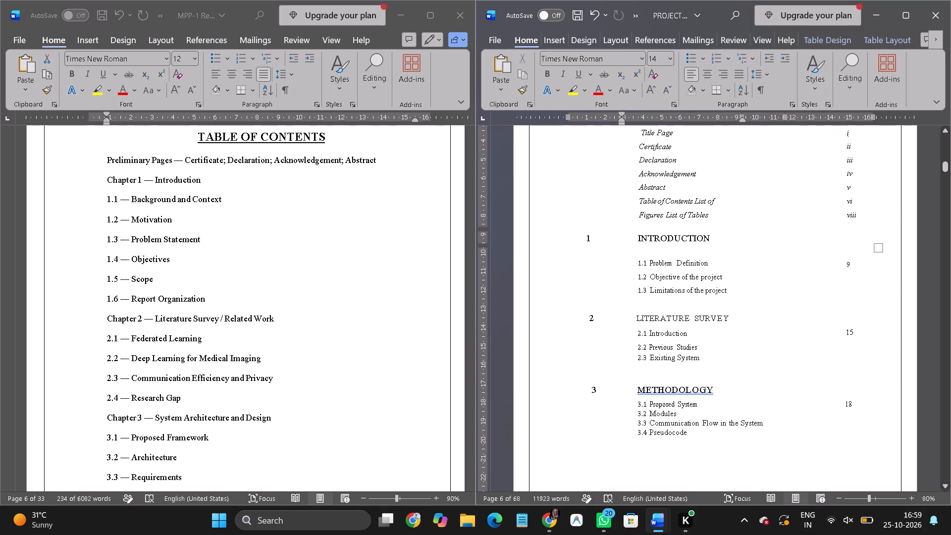
triple_click(661, 316)
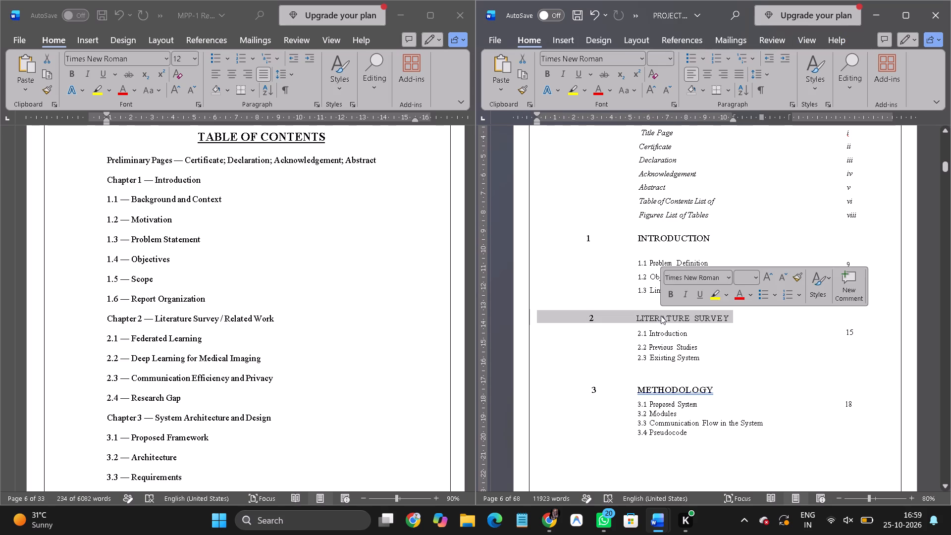
left_click(654, 63)
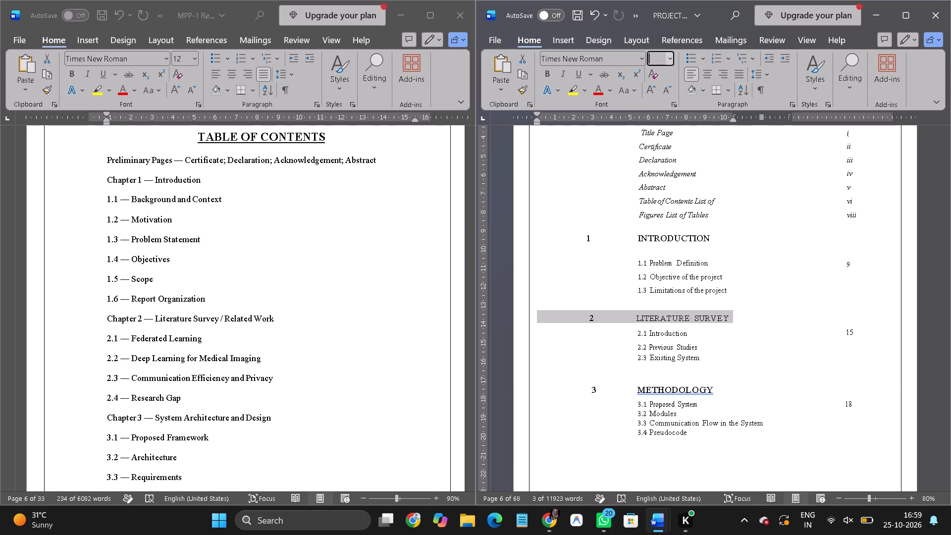
type("14")
key("Return")
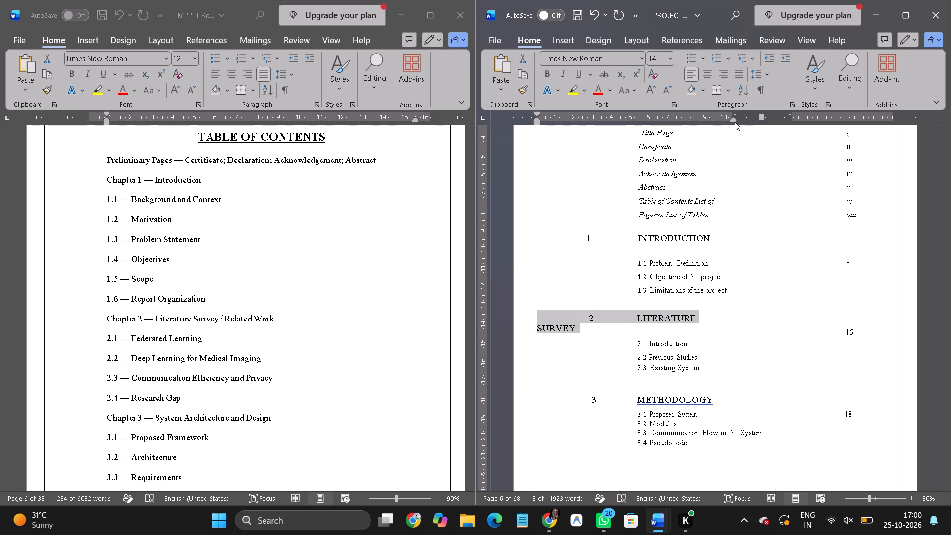
left_click_drag(735, 122, 795, 125)
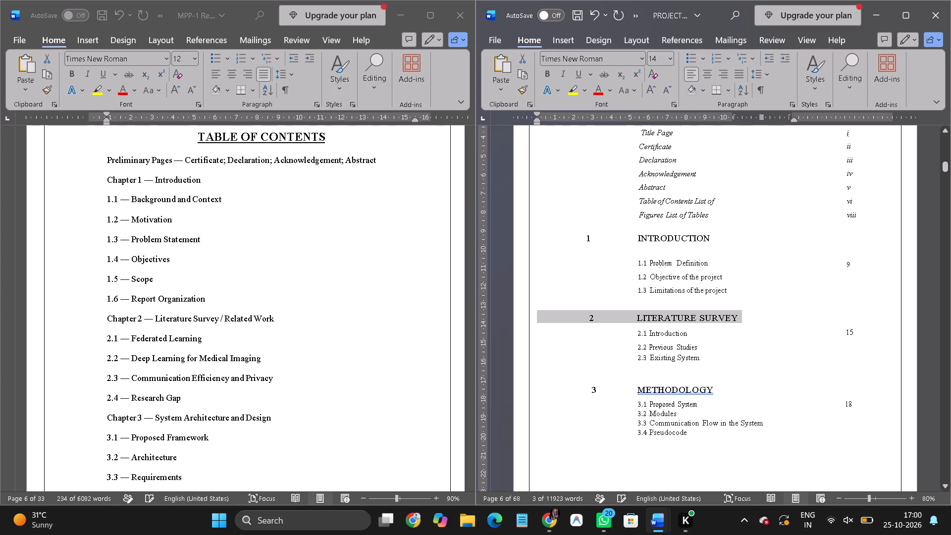
Review the remaining Contents entries and compare the lists of figures and tables in both reports.
left_click(657, 390)
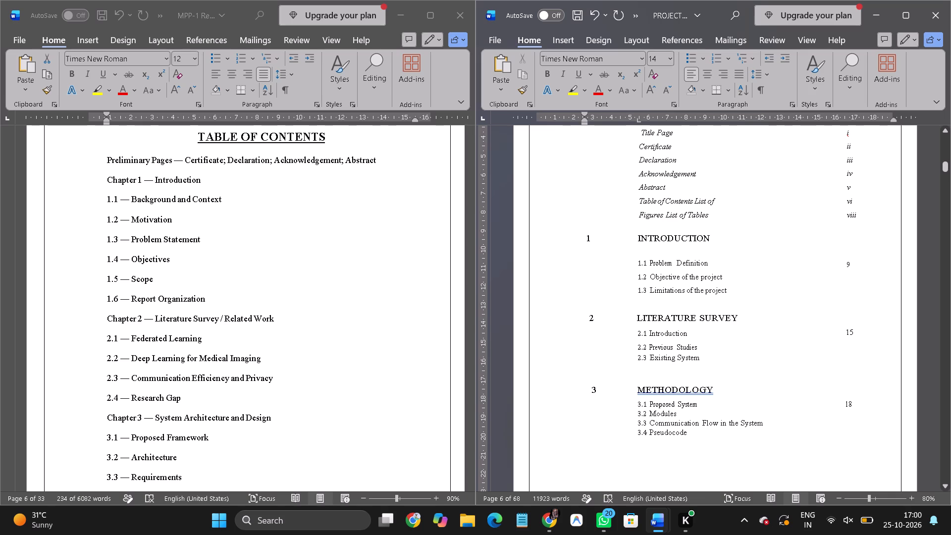
scroll(650, 330, "down", 3)
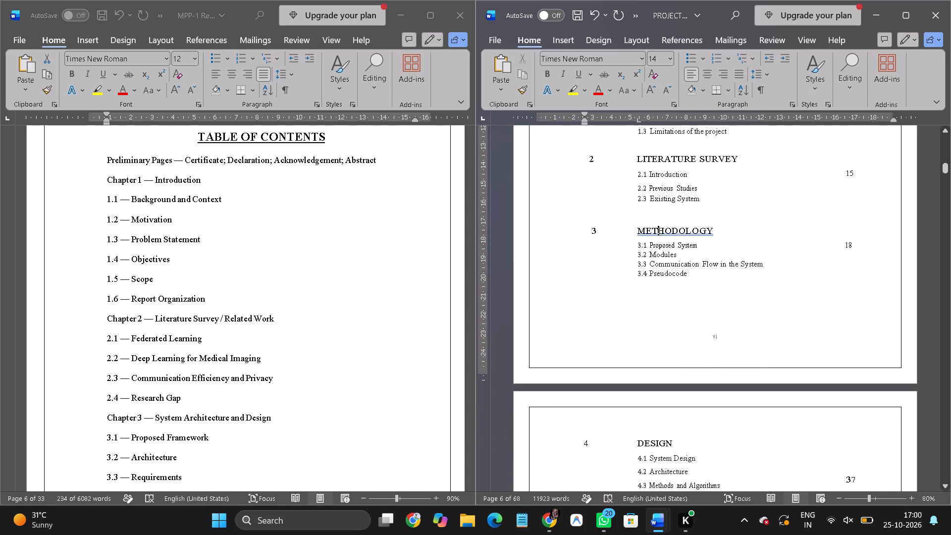
scroll(650, 330, "down", 1)
scroll(650, 330, "up", 3)
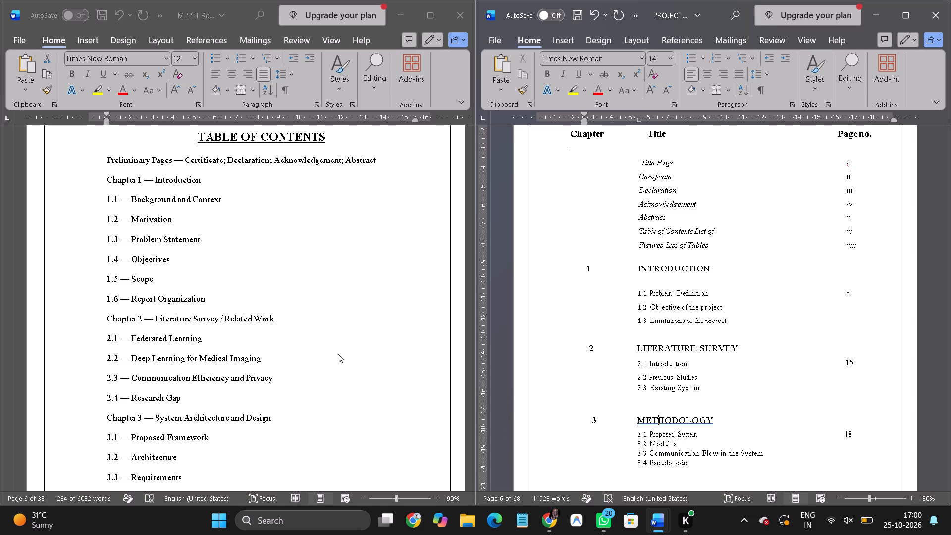
scroll(338, 354, "down", 8)
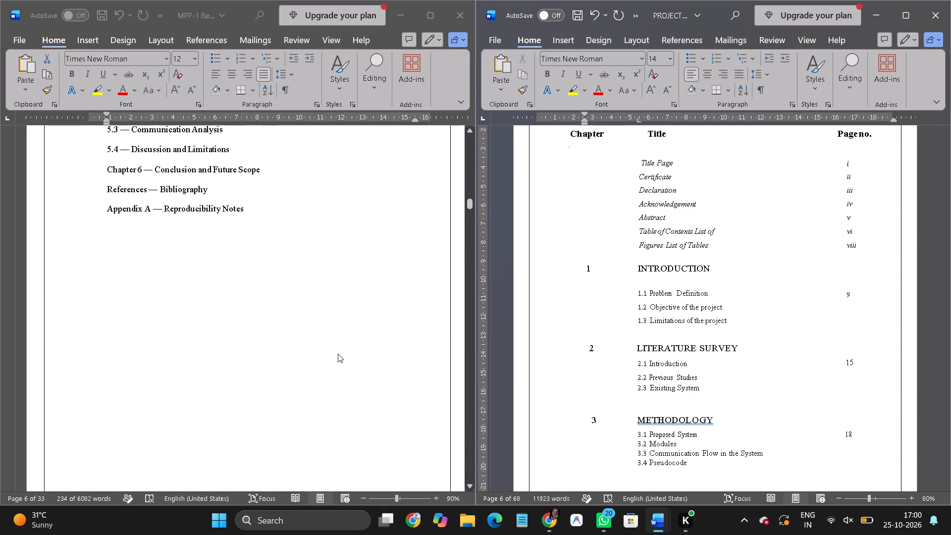
scroll(338, 354, "down", 5)
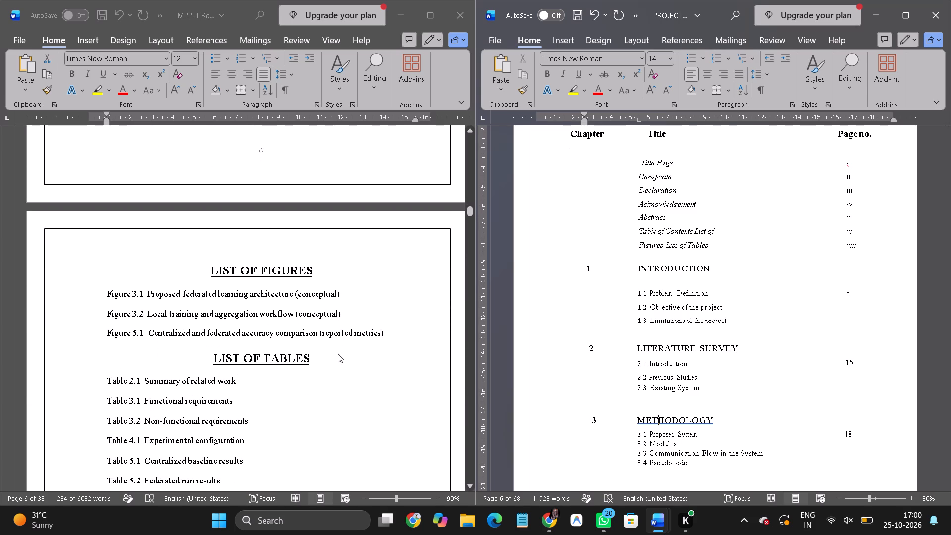
scroll(338, 354, "down", 1)
scroll(681, 308, "down", 3)
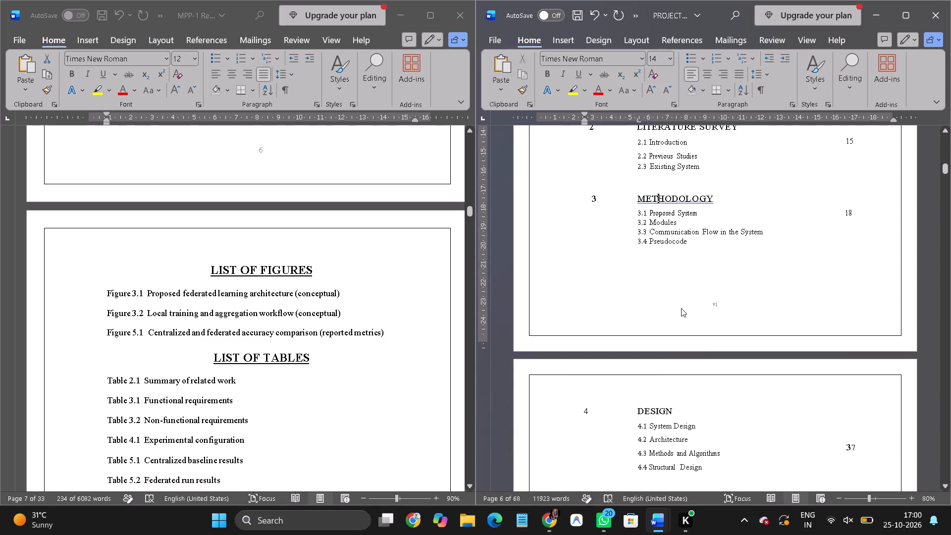
scroll(681, 308, "down", 7)
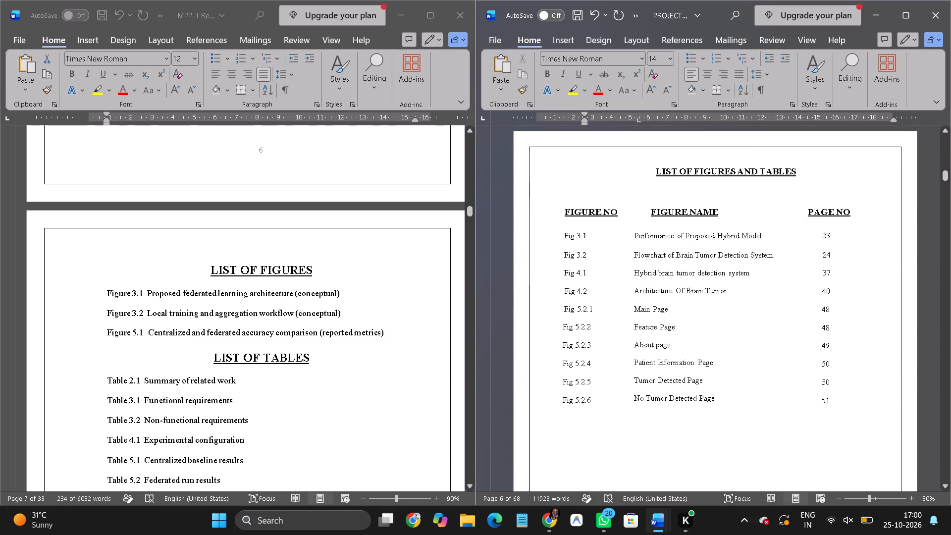
scroll(681, 308, "down", 3)
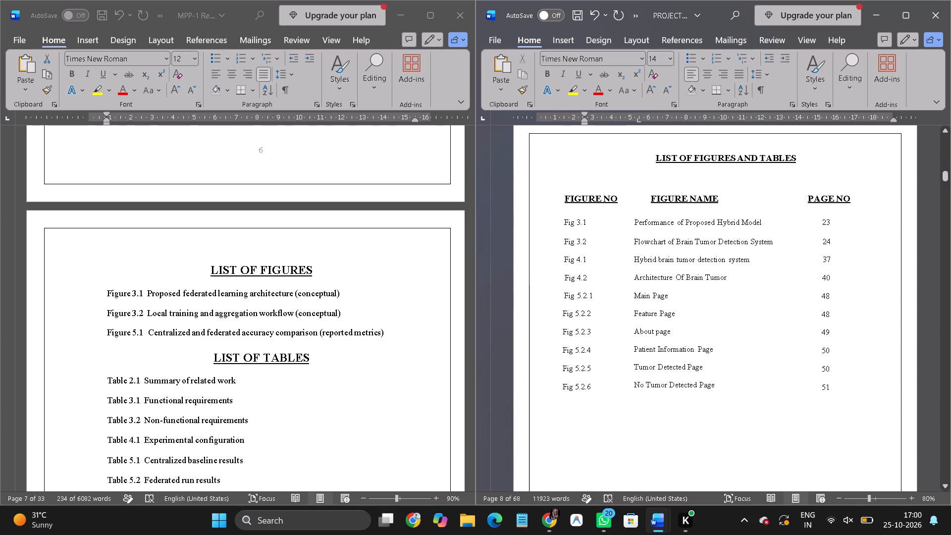
Examine the layout of the brain tumor report's figure list, table list and Abbreviation Table pages.
scroll(681, 308, "down", 1)
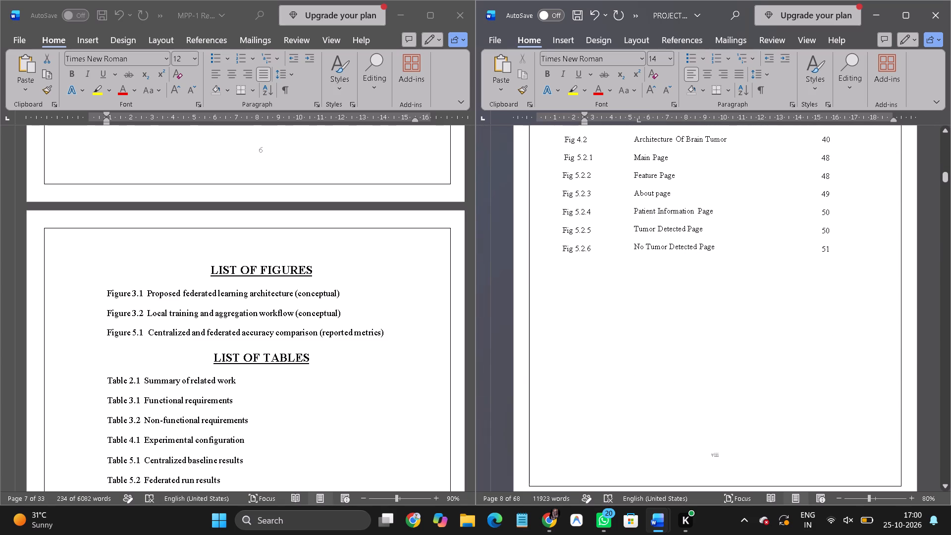
scroll(681, 308, "up", 1)
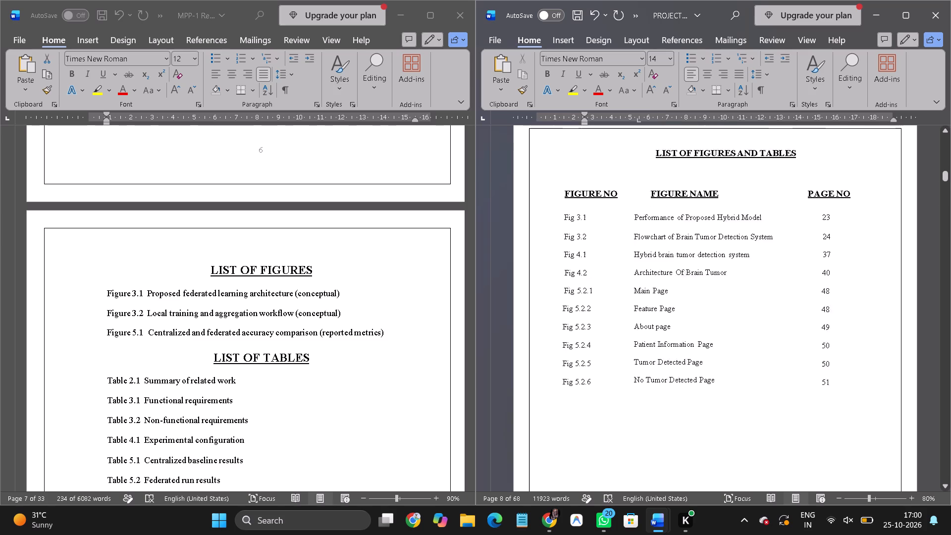
scroll(681, 308, "up", 1)
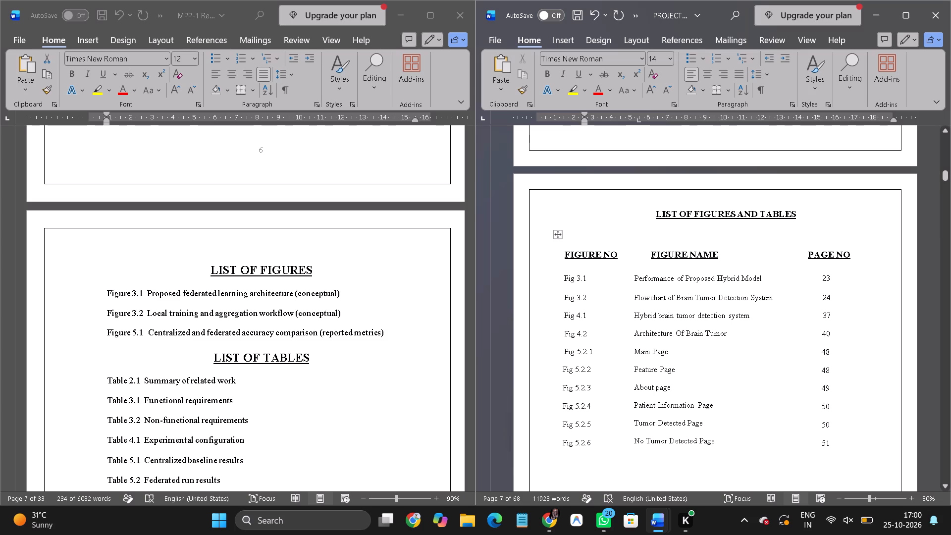
left_click(699, 462)
scroll(699, 462, "down", 1)
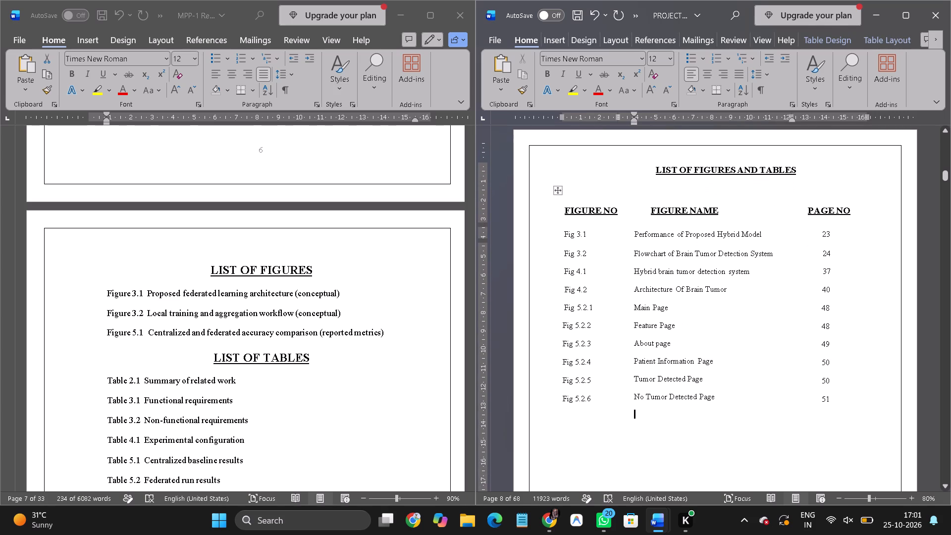
scroll(699, 462, "down", 3)
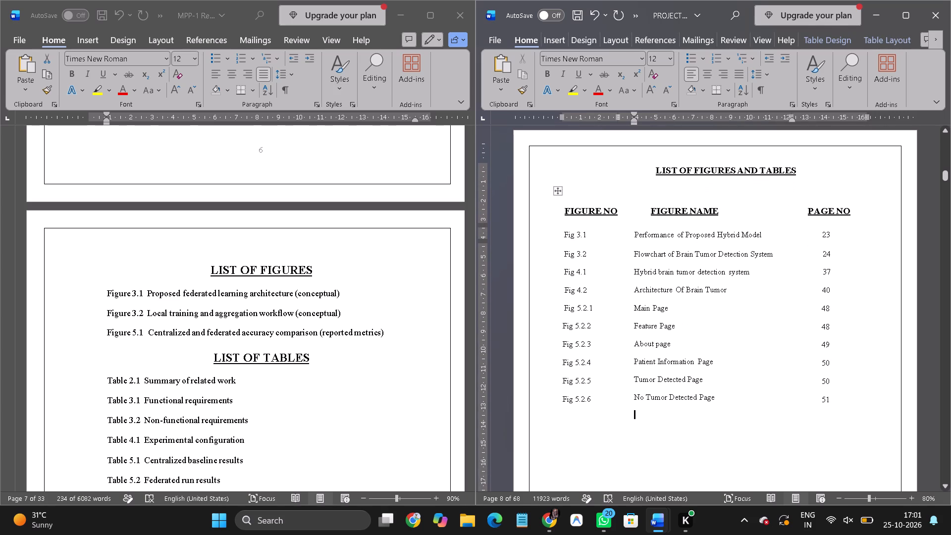
scroll(699, 462, "down", 1)
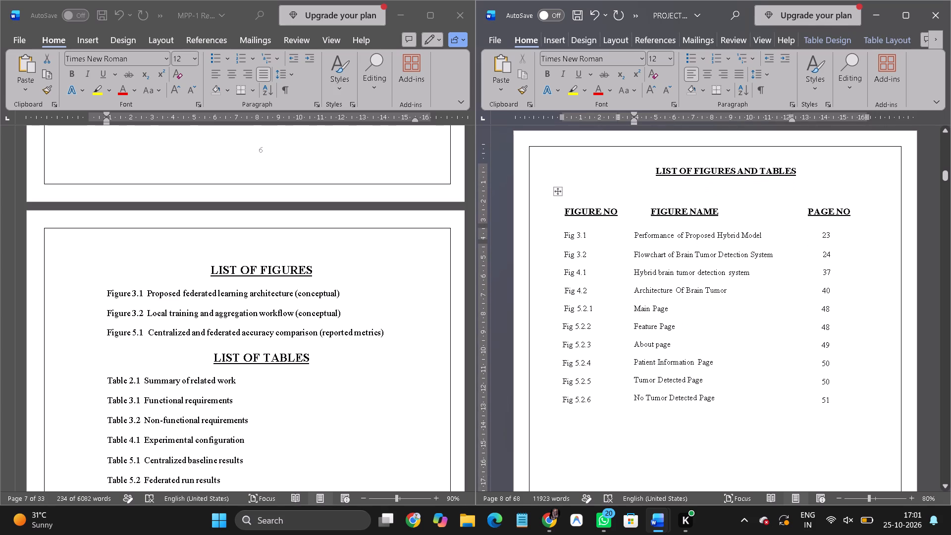
scroll(699, 462, "down", 6)
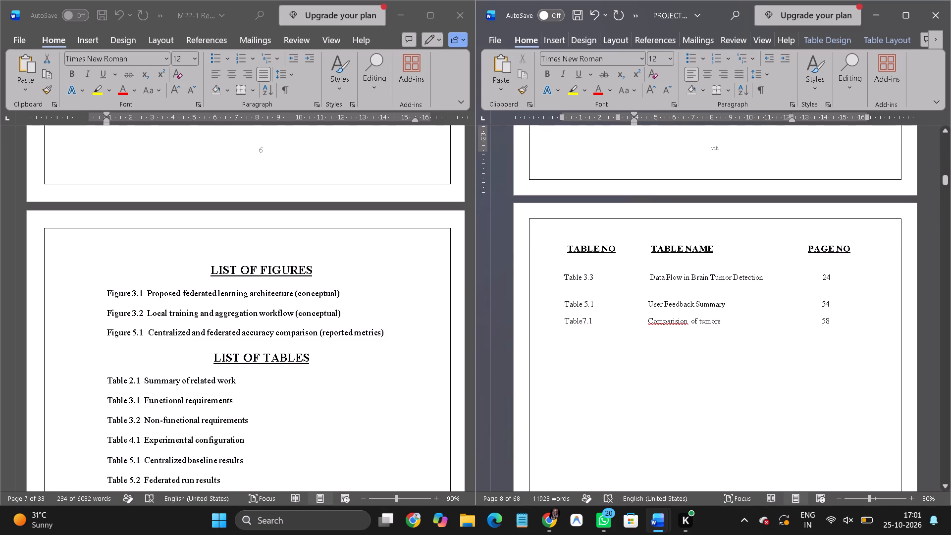
scroll(699, 462, "down", 1)
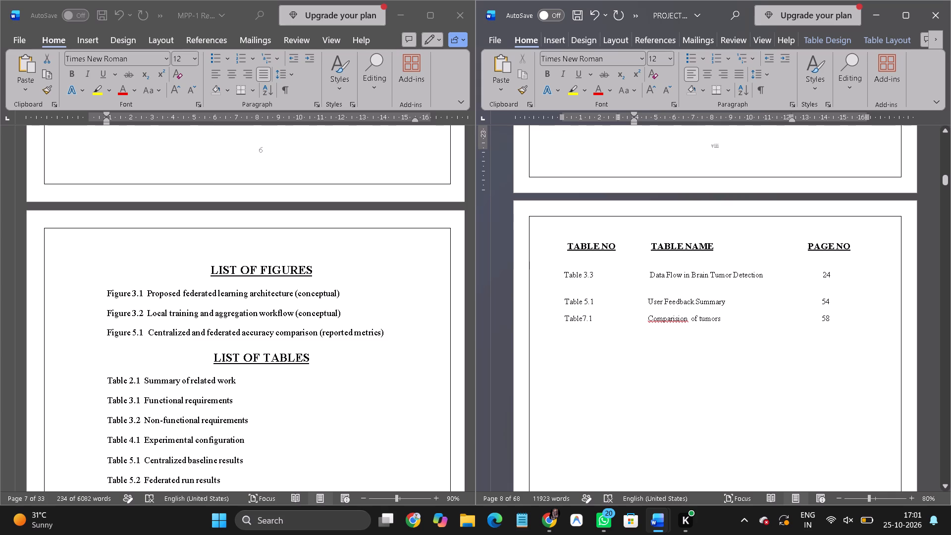
scroll(699, 462, "down", 6)
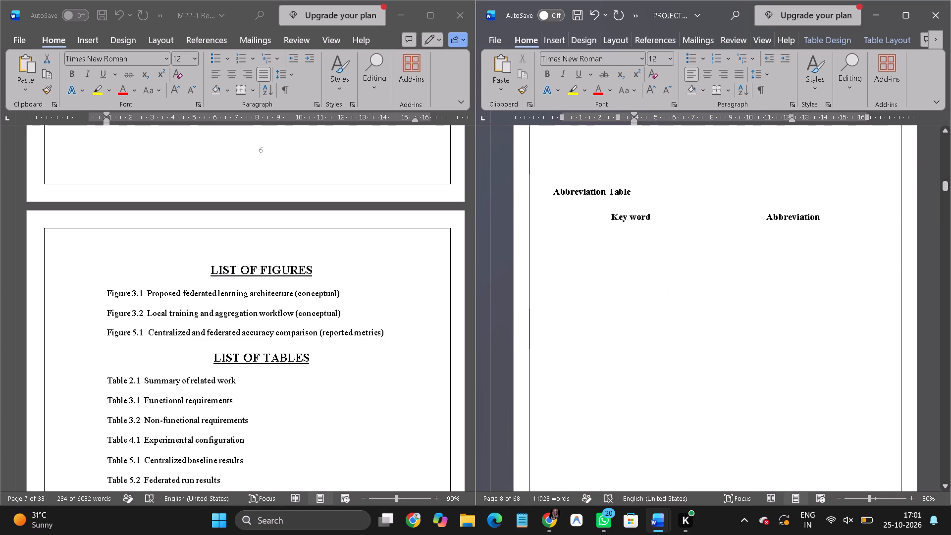
scroll(699, 462, "up", 3)
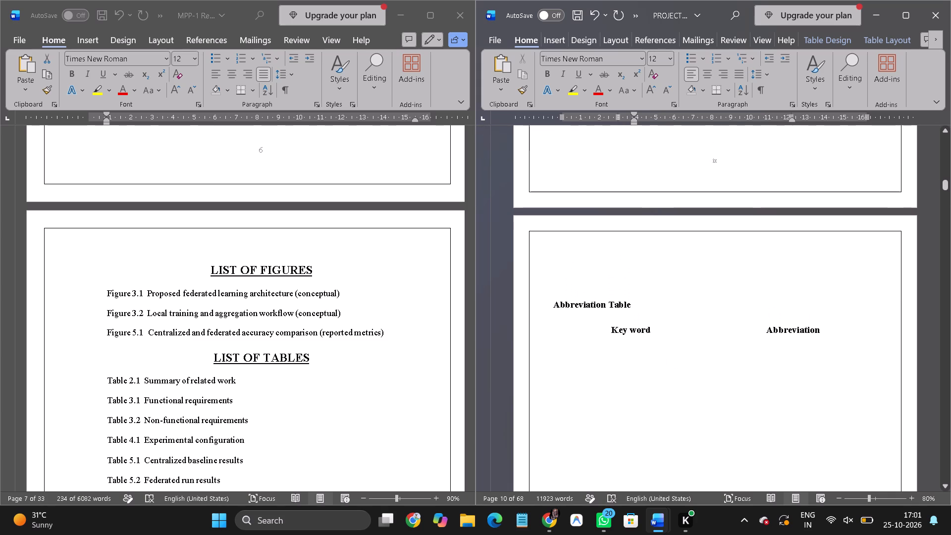
scroll(699, 462, "up", 7)
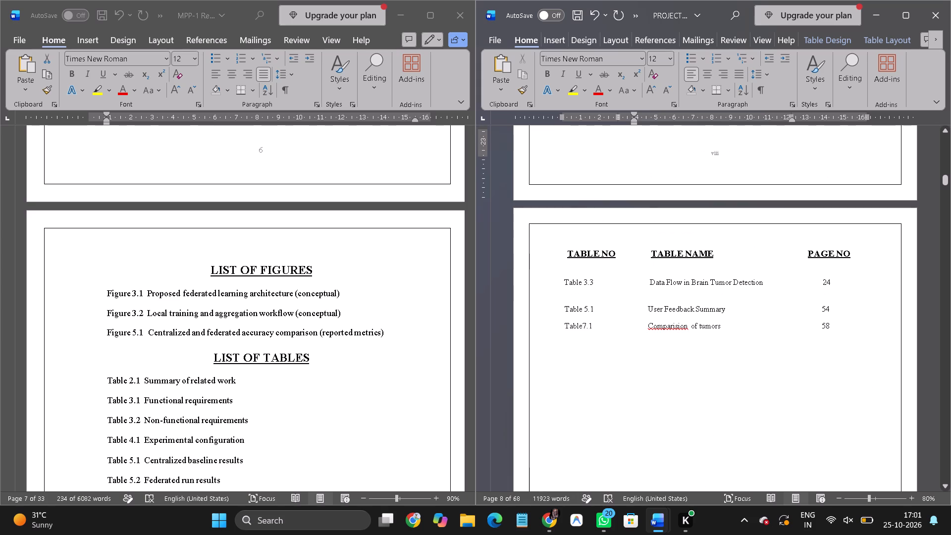
Delete the spaces before the cursor in the blank line below the brain tumor report's list of tables.
left_click(654, 360)
left_click(654, 360)
key("Down")
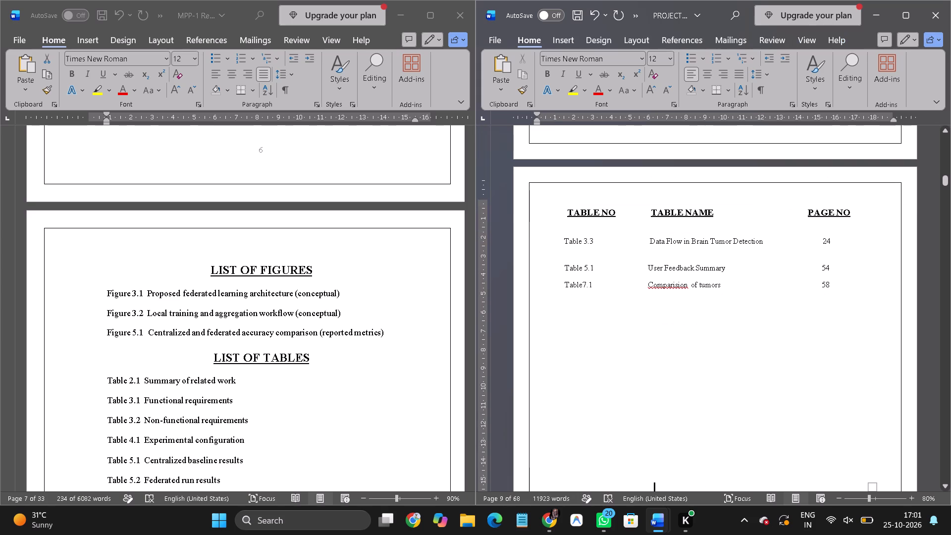
key("BackSpace")
key("BackSpace")
key("BackSpace")
key("BackSpace")
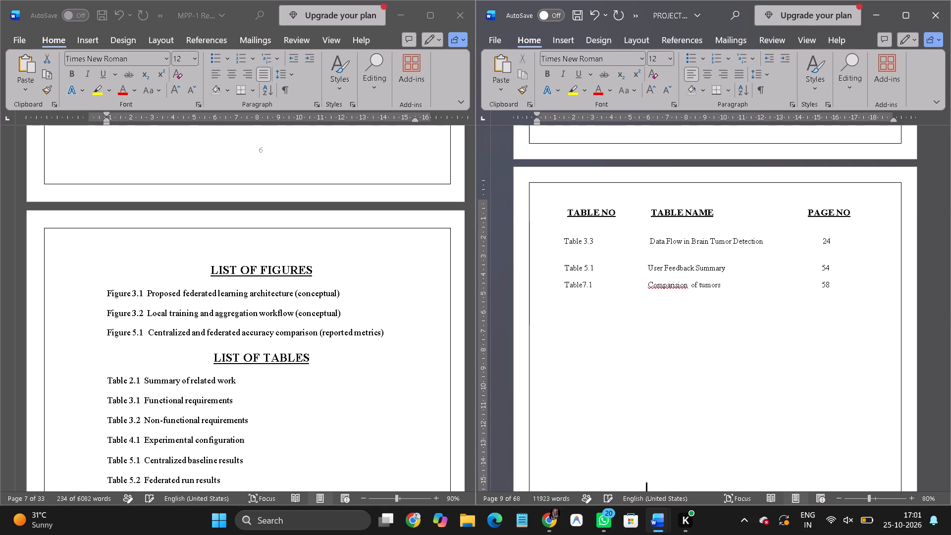
key("BackSpace")
key("BackSpace")
key("BackSpace")
key("BackSpace")
key("BackSpace")
key("BackSpace")
key("BackSpace")
key("BackSpace")
key("BackSpace")
key("BackSpace")
key("BackSpace")
key("BackSpace")
key("BackSpace")
key("BackSpace")
key("BackSpace")
key("BackSpace")
key("BackSpace")
key("BackSpace")
key("BackSpace")
key("BackSpace")
key("BackSpace")
key("BackSpace")
key("BackSpace")
key("BackSpace")
key("BackSpace")
key("BackSpace")
key("BackSpace")
key("BackSpace")
key("BackSpace")
key("BackSpace")
key("BackSpace")
key("BackSpace")
Show the formatting marks and delete the extra empty paragraph below page number 58 in the list of tables.
key("ctrl+shift+8")
left_click(809, 302)
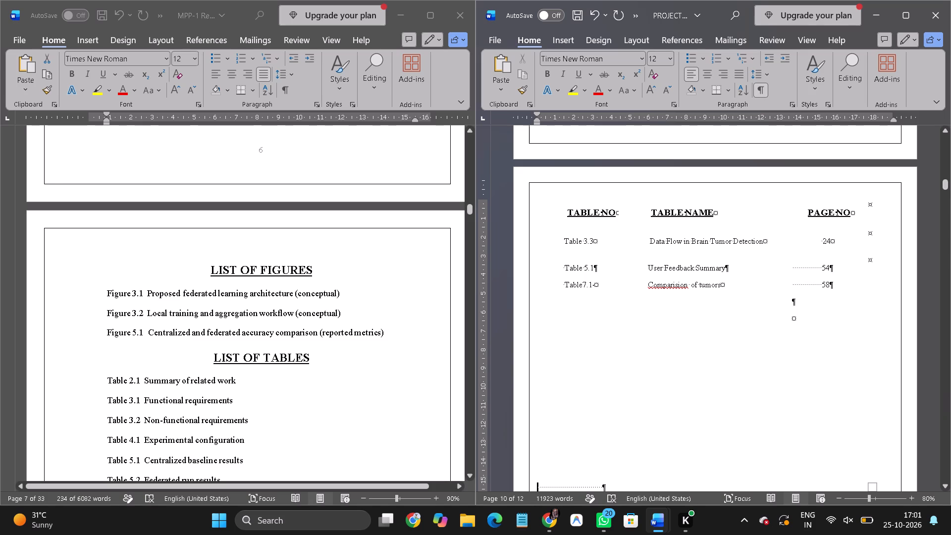
key("Delete")
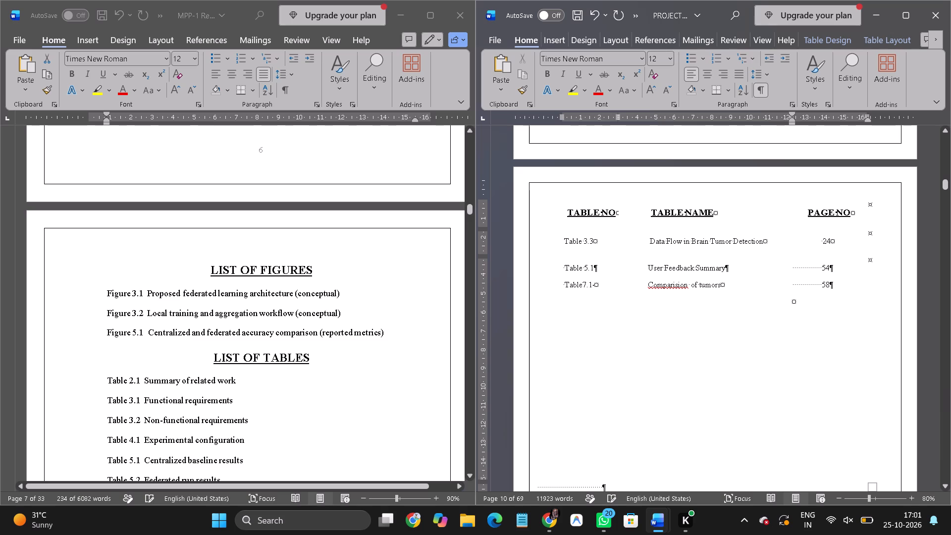
key("Delete")
key("Delete")
key("Delete")
key("Delete")
key("Delete")
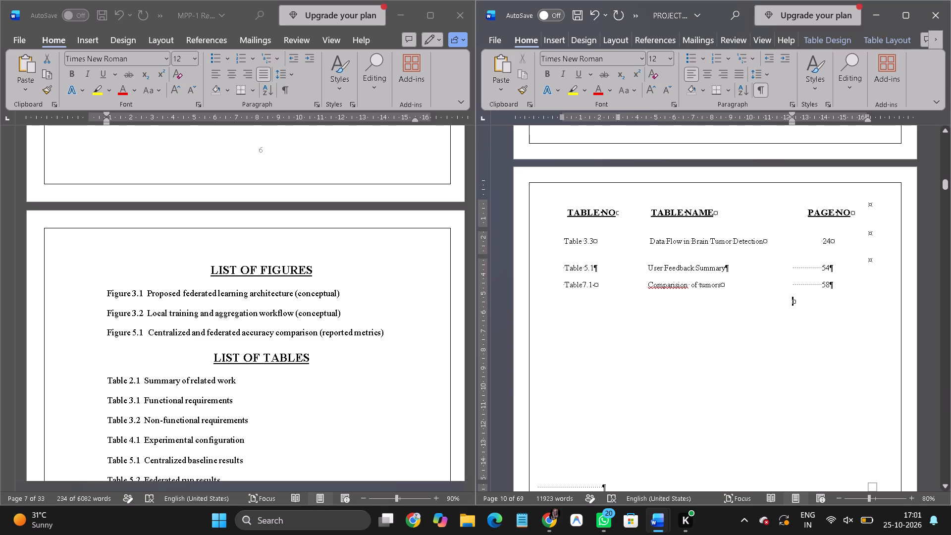
key("Delete")
key("Delete")
key("Delete")
key("Delete")
key("Delete")
key("Delete")
key("Delete")
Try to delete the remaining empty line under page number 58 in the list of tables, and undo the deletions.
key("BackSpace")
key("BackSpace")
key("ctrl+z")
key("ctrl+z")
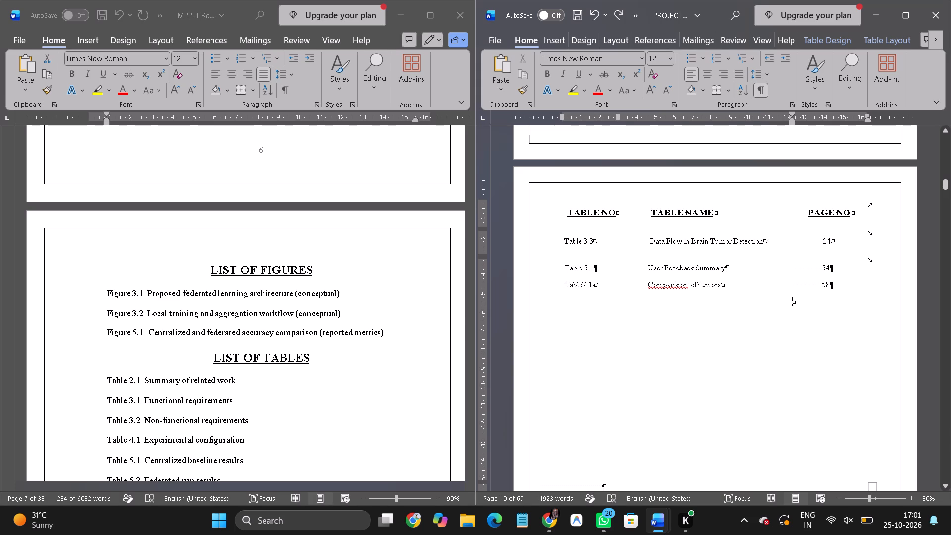
Delete the empty paragraphs and leftover spaces between the list of tables and the next-page section break.
scroll(701, 426, "down", 2)
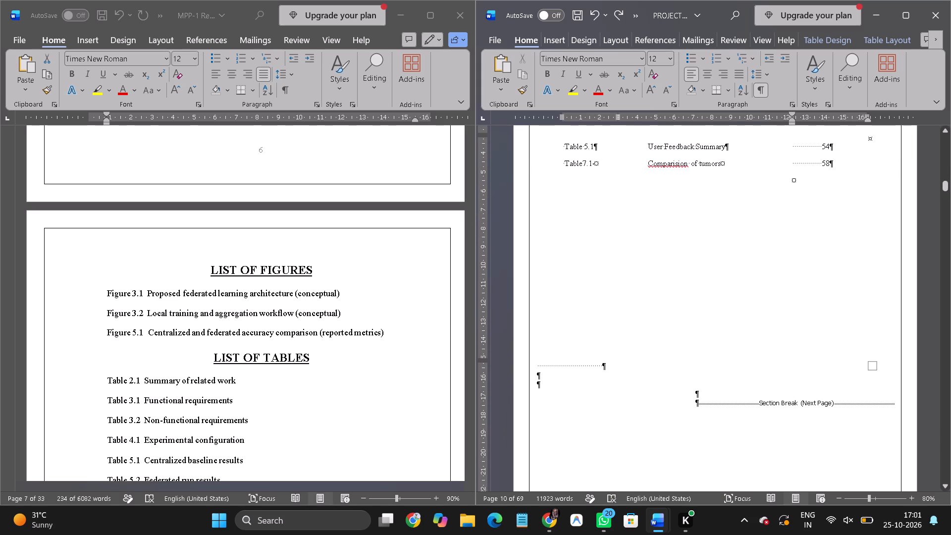
left_click(673, 394)
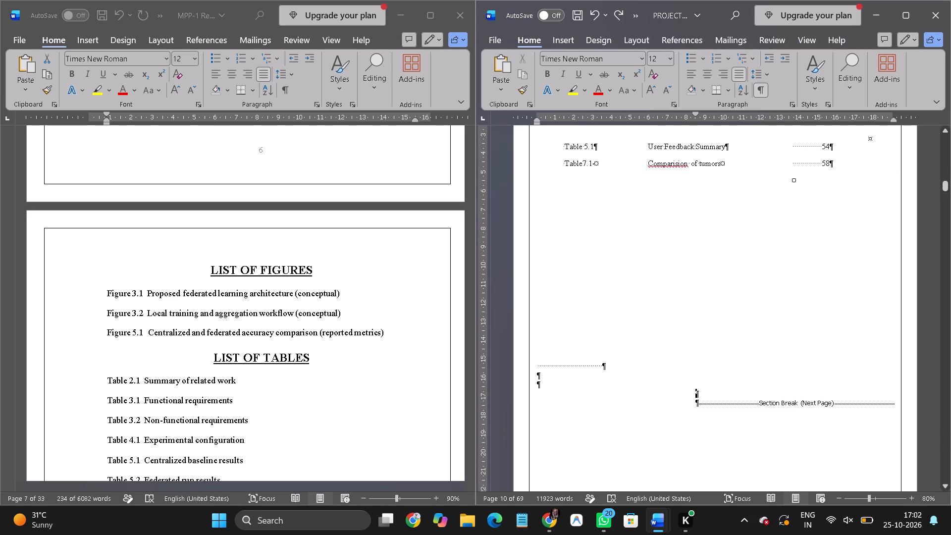
key("Delete")
key("Delete")
key("BackSpace")
key("BackSpace")
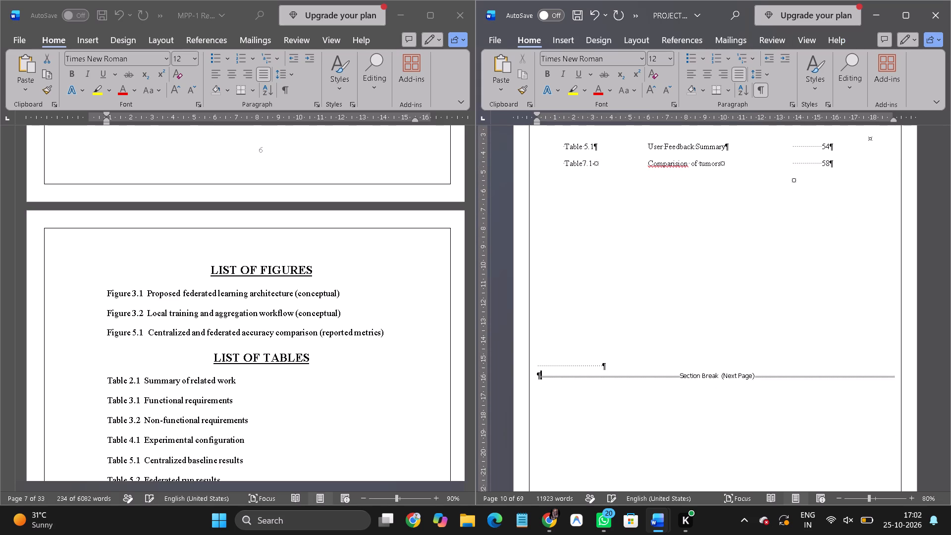
key("BackSpace")
key("BackSpace")
key("BackSpace")
key("BackSpace")
key("BackSpace")
key("BackSpace")
key("BackSpace")
key("BackSpace")
key("BackSpace")
key("BackSpace")
key("BackSpace")
key("BackSpace")
key("BackSpace")
key("BackSpace")
key("BackSpace")
key("BackSpace")
key("BackSpace")
key("BackSpace")
key("BackSpace")
key("BackSpace")
key("BackSpace")
key("BackSpace")
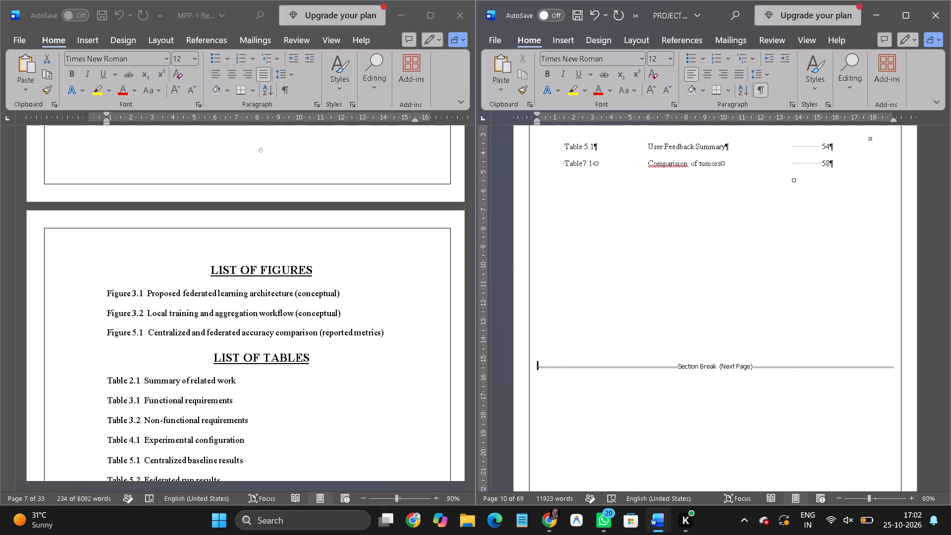
key("Up")
key("Down")
Delete the section break after the list of tables to bring the Abbreviation Table onto the same page.
scroll(734, 366, "down", 4)
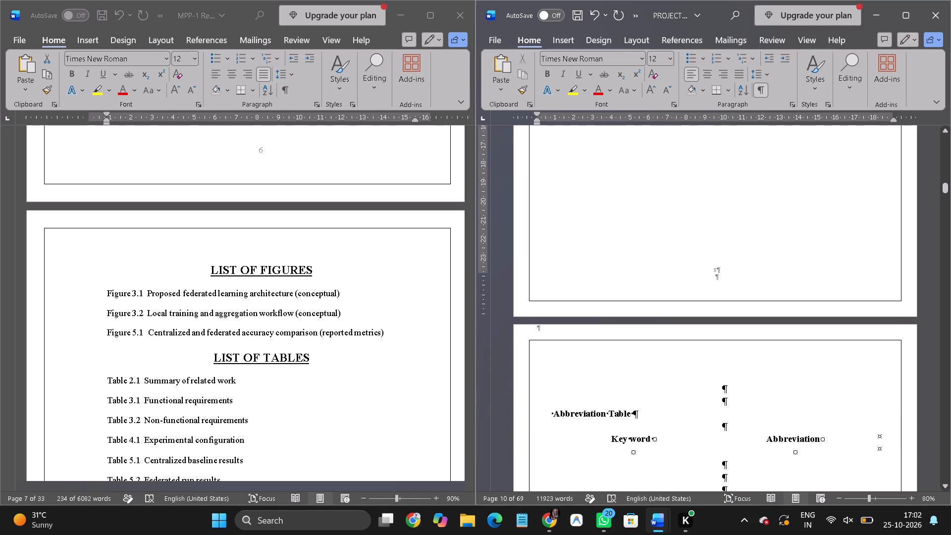
scroll(734, 366, "down", 4)
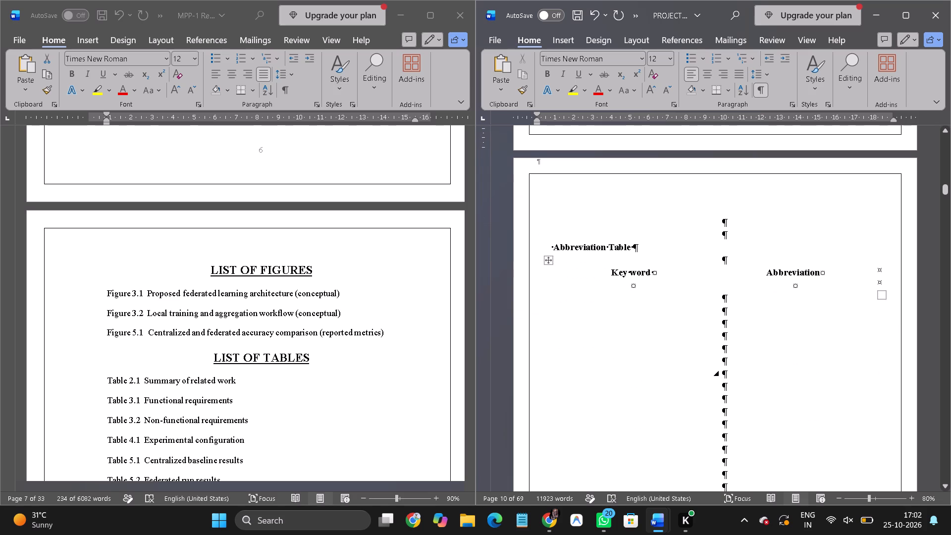
scroll(734, 366, "down", 1)
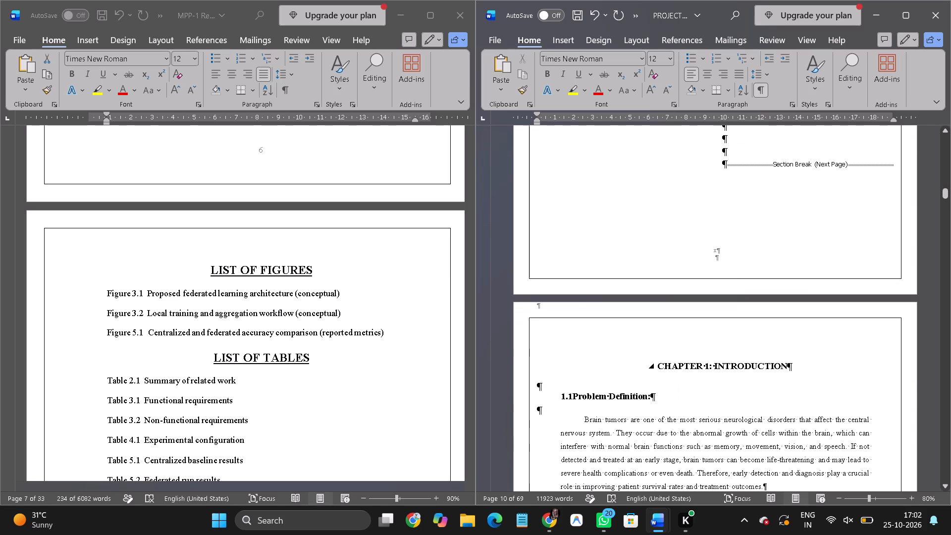
scroll(734, 366, "up", 1)
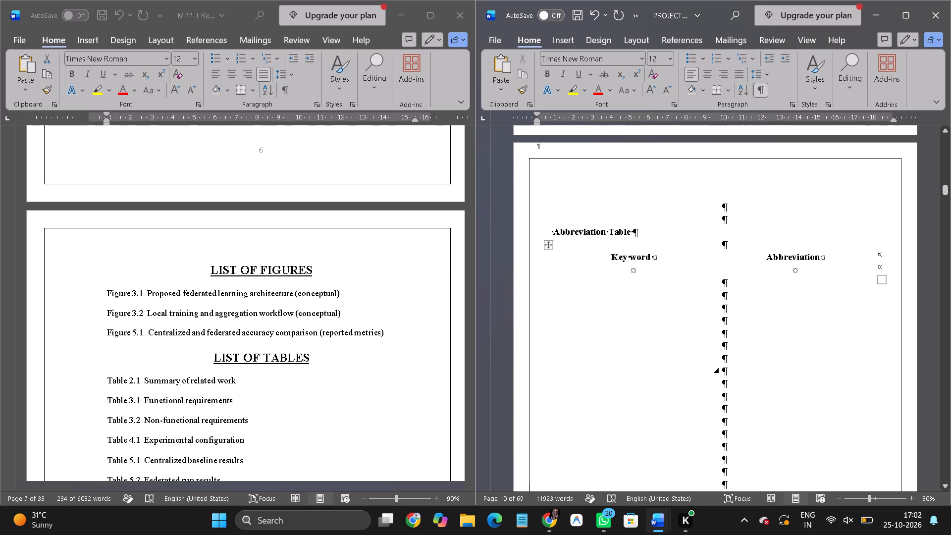
scroll(734, 366, "up", 3)
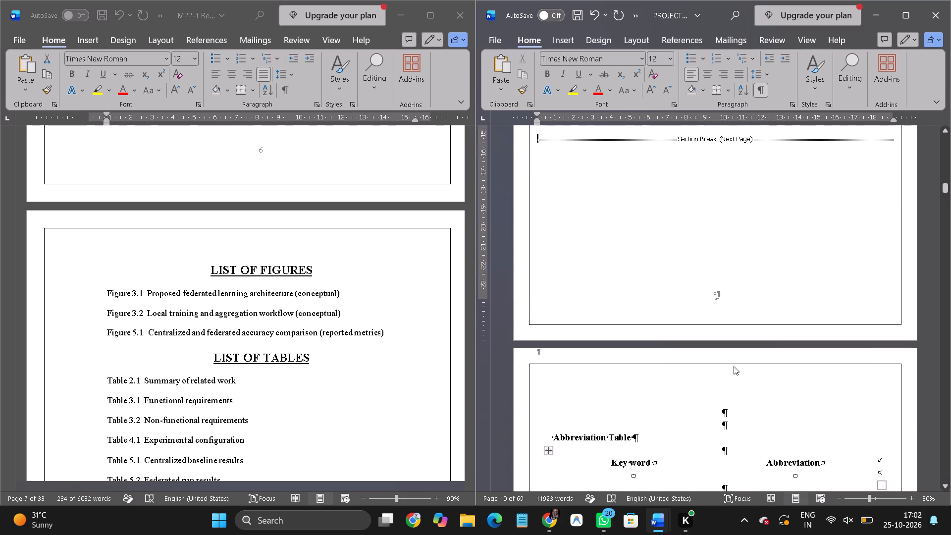
scroll(734, 366, "up", 2)
key("Delete")
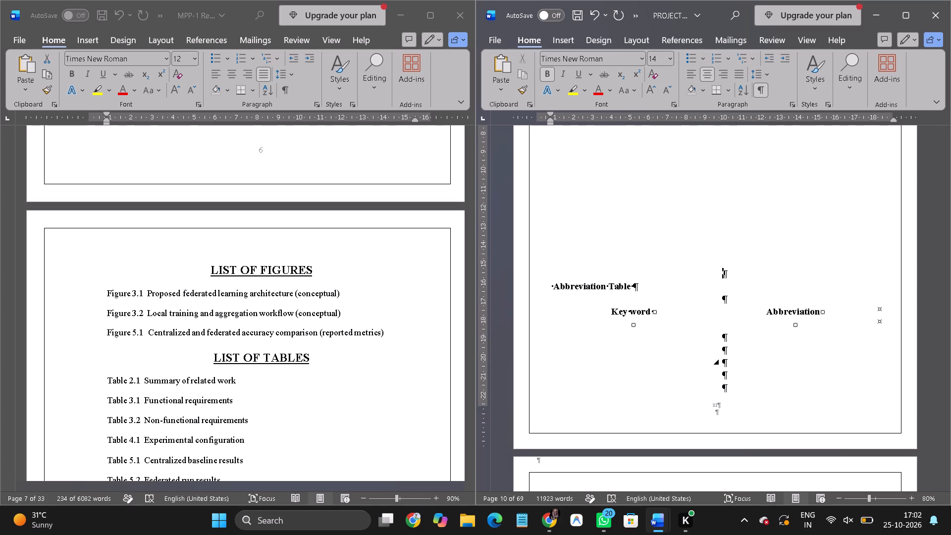
scroll(734, 366, "up", 5)
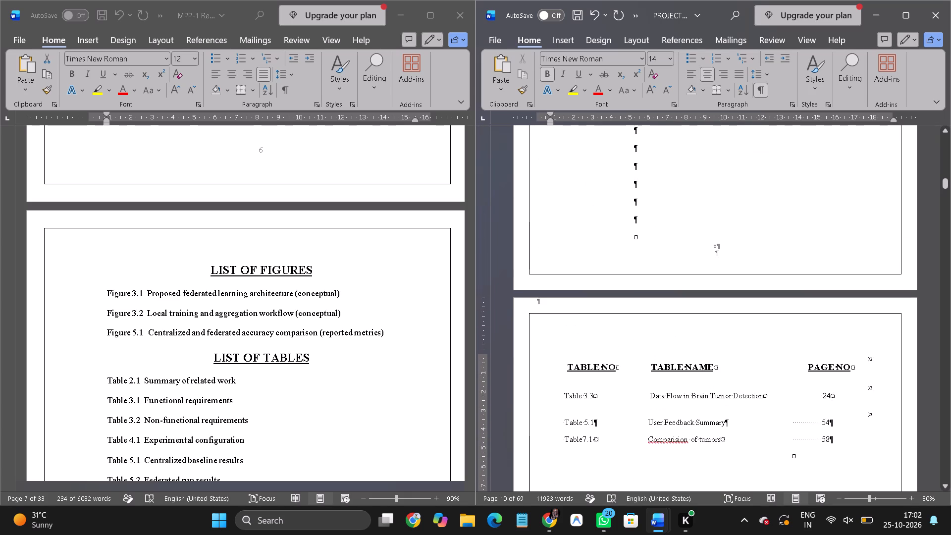
Review the reference report's front matter from the contents pages through the lists of figures and tables.
scroll(734, 366, "up", 4)
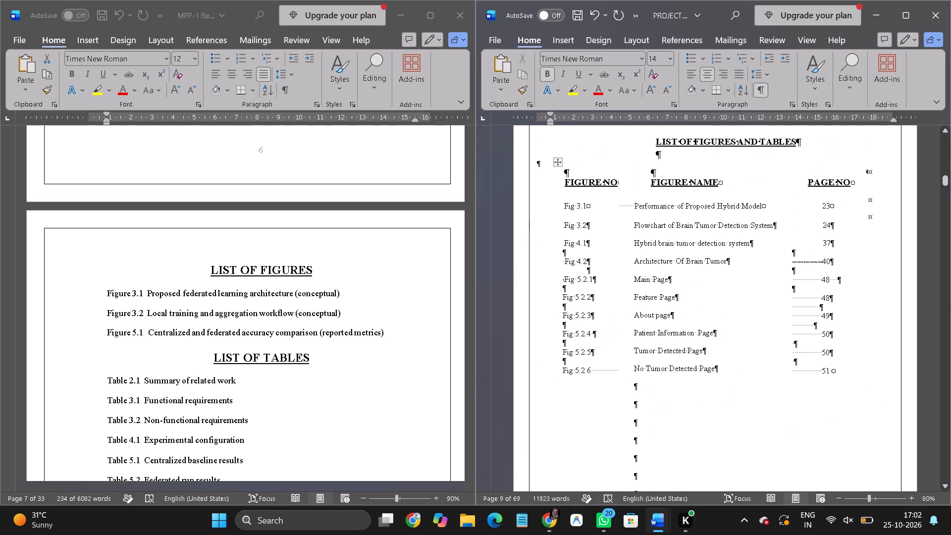
scroll(734, 366, "up", 6)
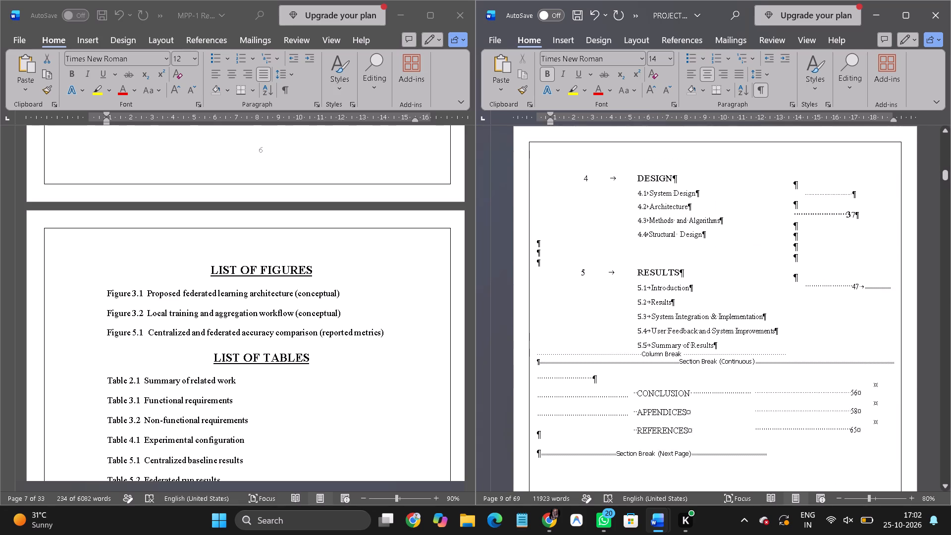
scroll(734, 366, "up", 6)
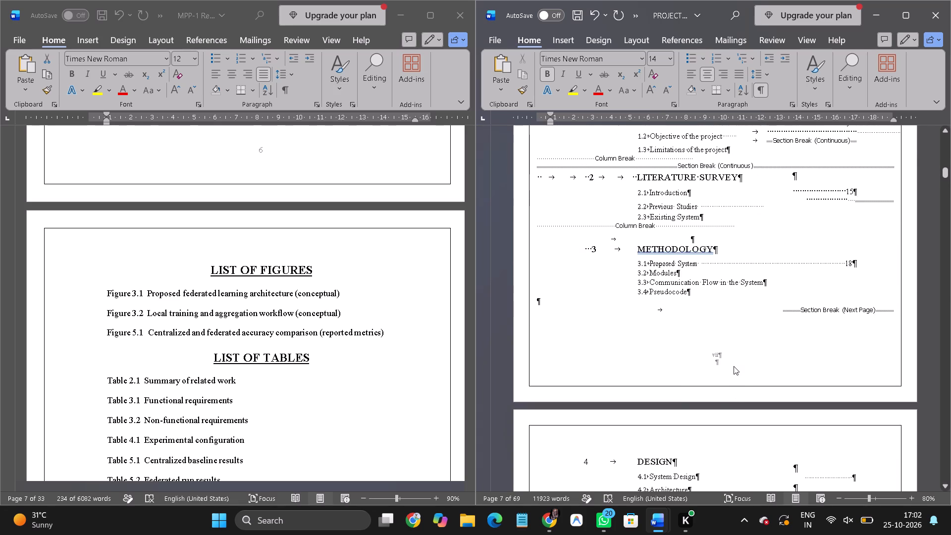
scroll(734, 366, "up", 5)
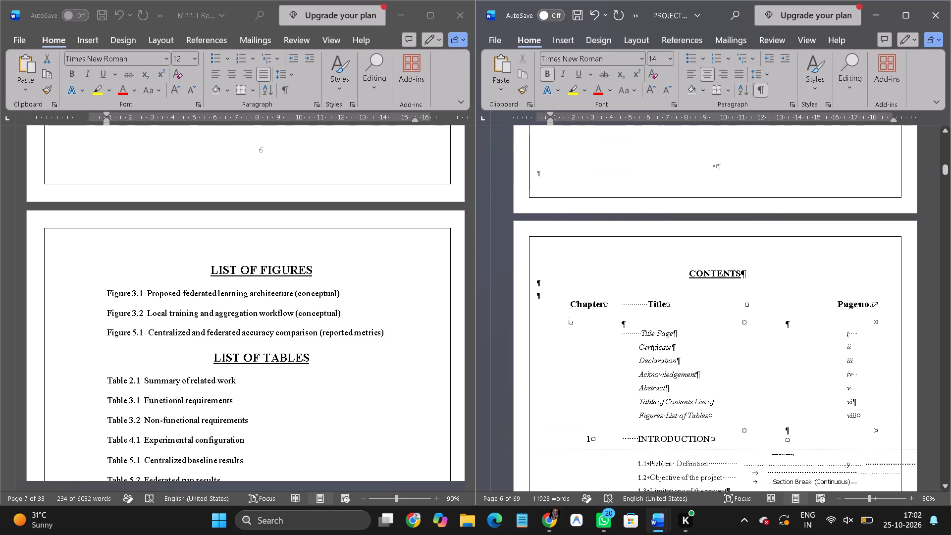
scroll(734, 366, "down", 2)
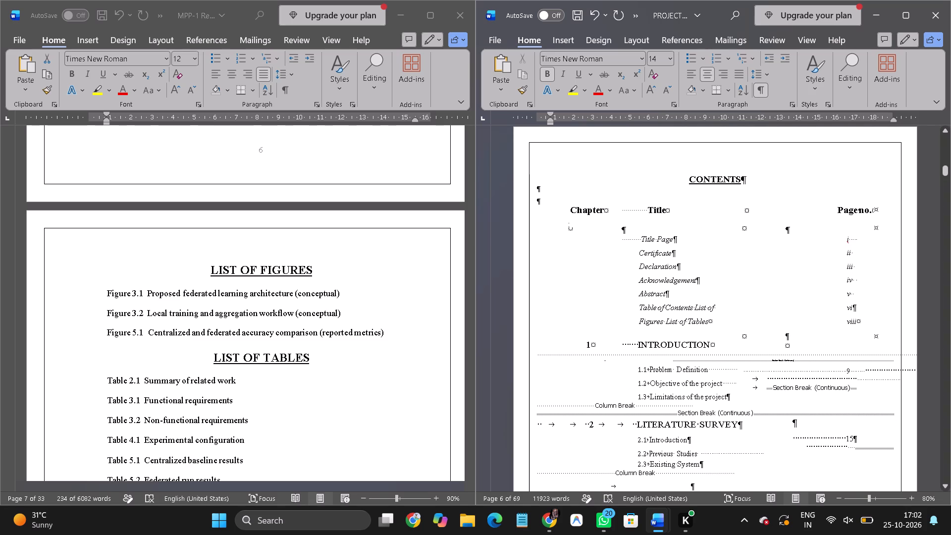
scroll(734, 366, "down", 3)
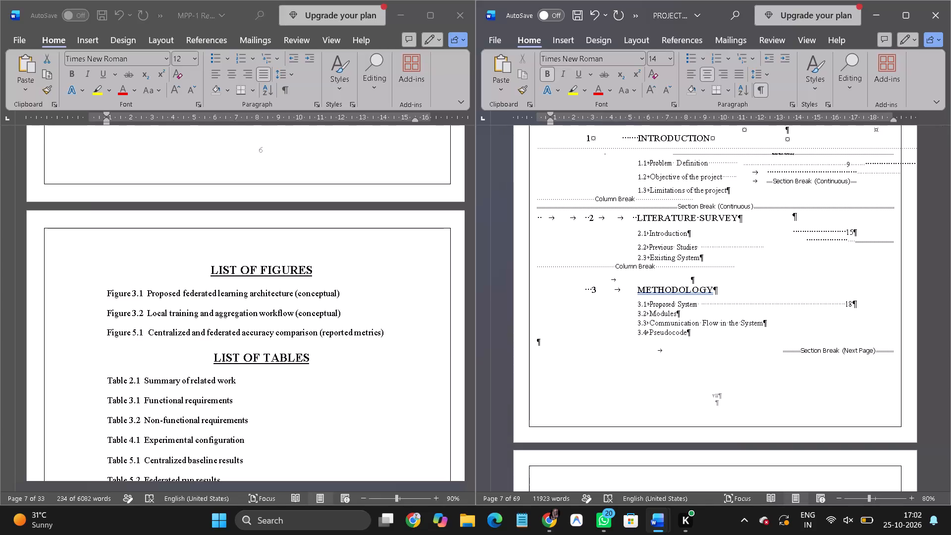
scroll(734, 366, "down", 5)
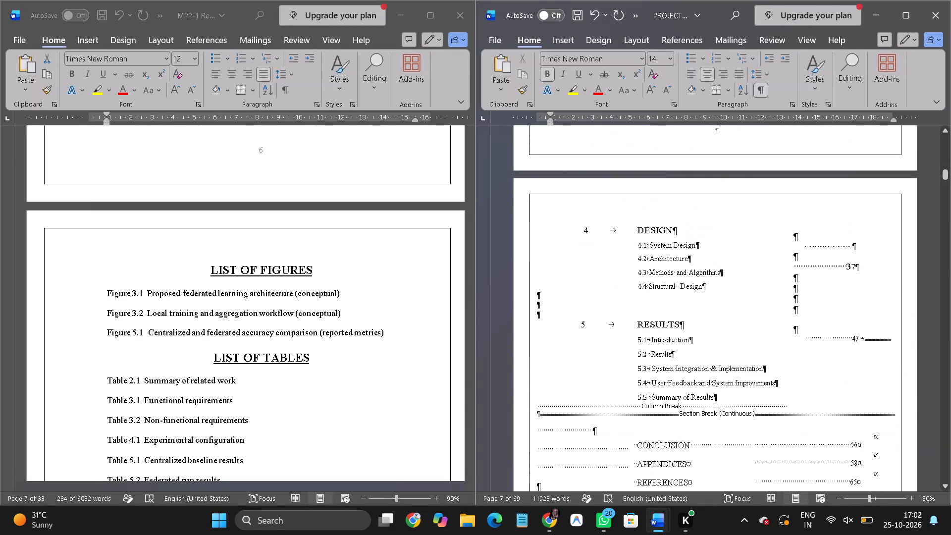
scroll(734, 366, "down", 7)
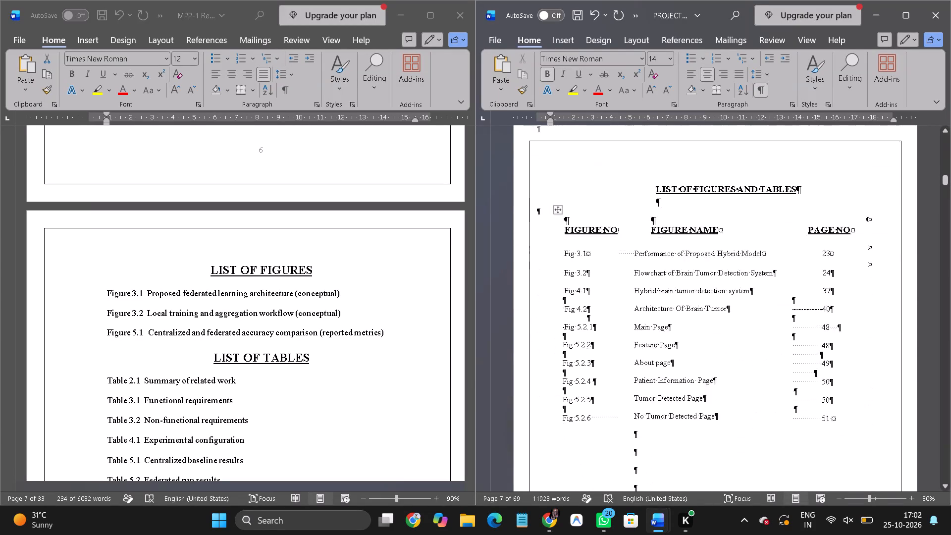
scroll(734, 366, "down", 6)
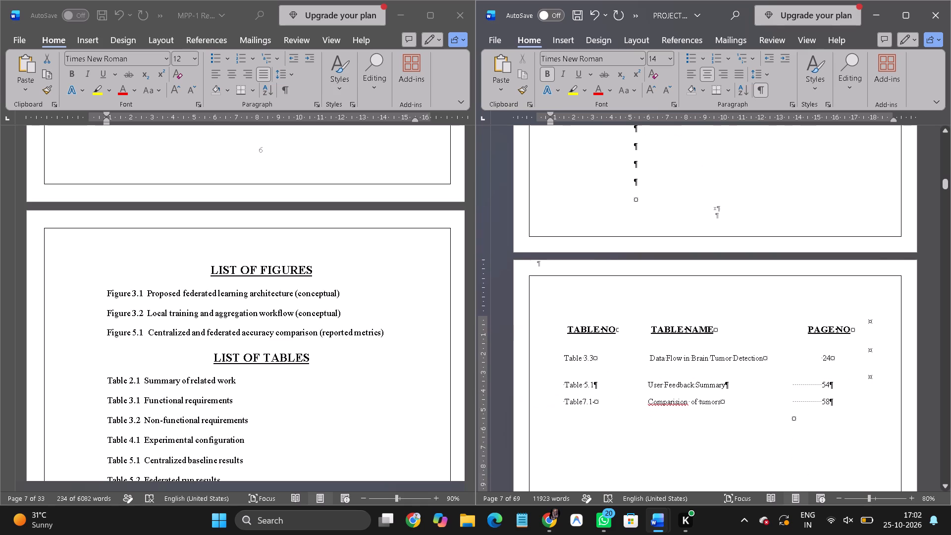
scroll(734, 366, "down", 1)
scroll(734, 366, "up", 1)
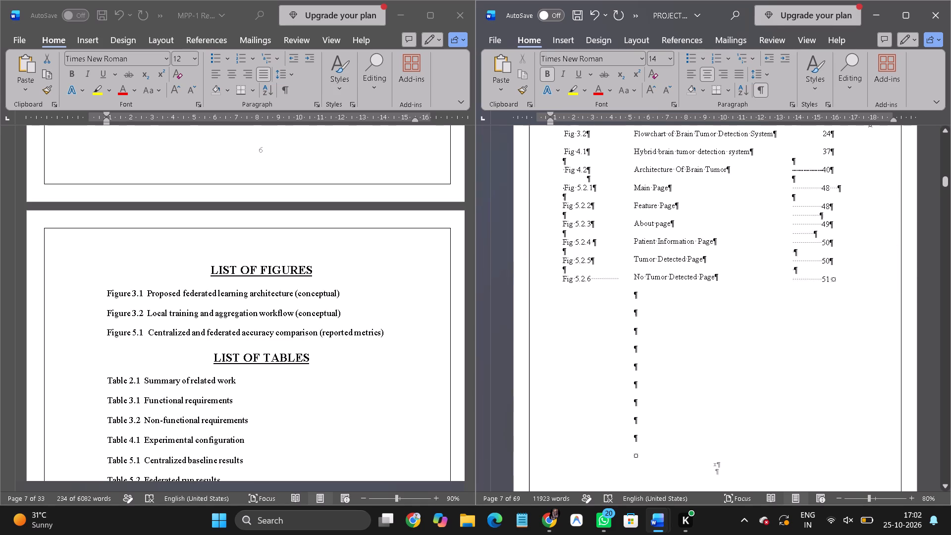
scroll(734, 366, "up", 2)
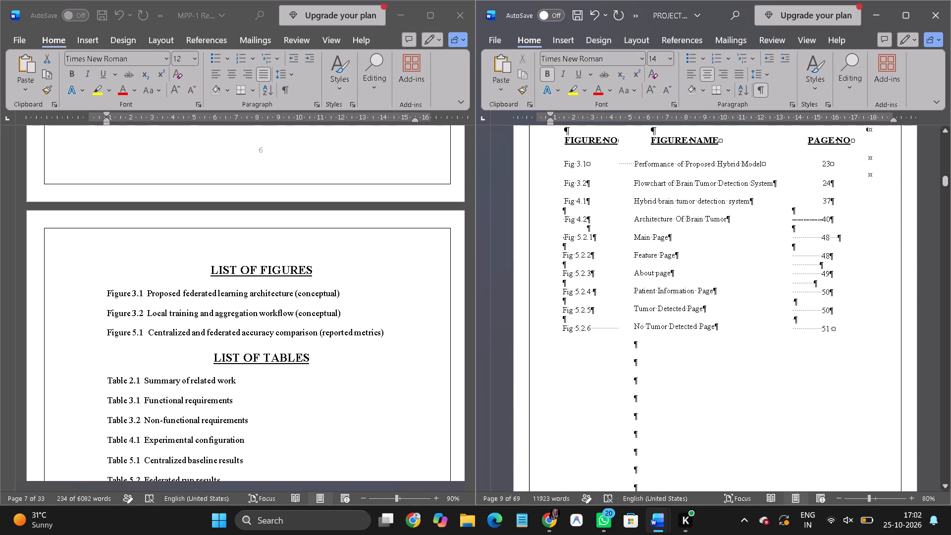
Insert nine empty paragraphs above the Abbreviation Table heading to push it onto its own page after the list of tables.
scroll(734, 366, "down", 2)
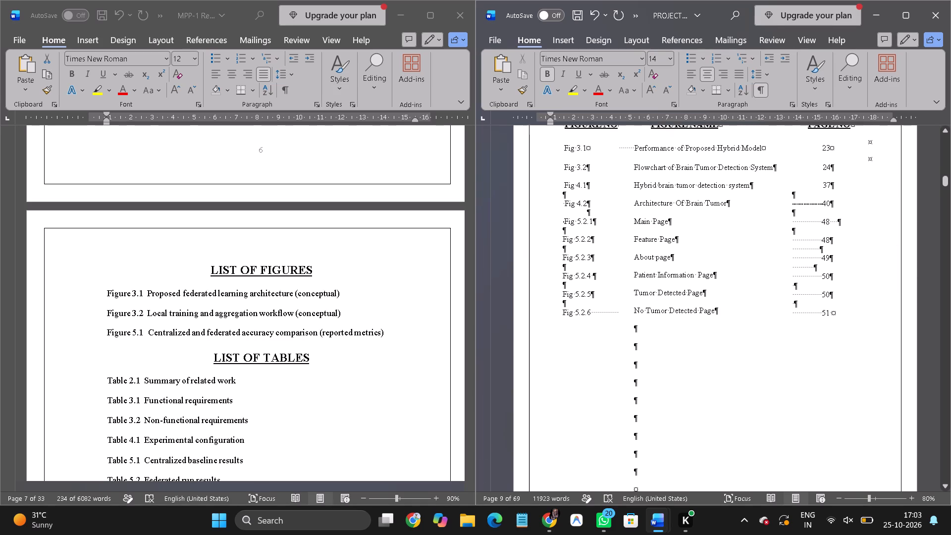
scroll(734, 366, "down", 5)
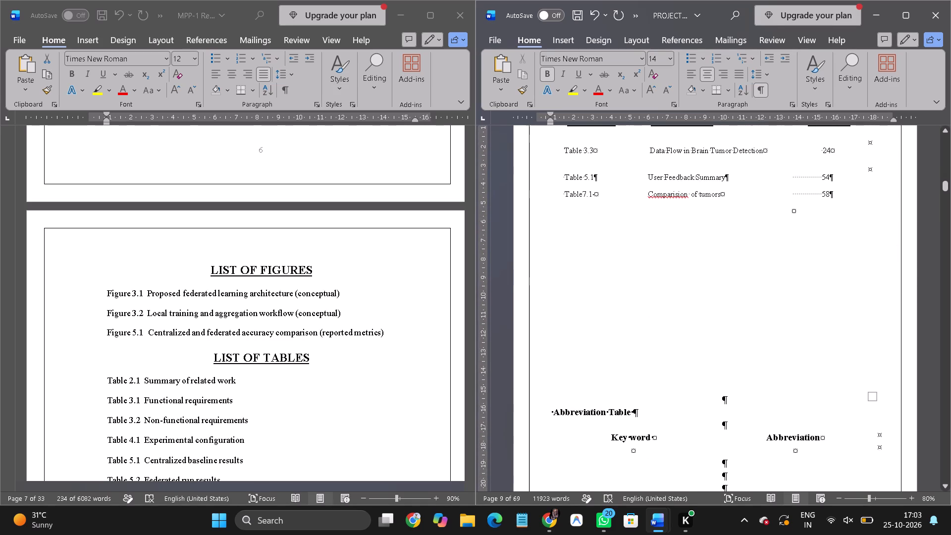
key("Return")
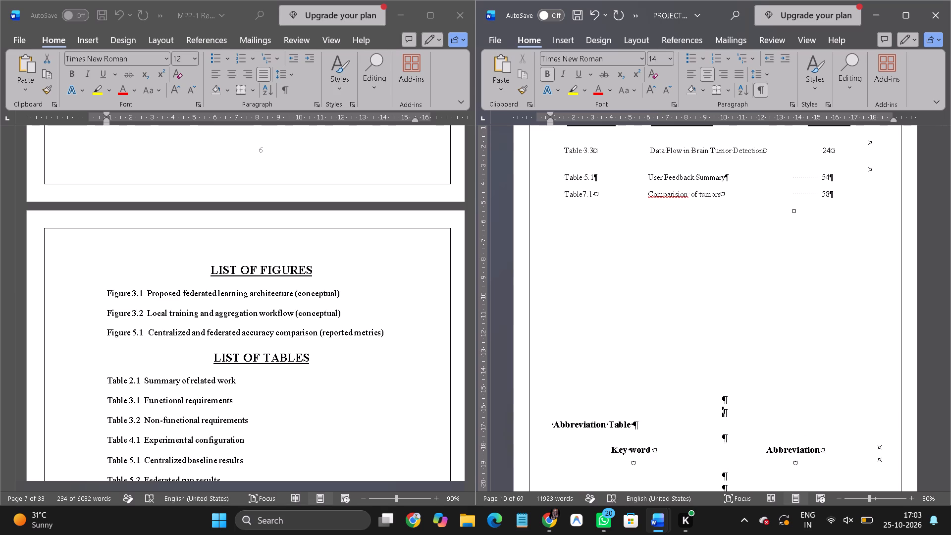
key("Return")
key("Return")
key("Return")
key("Return")
key("Return")
key("Return")
key("Return")
key("Return")
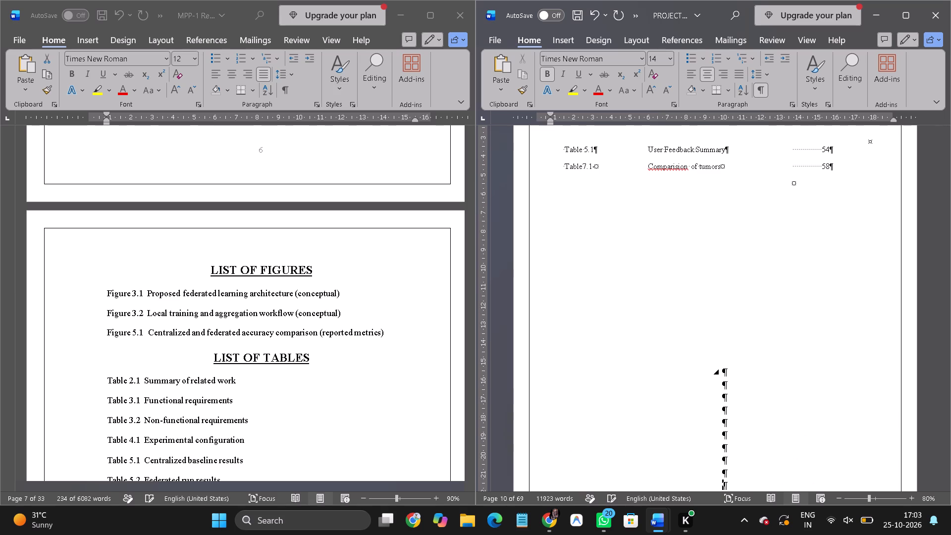
scroll(734, 366, "down", 3)
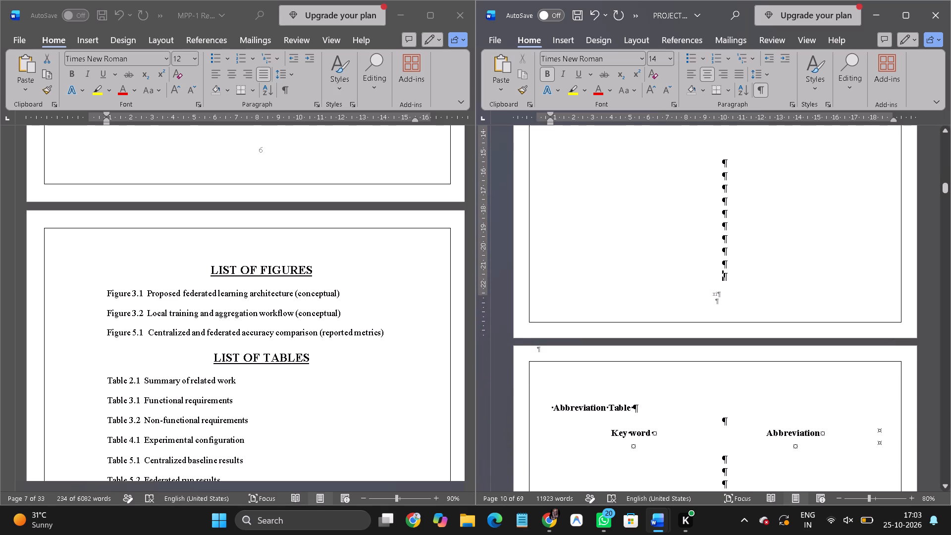
Hide the formatting marks in the reference report.
left_click(734, 366)
key("ctrl+shift+8")
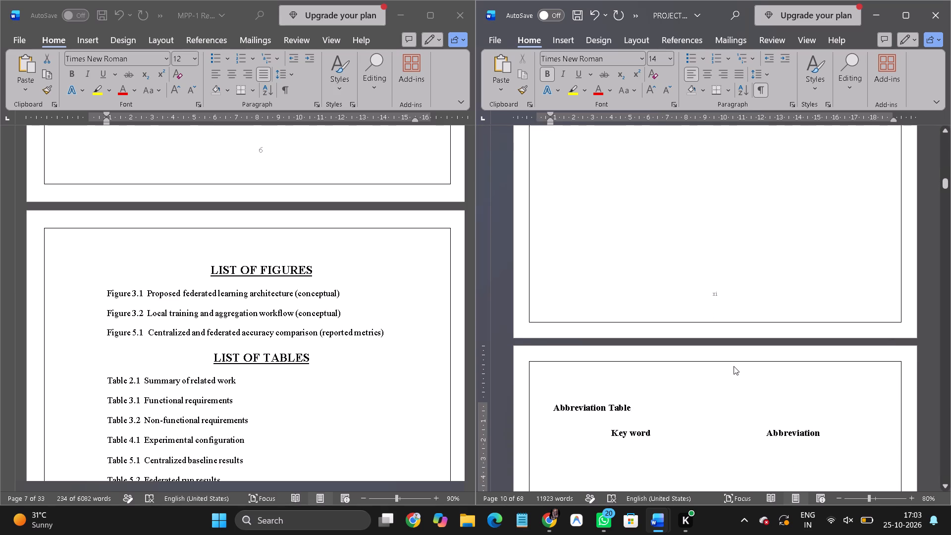
Check the reference report's Abbreviation Table page and the start of Chapter 1 that follows it.
scroll(668, 372, "down", 6)
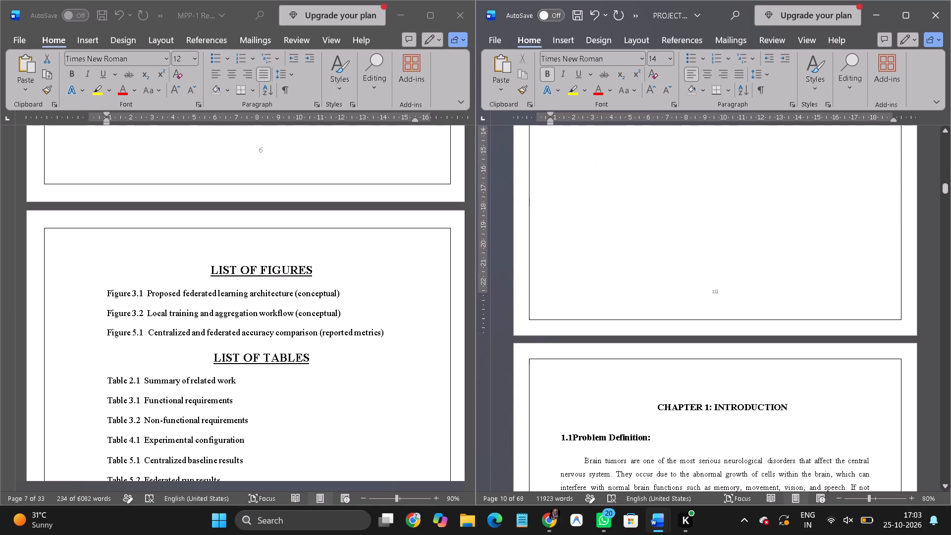
scroll(668, 372, "down", 1)
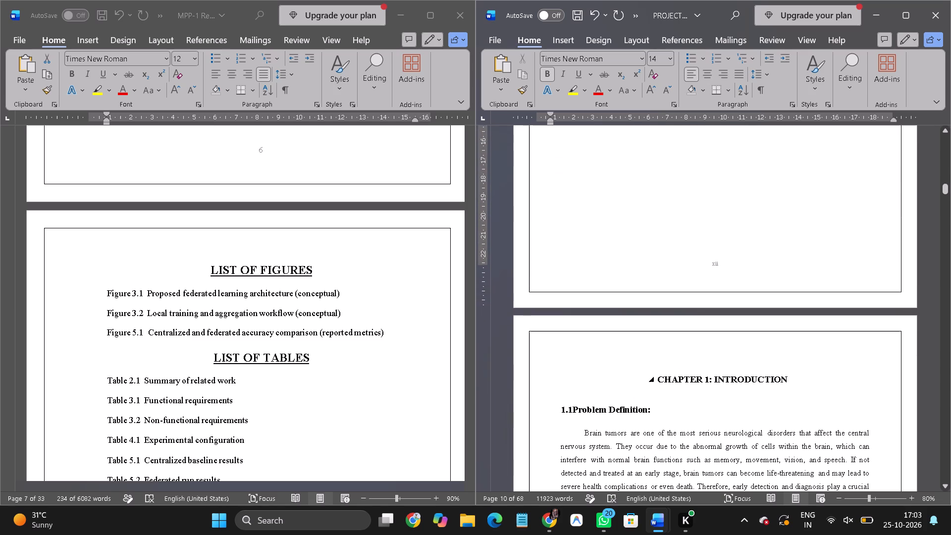
scroll(668, 372, "up", 6)
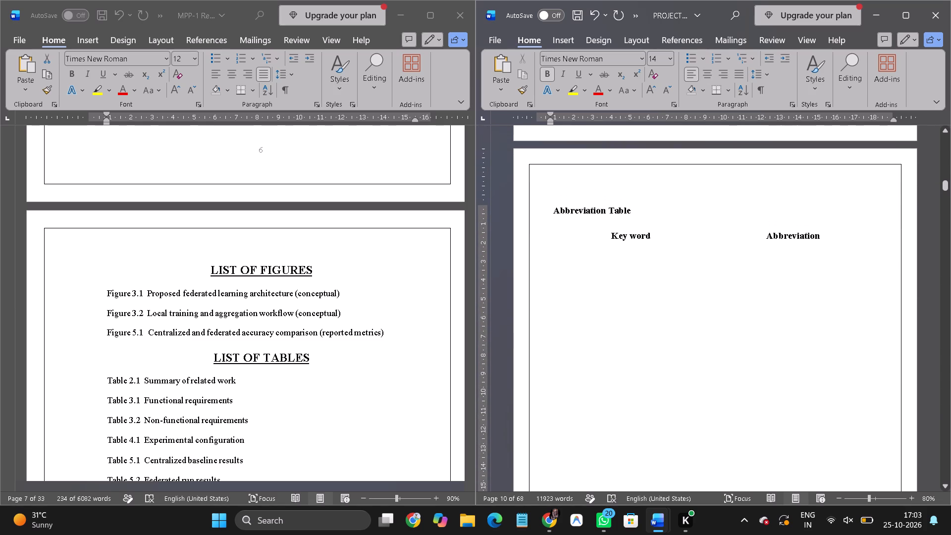
scroll(668, 372, "up", 1)
scroll(668, 372, "down", 1)
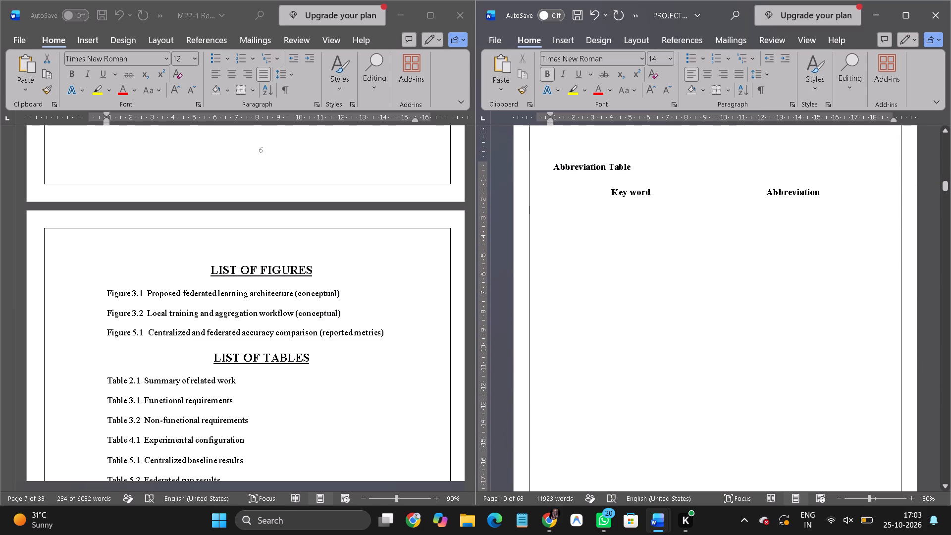
scroll(668, 372, "down", 1)
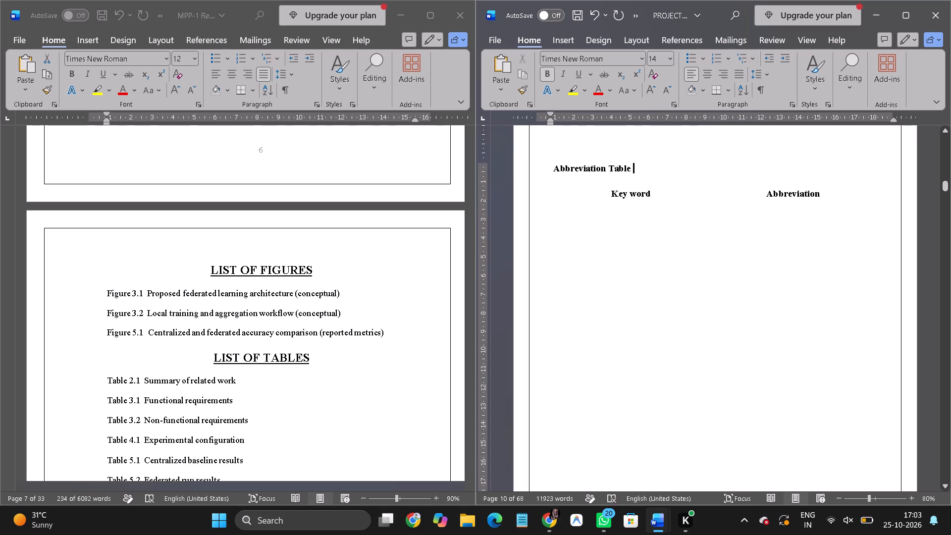
scroll(668, 372, "down", 4)
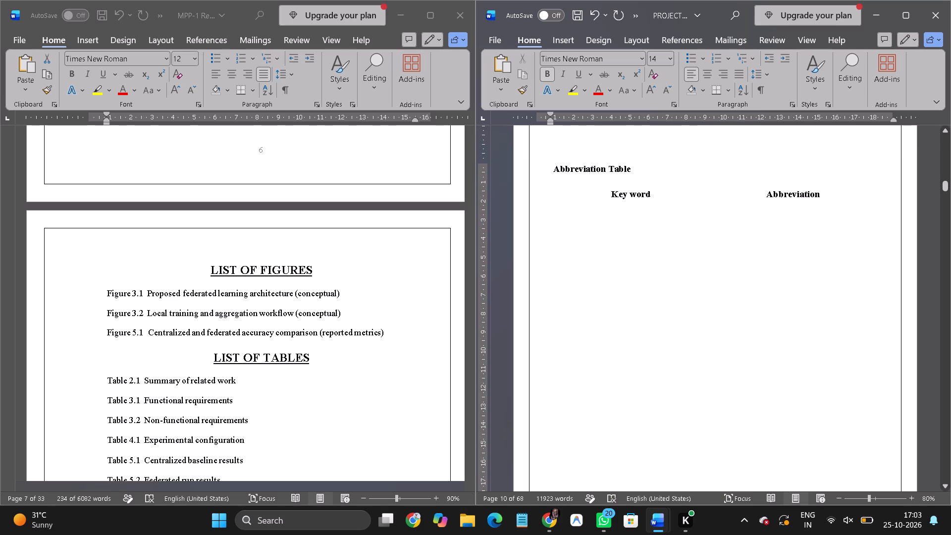
scroll(668, 372, "down", 4)
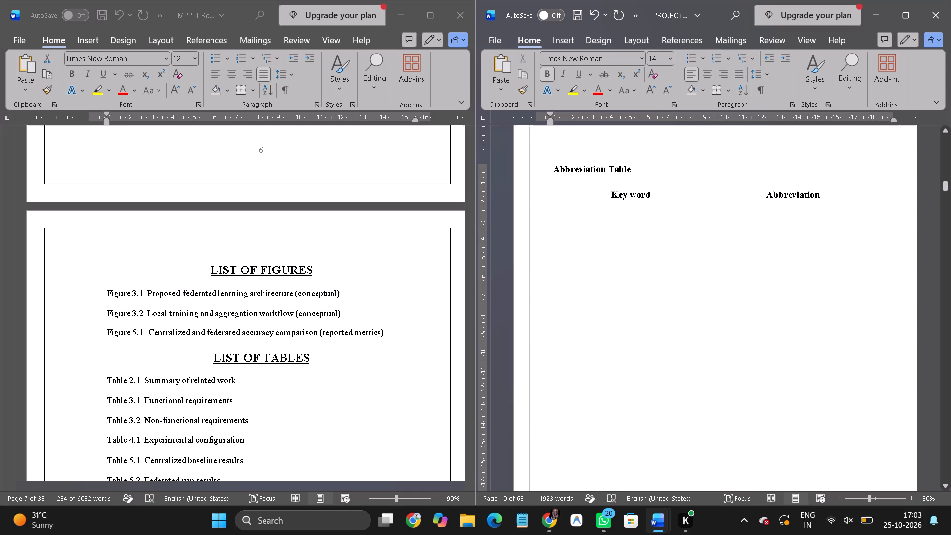
scroll(668, 372, "down", 2)
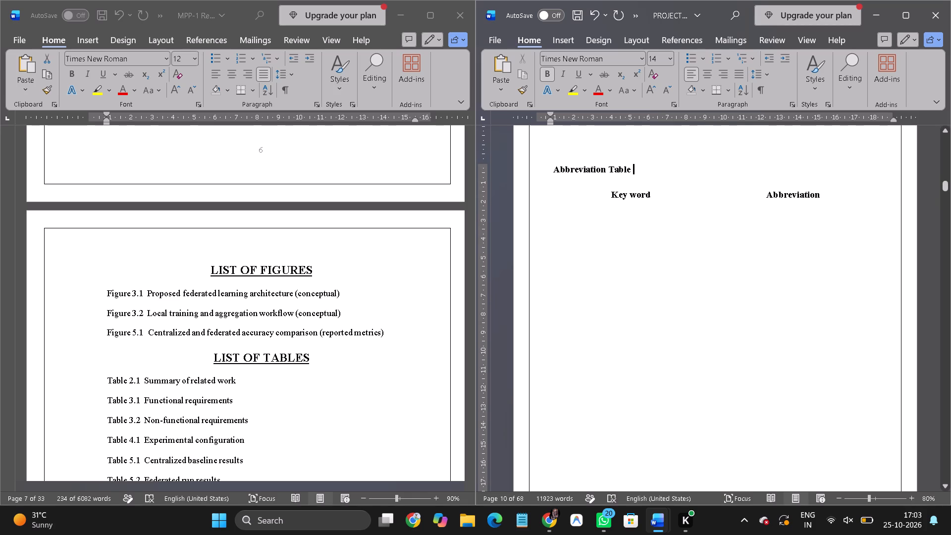
scroll(668, 372, "down", 1)
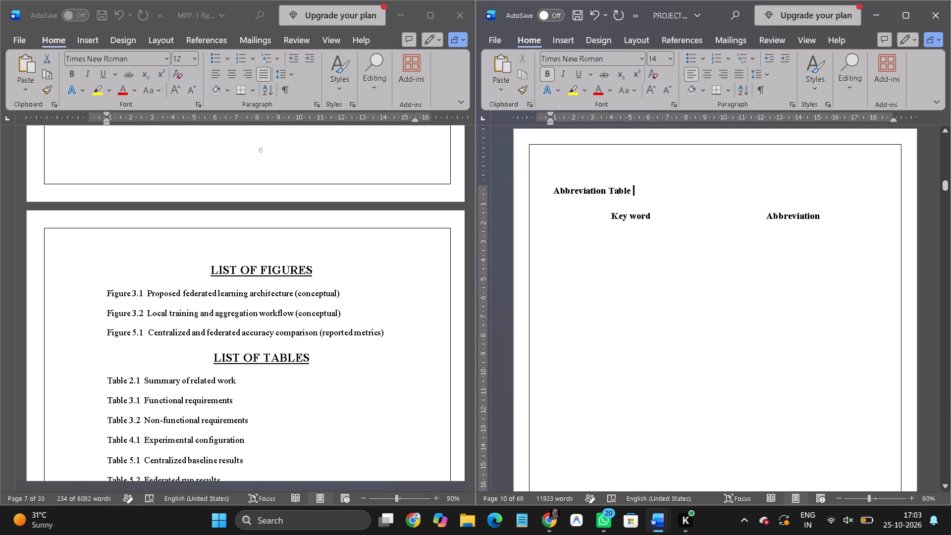
scroll(668, 372, "down", 4)
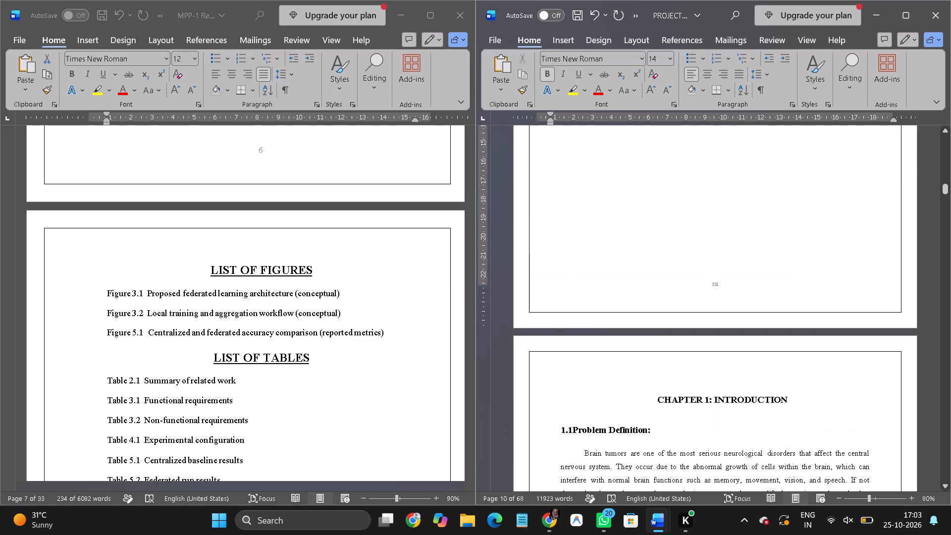
Compare the AgriGuard report's Chapter 1: Introduction opening with the same chapter's opening in the reference report.
scroll(326, 189, "up", 4)
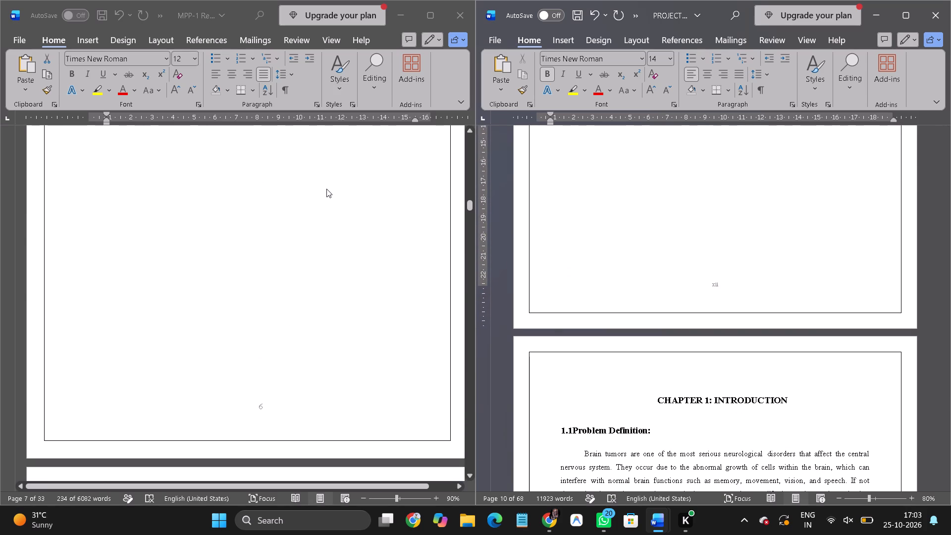
scroll(326, 189, "down", 3)
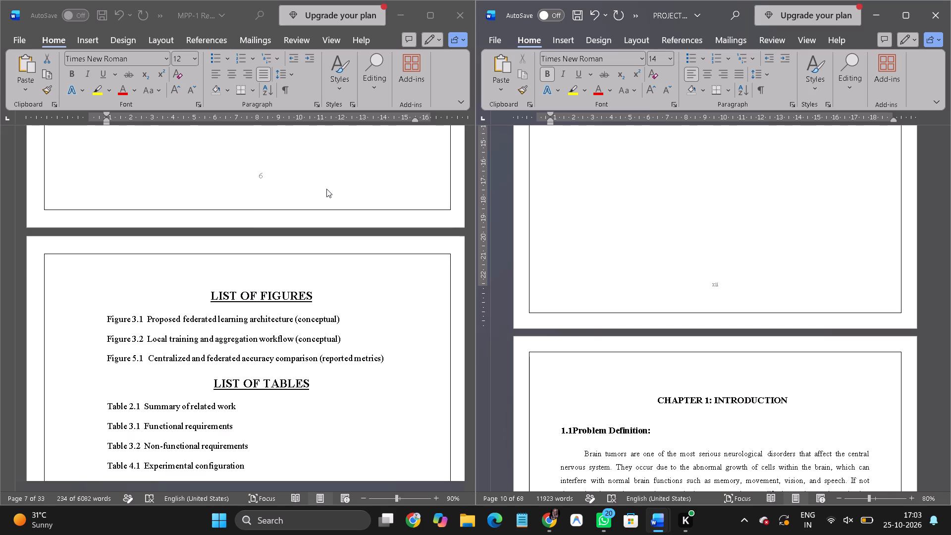
left_click(143, 260)
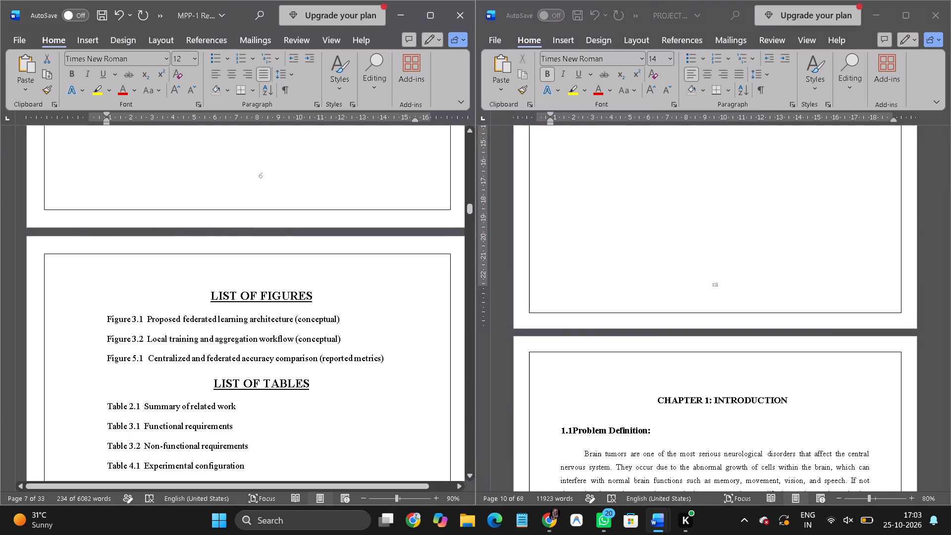
scroll(112, 276, "down", 6)
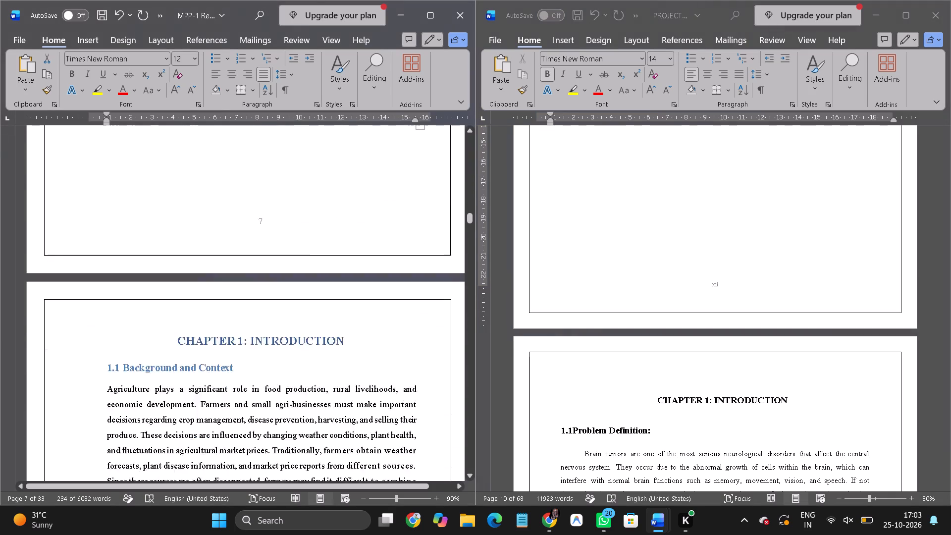
scroll(112, 276, "down", 1)
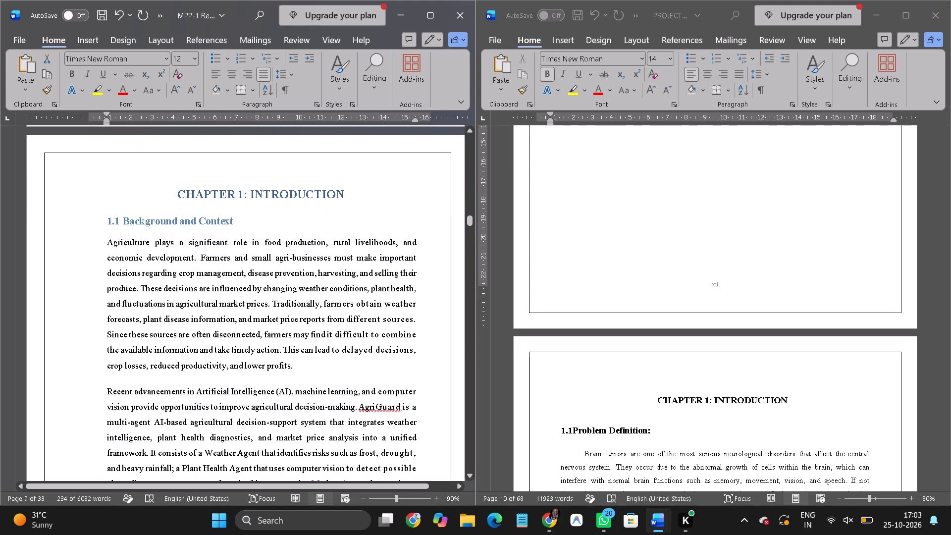
left_click(728, 397)
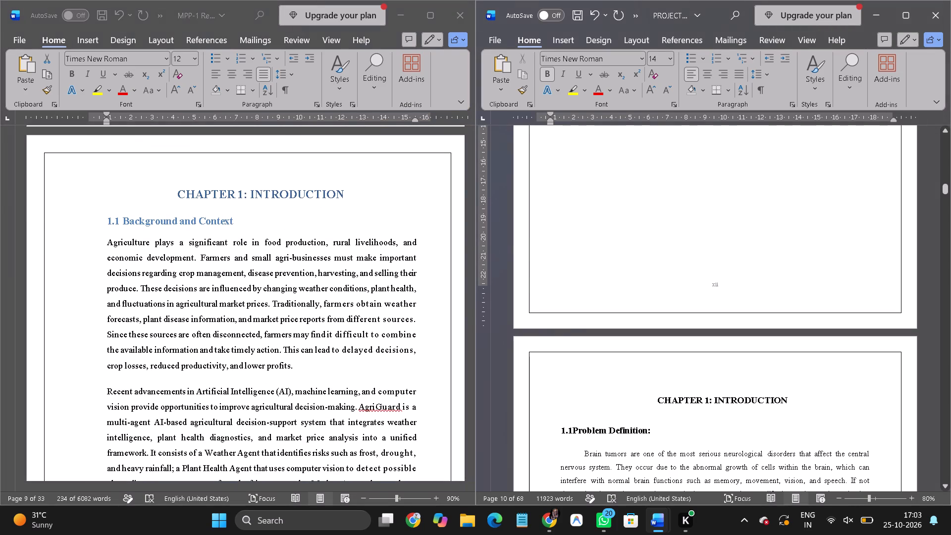
Check the font size and alignment of the Chapter 1: Introduction title and the 1.1 Problem Definition heading in the reference report.
left_click(728, 397)
left_click(634, 430)
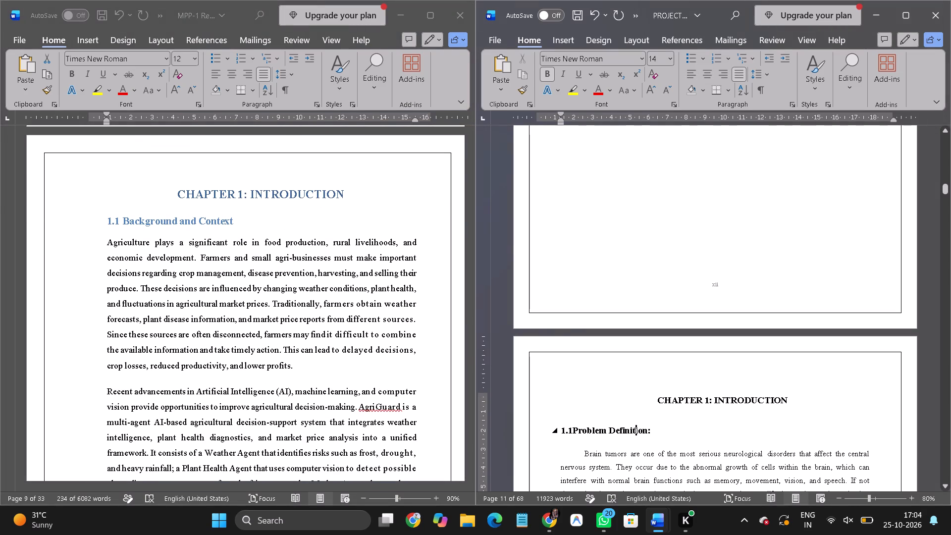
left_click(721, 397)
Indent the reference report's Abbreviation Table heading six times to roughly centre it above the table, and remove the space before its text.
scroll(651, 386, "up", 4)
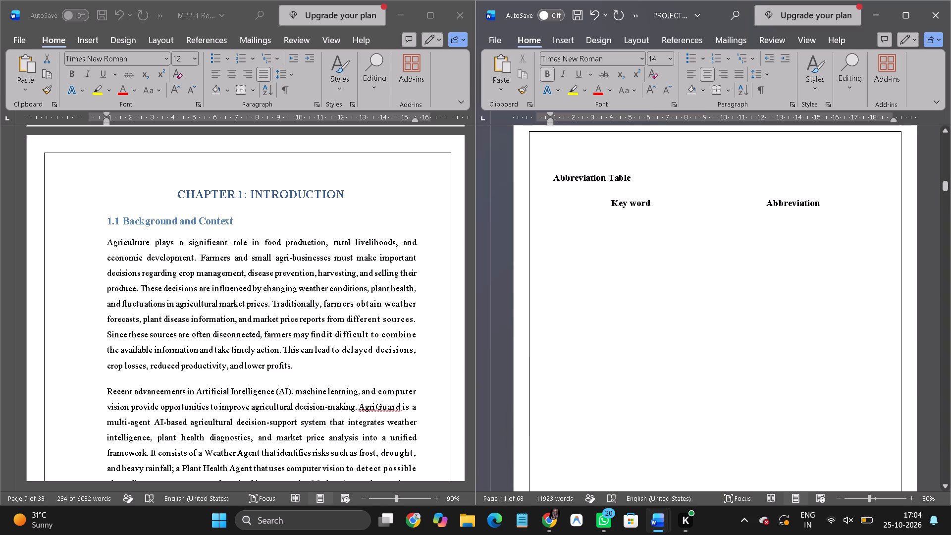
left_click(550, 179)
key("Tab")
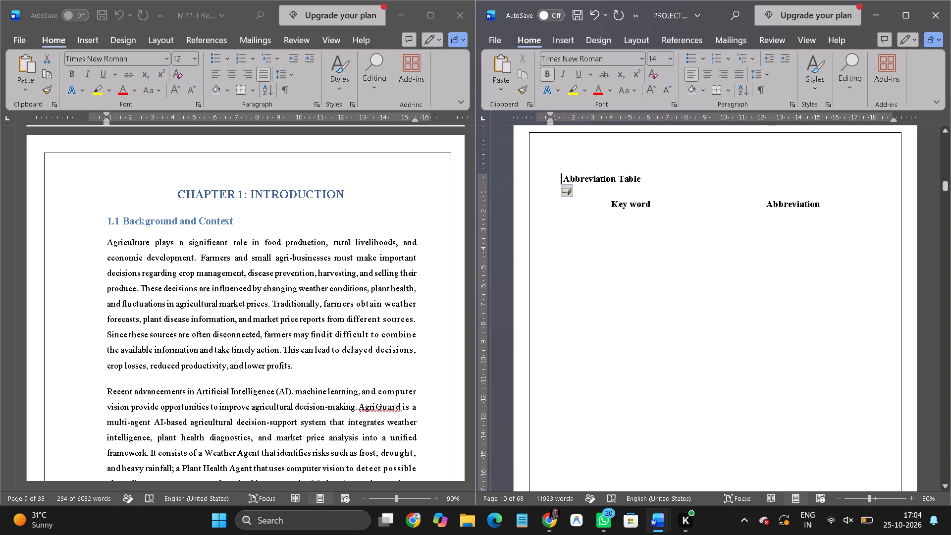
key("Tab")
key("Tab")
key("Tab")
key("Tab")
key("Tab")
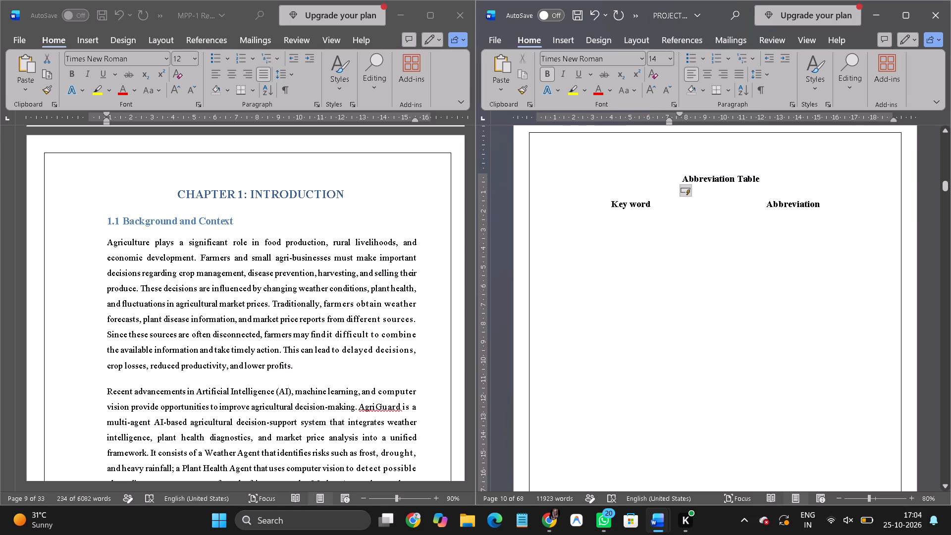
key("Delete")
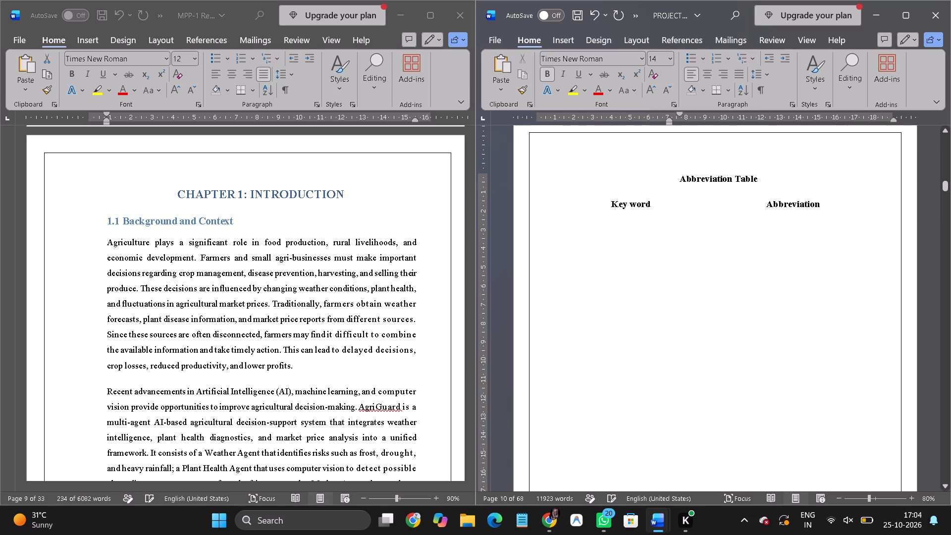
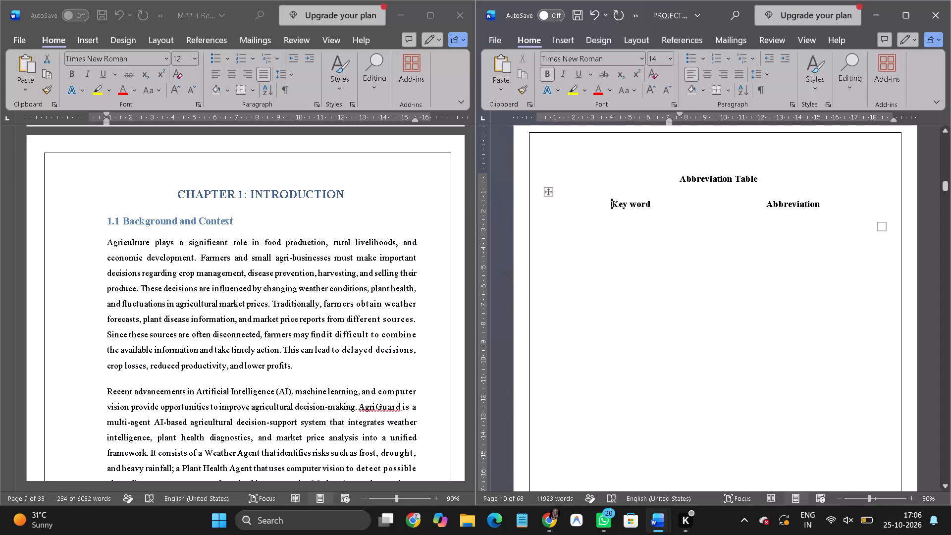
Save the current changes to the project report document.
key("ctrl+s")
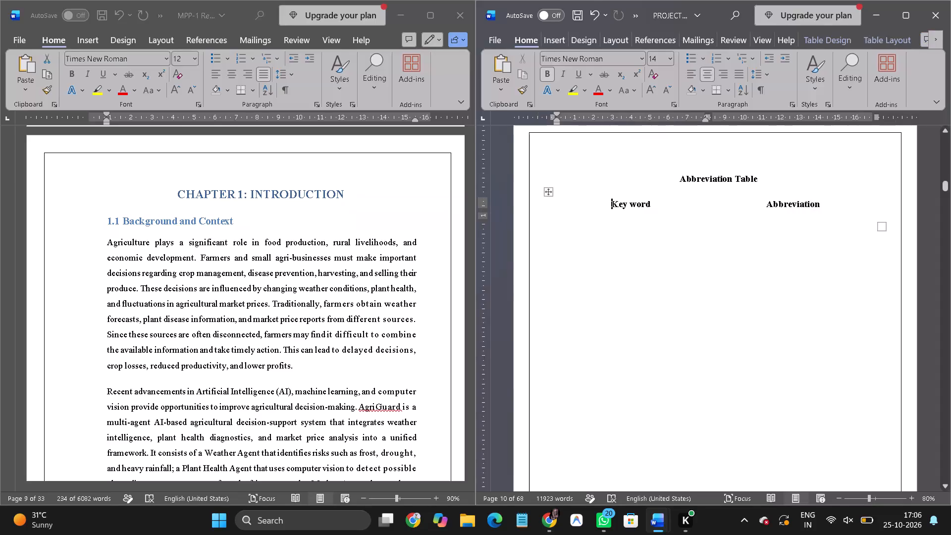
Start saving a copy of the project report document to the Downloads folder on this PC.
left_click(492, 39)
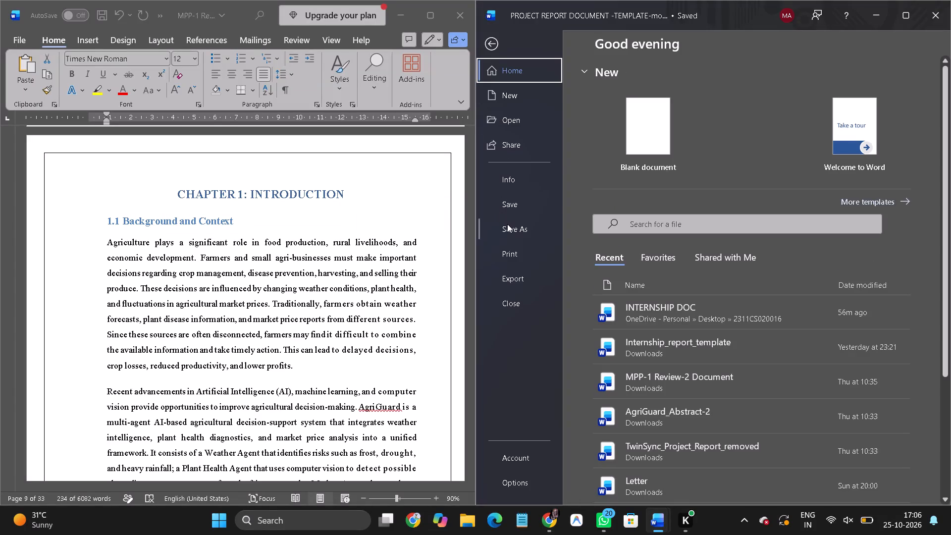
left_click(507, 224)
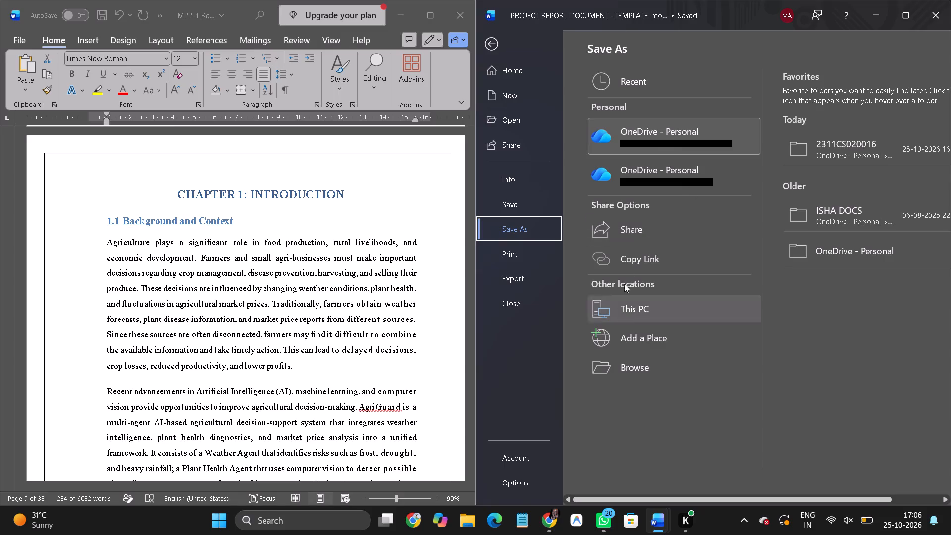
left_click(628, 311)
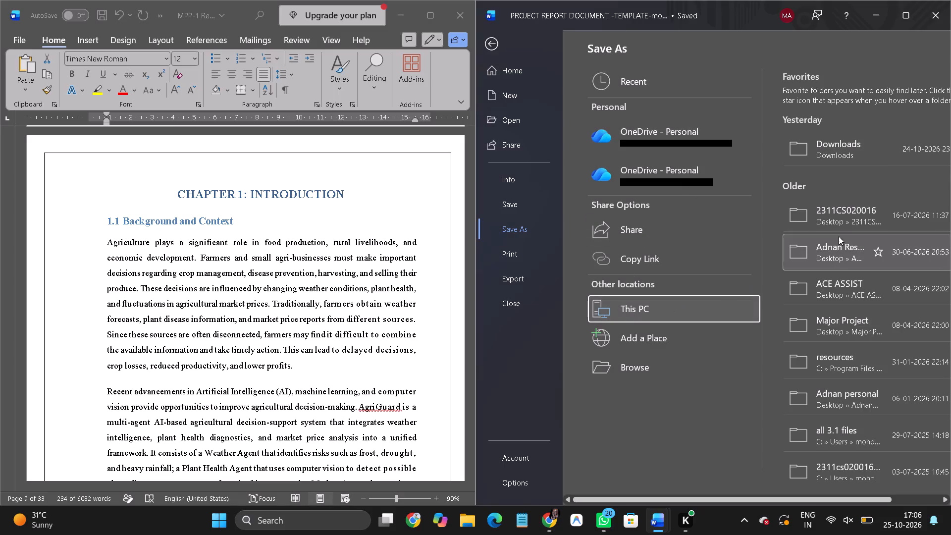
left_click(843, 147)
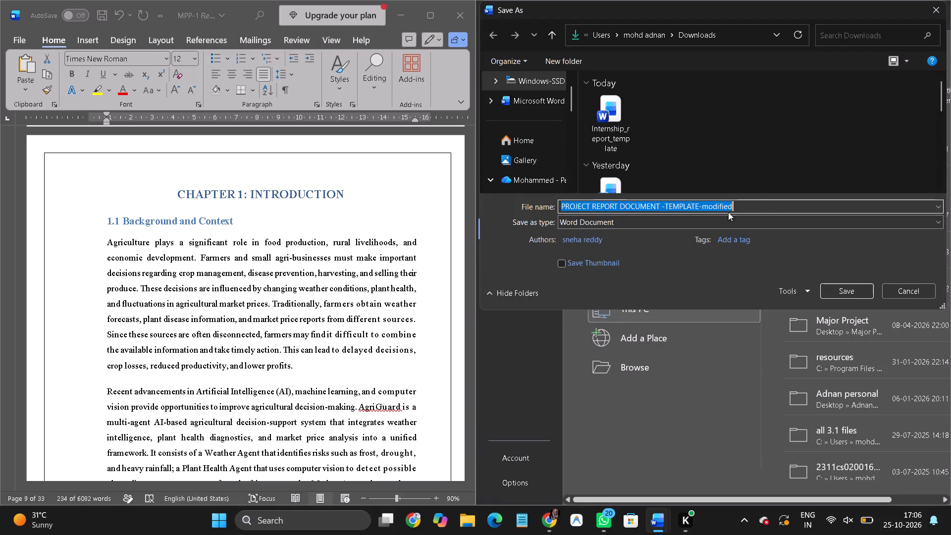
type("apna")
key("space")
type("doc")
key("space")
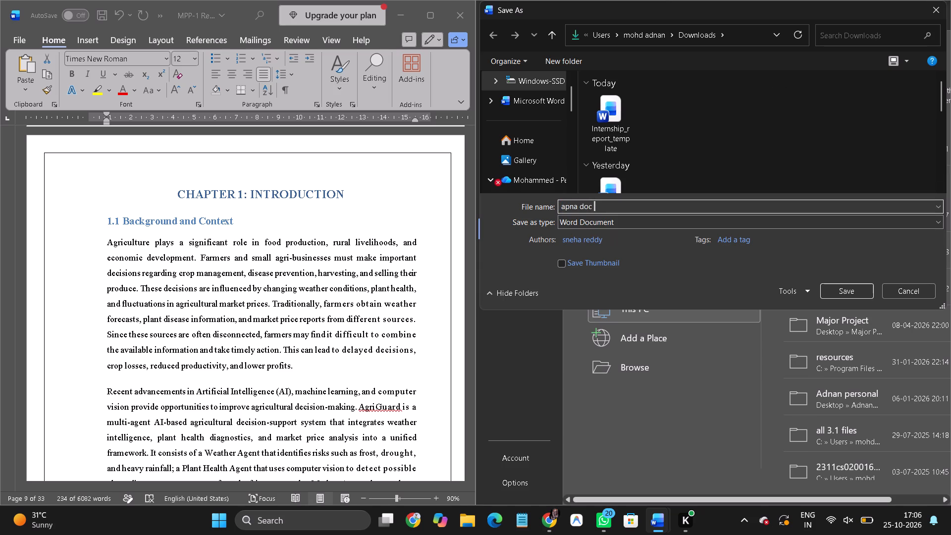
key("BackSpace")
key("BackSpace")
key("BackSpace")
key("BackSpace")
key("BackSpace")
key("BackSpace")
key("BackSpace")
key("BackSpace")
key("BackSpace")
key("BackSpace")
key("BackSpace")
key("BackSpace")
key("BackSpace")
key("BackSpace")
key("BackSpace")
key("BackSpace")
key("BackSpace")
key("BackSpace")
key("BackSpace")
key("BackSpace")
Save the project report copy under the file name "1-6 bond".
type("1-6")
key("space")
type("bond")
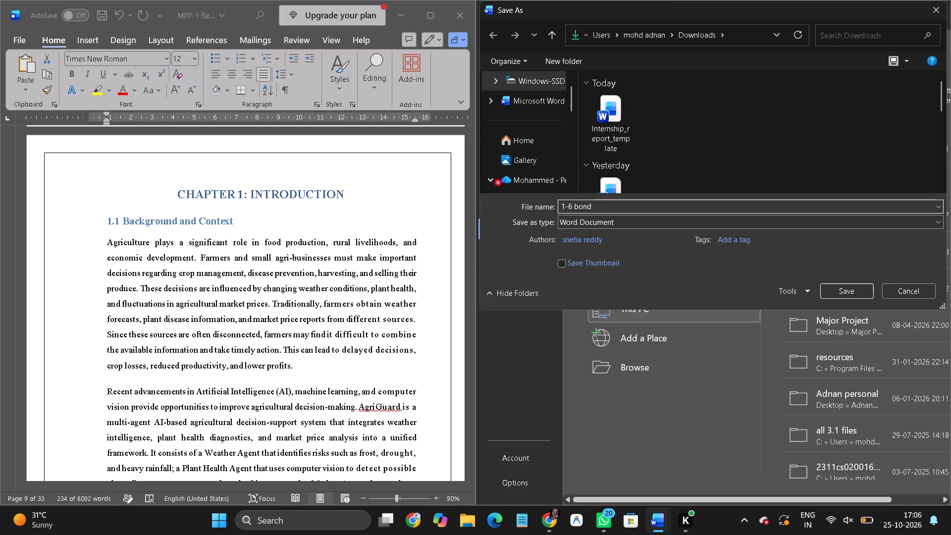